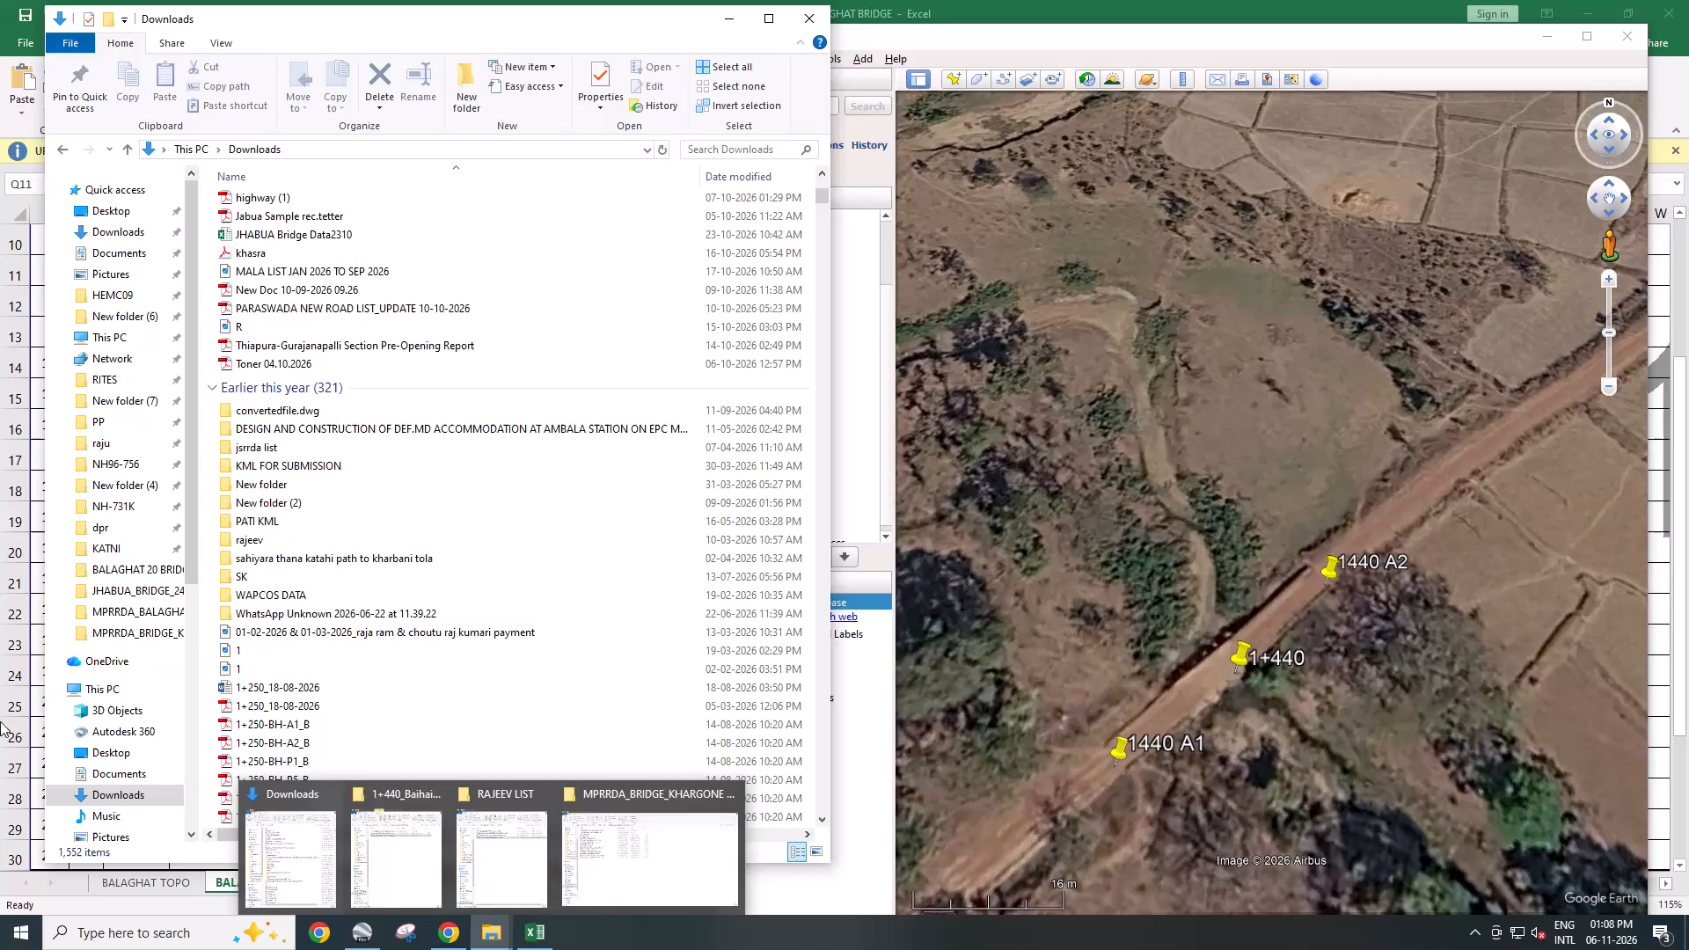
# Open the DEVRATHYA DAILY PROGRESS REPORT_26-05-2026 workbook from the KIRTI PERSONAL folder inside KIRTI on the Elements (K:) drive.
pyautogui.press('super+d')
pyautogui.doubleClick(26, 193)
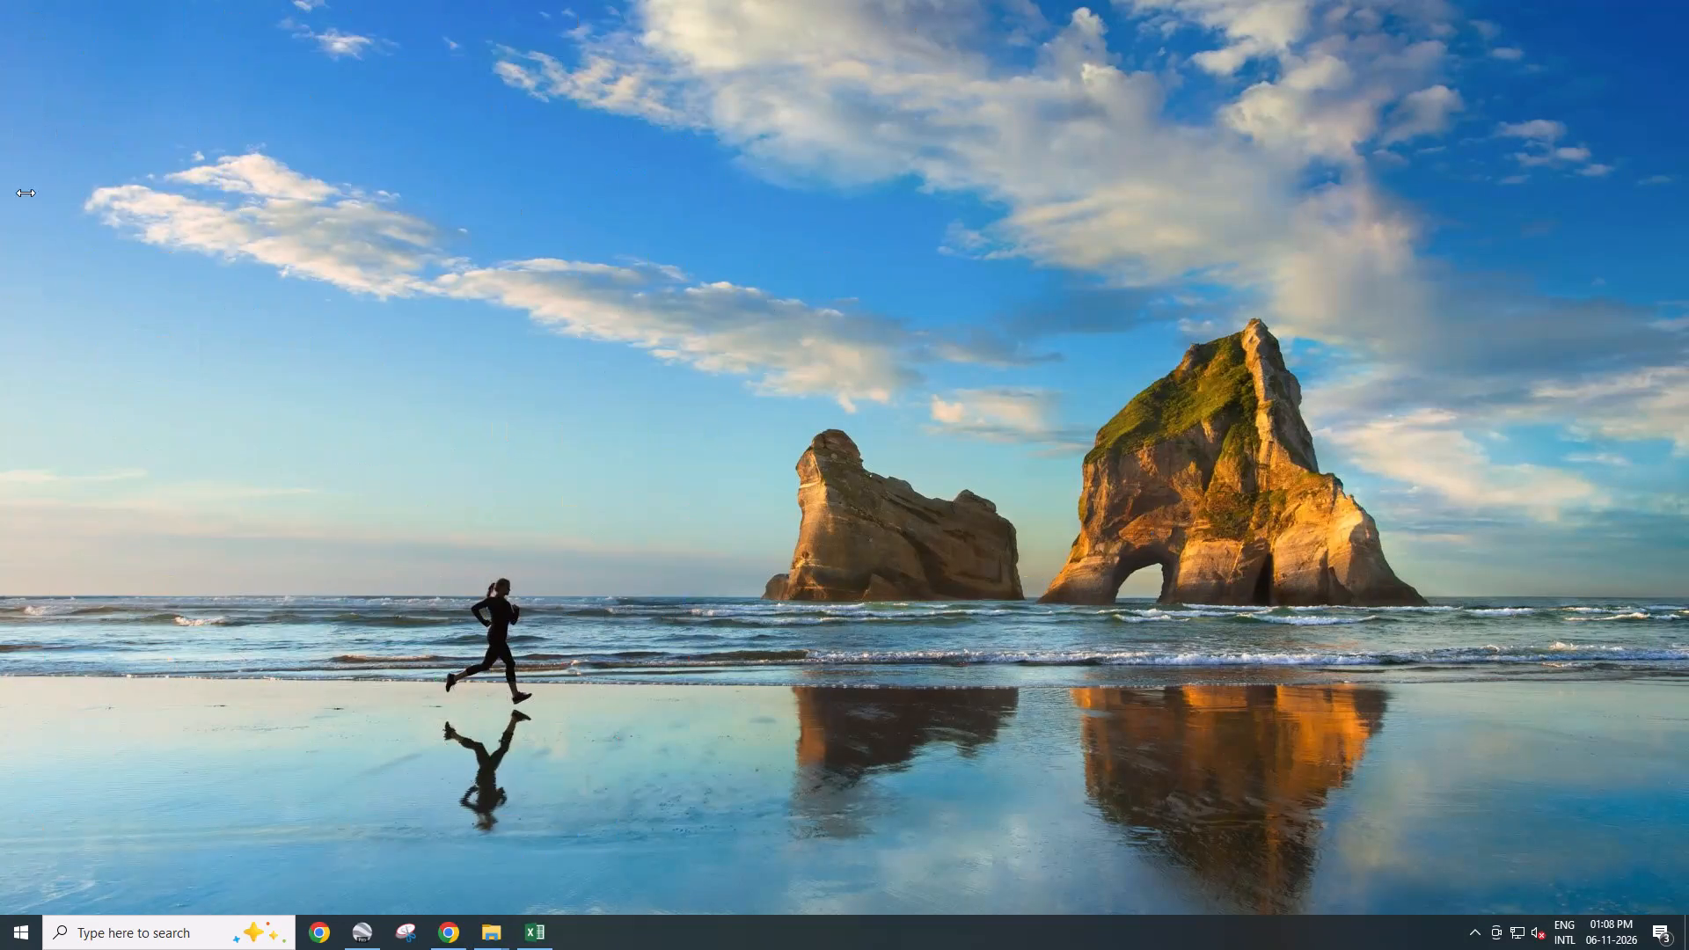
pyautogui.doubleClick(273, 501)
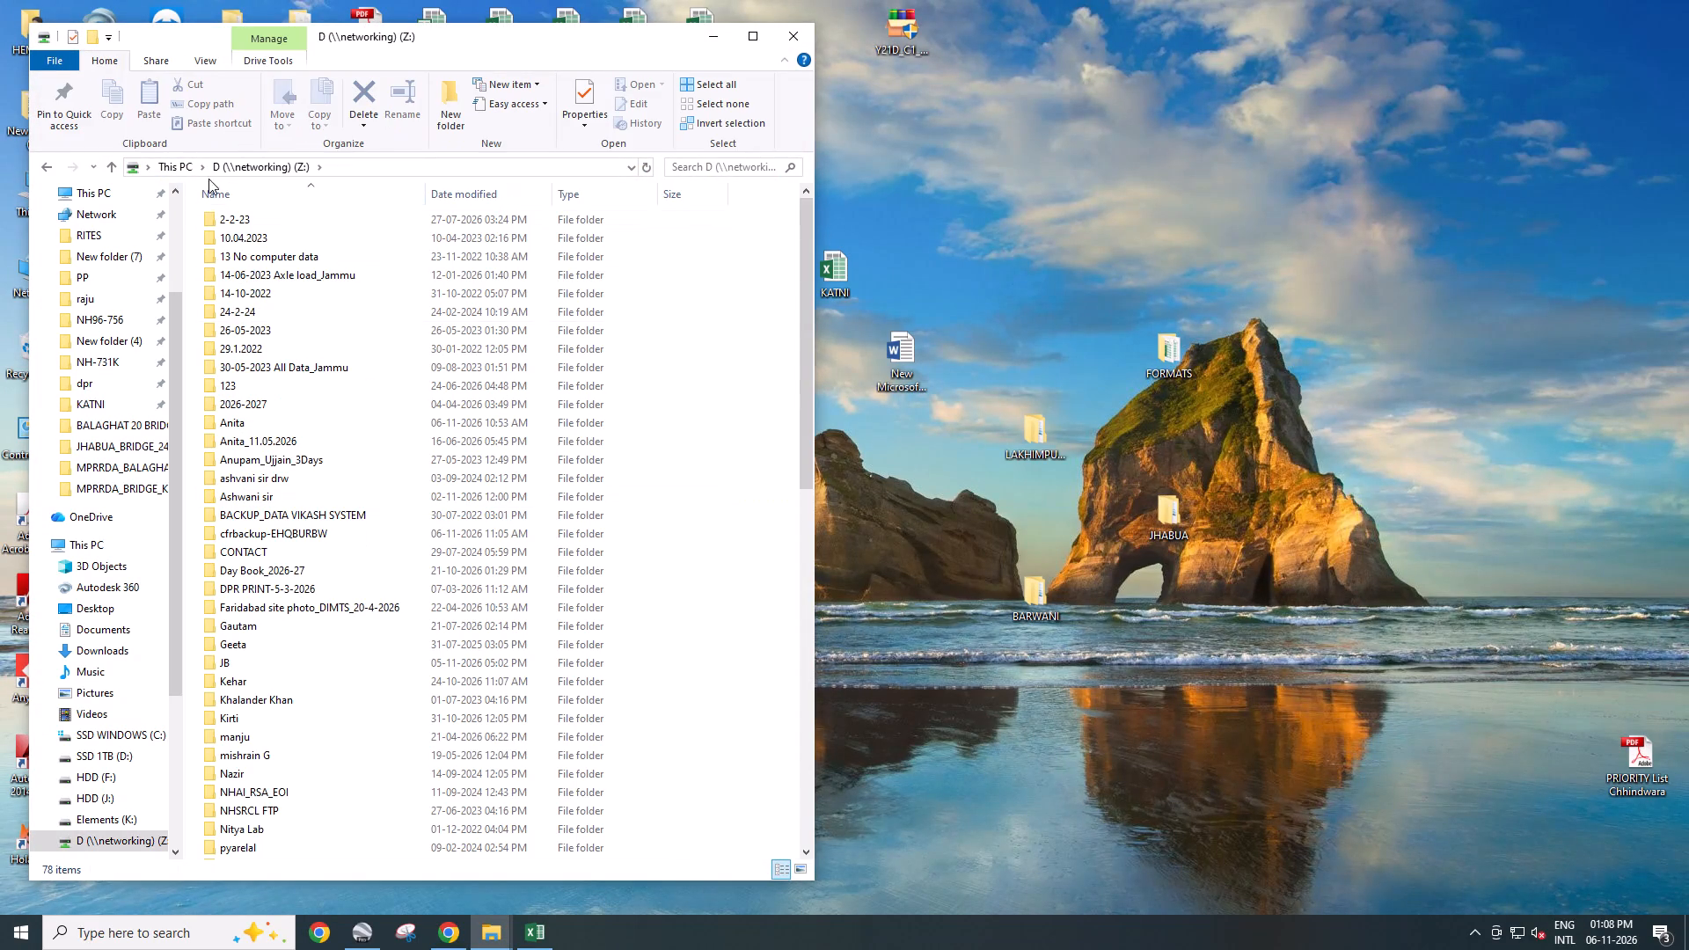
pyautogui.click(171, 172)
pyautogui.doubleClick(289, 480)
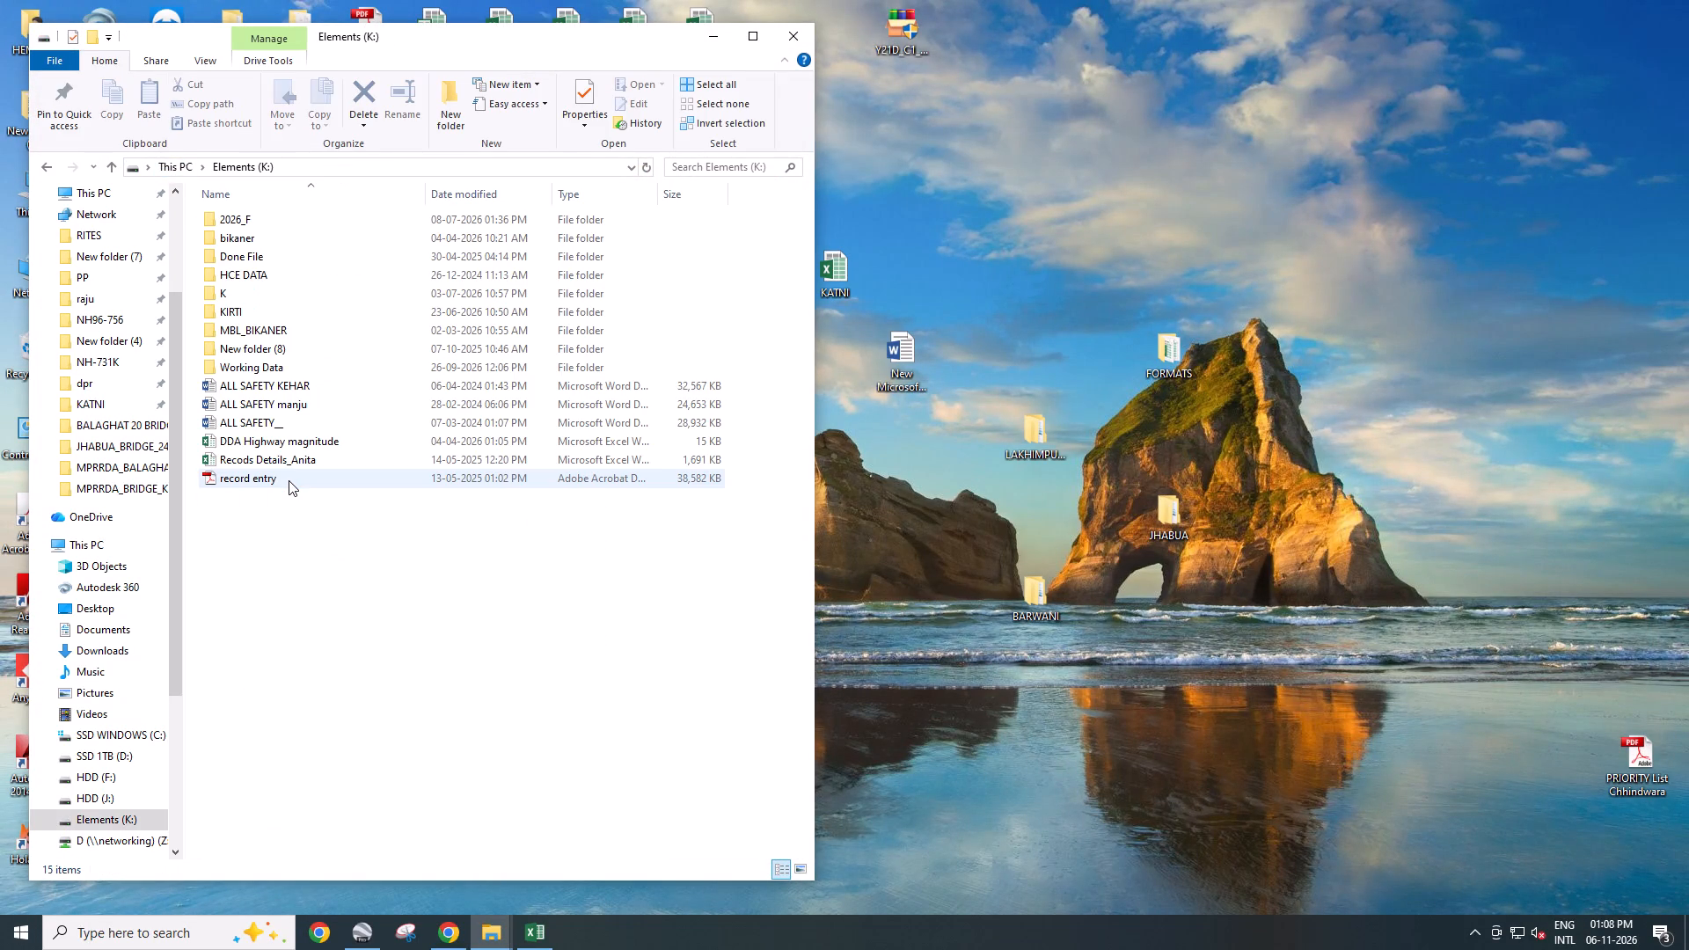
pyautogui.doubleClick(244, 311)
pyautogui.doubleClick(287, 348)
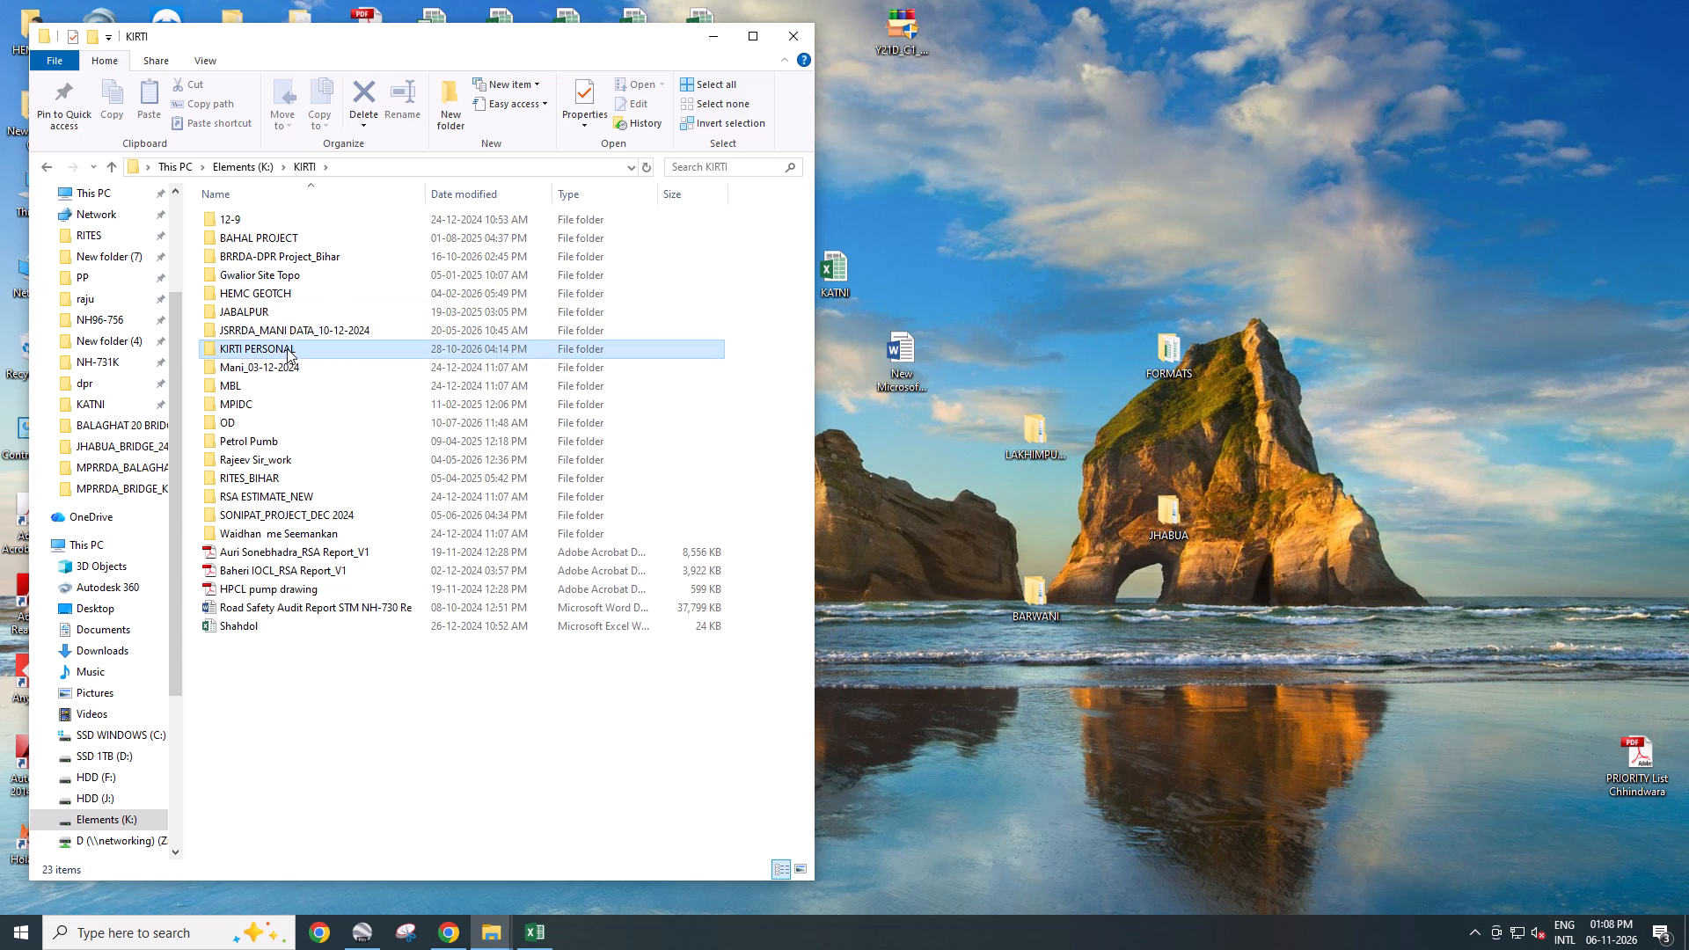
pyautogui.doubleClick(296, 351)
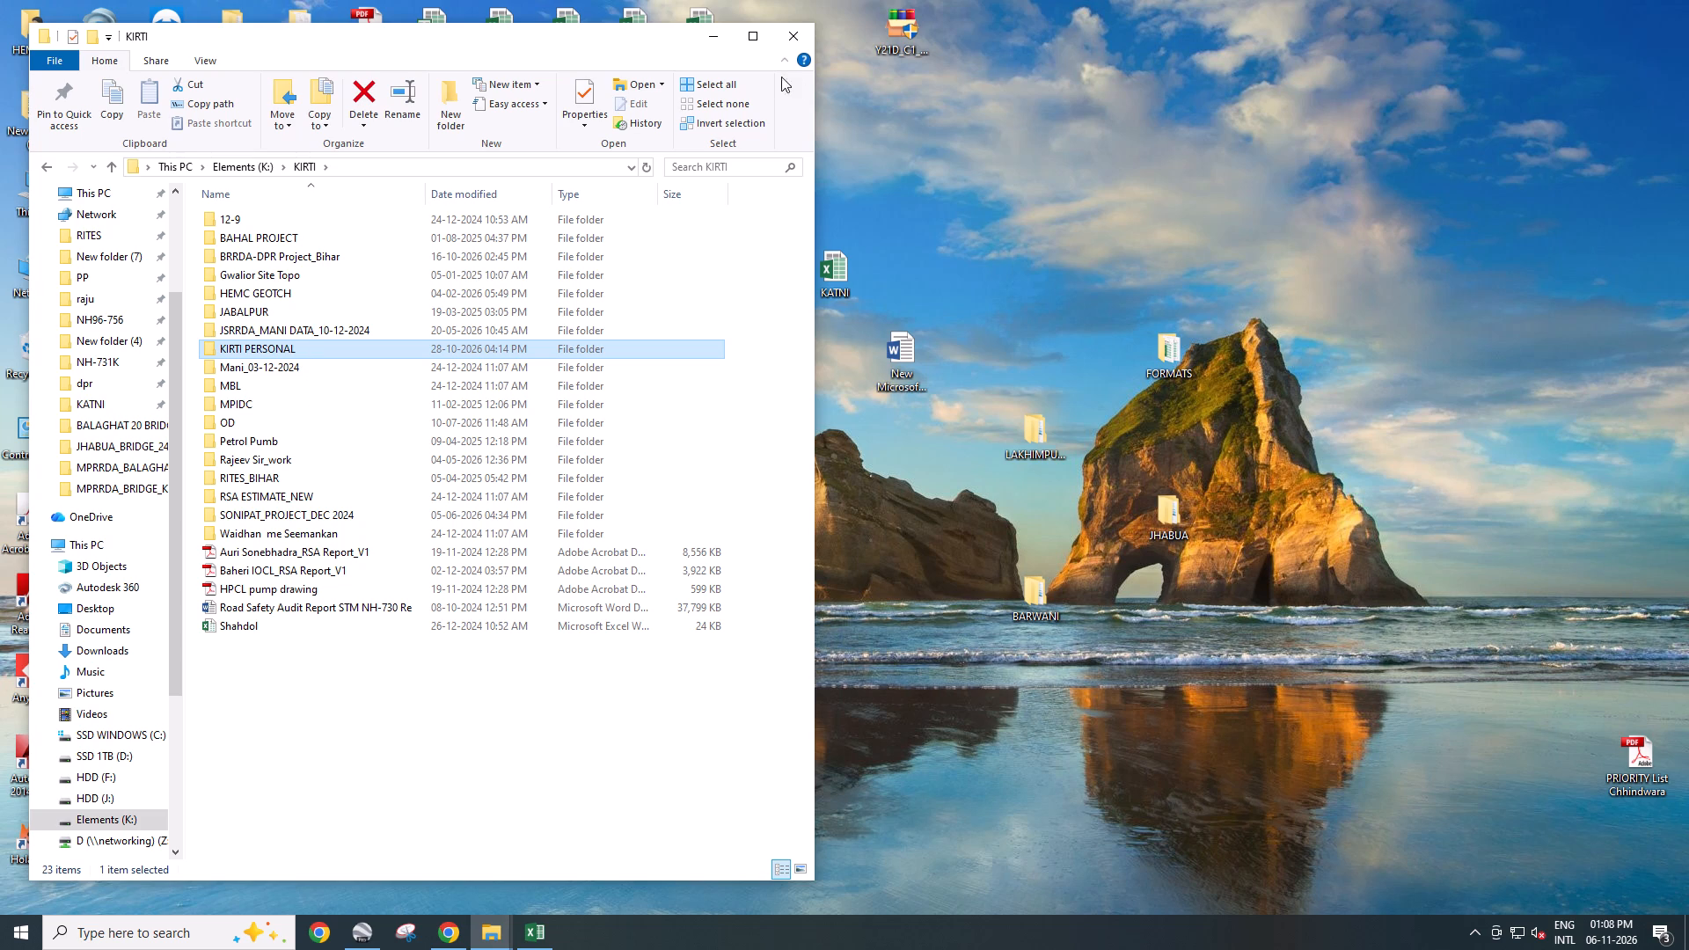
pyautogui.click(742, 40)
pyautogui.doubleClick(290, 325)
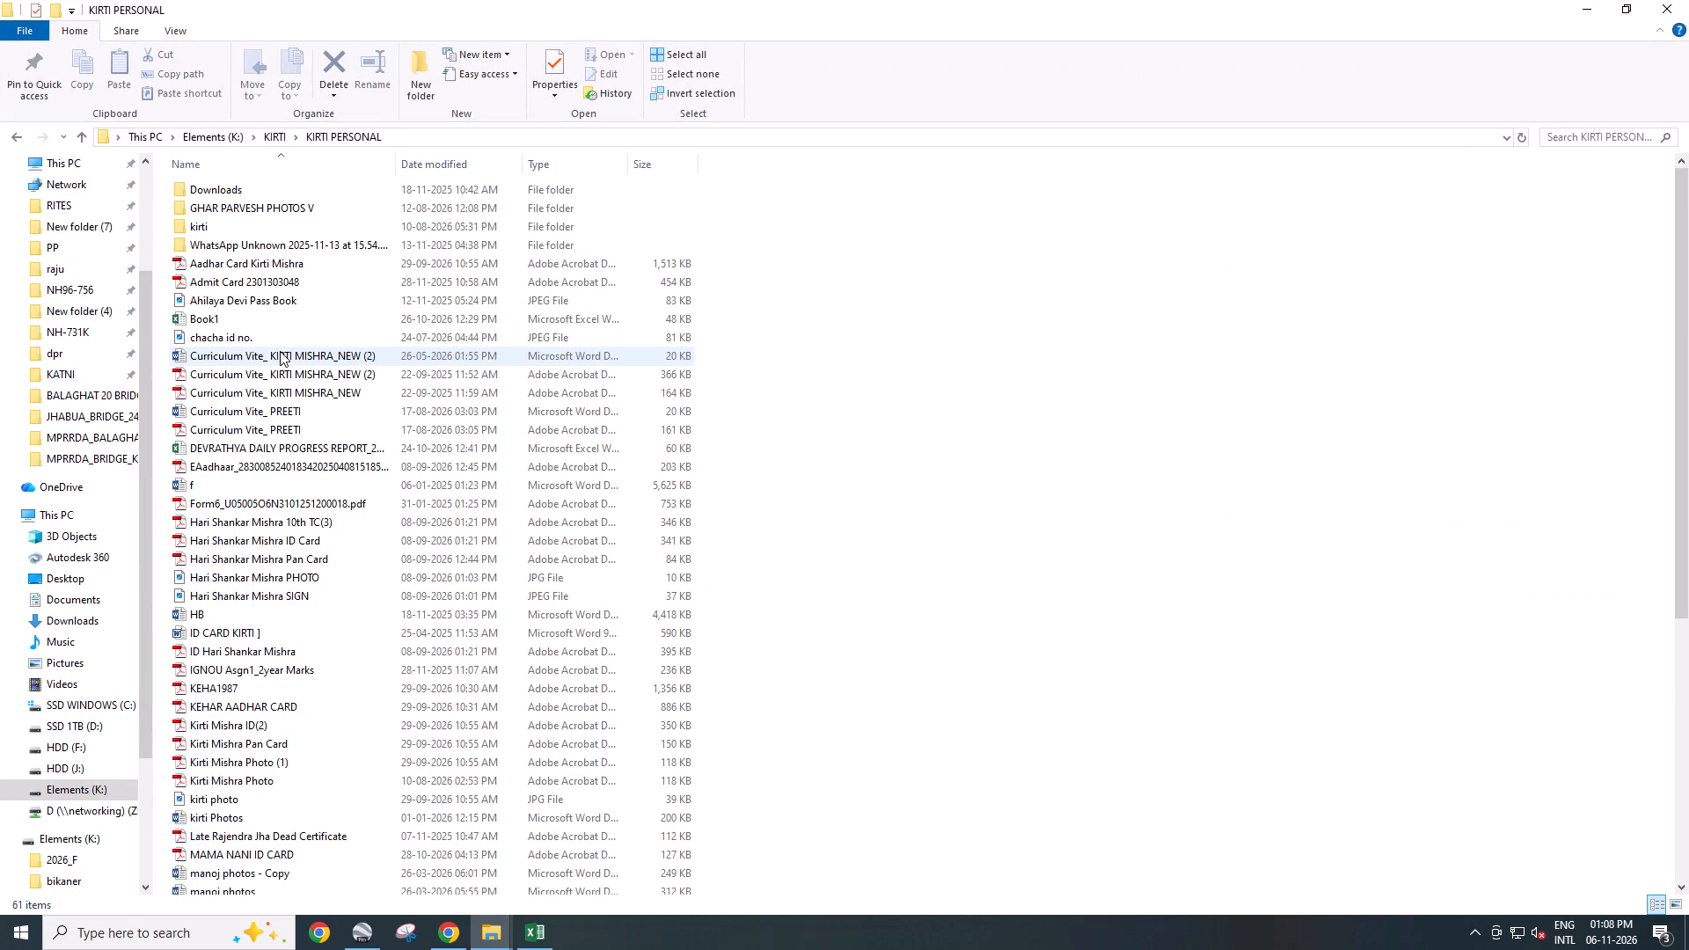
pyautogui.doubleClick(261, 454)
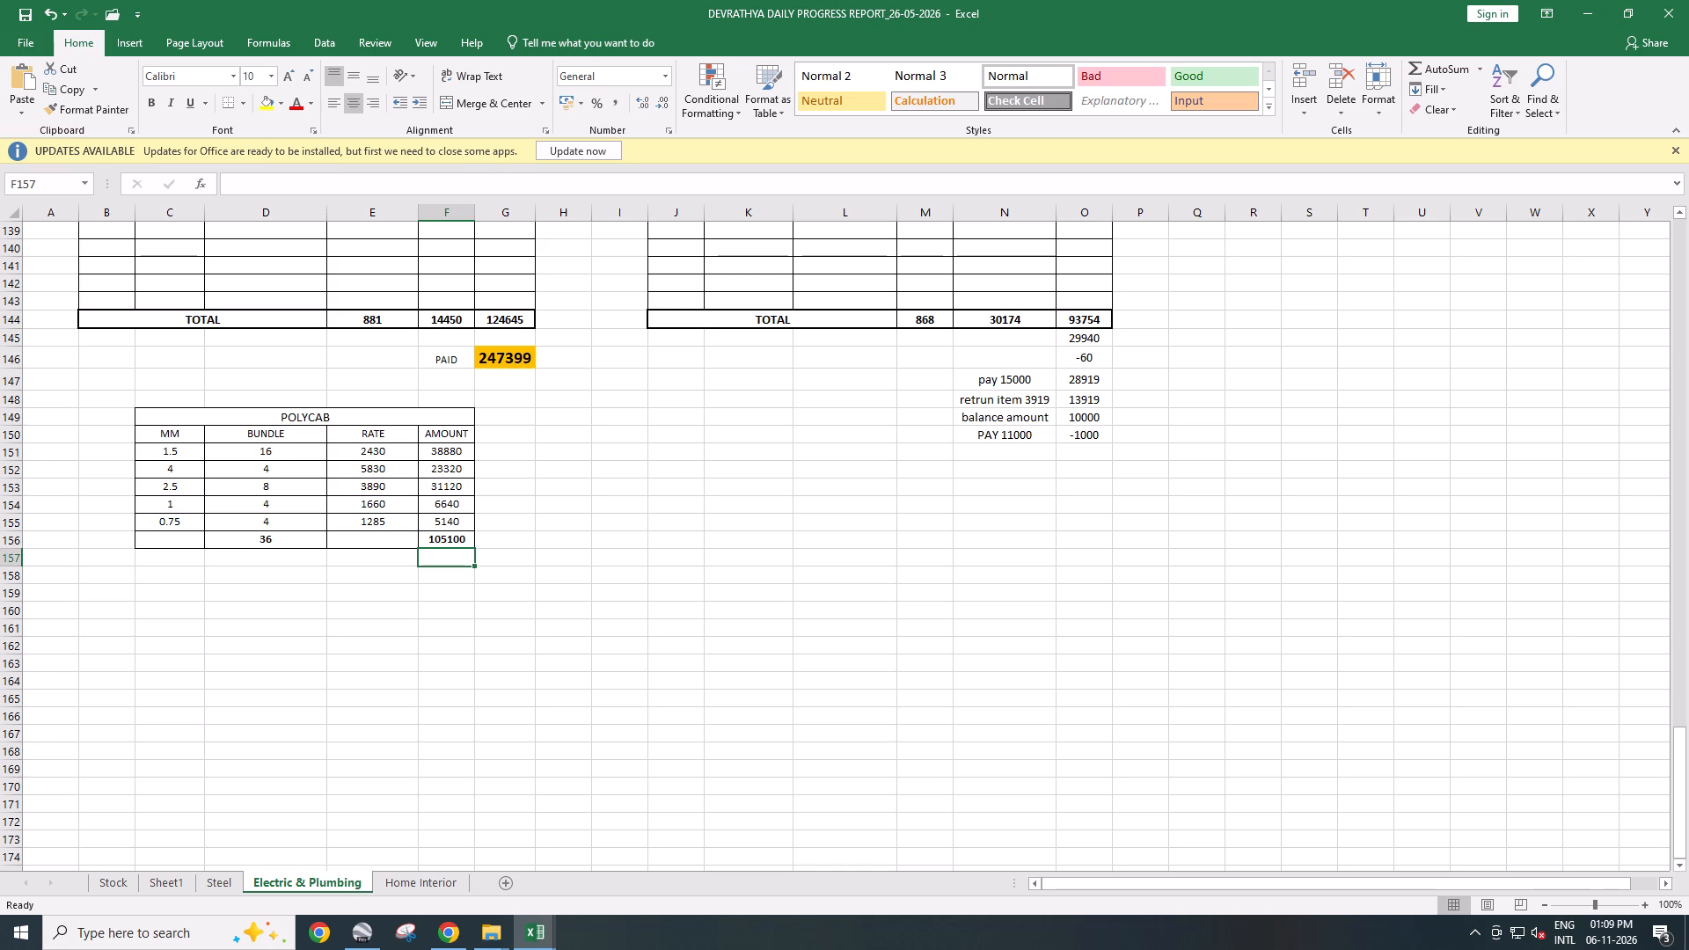
# Insert a new blank worksheet directly after the Electric & Plumbing sheet.
pyautogui.click(509, 887)
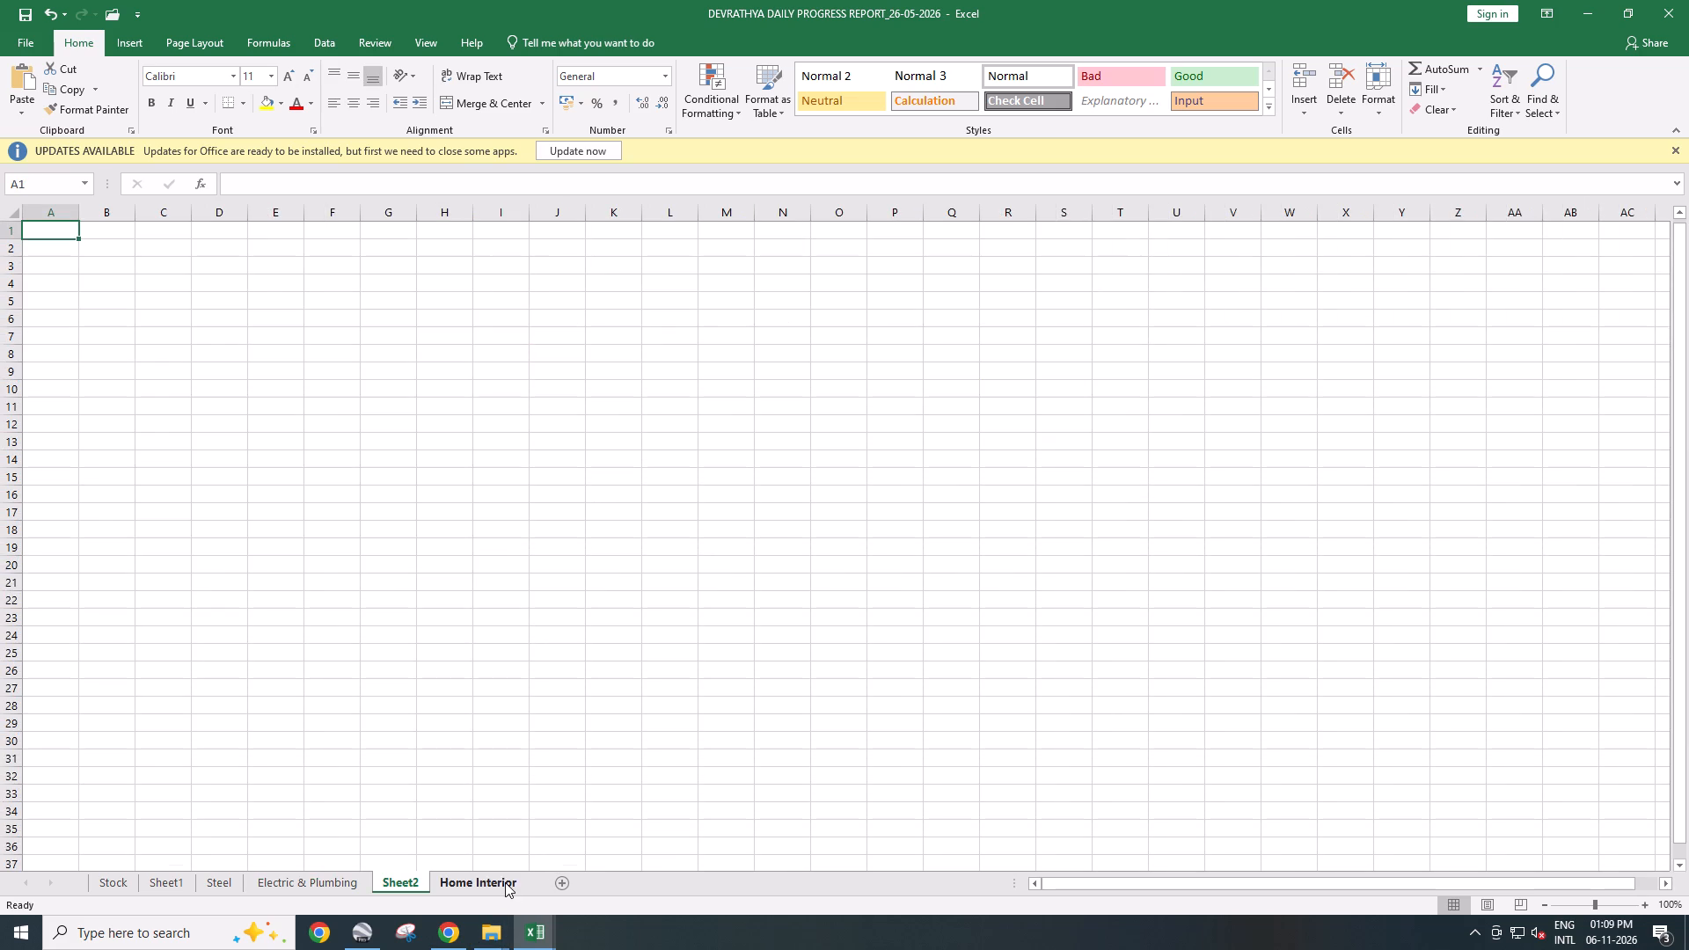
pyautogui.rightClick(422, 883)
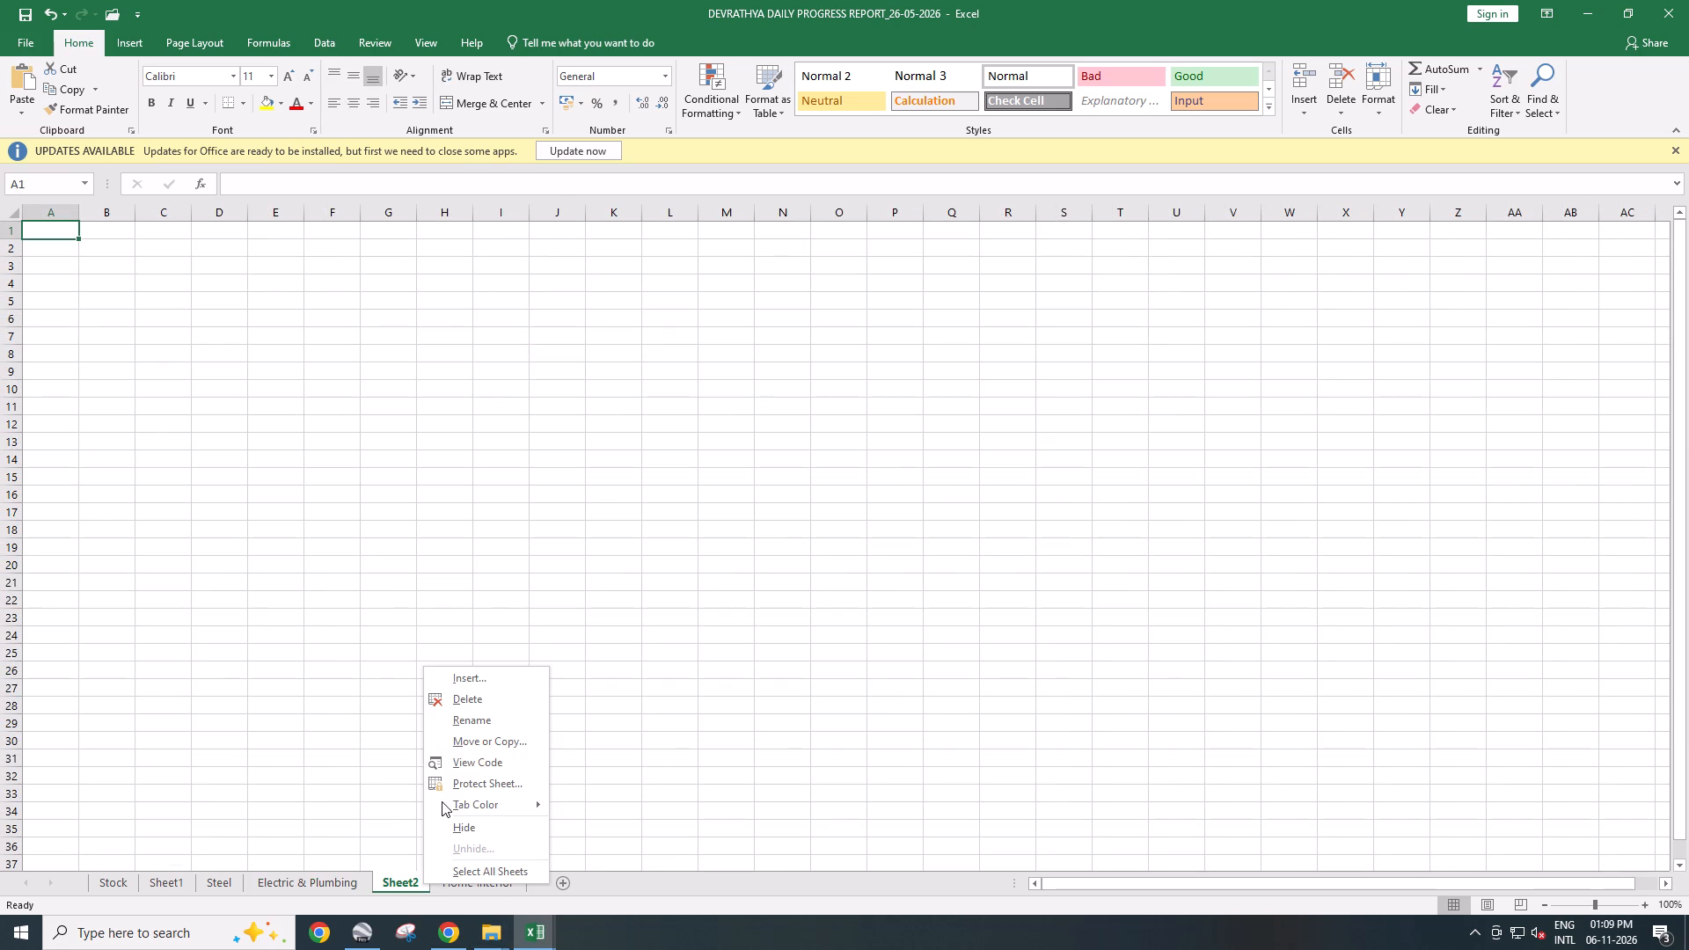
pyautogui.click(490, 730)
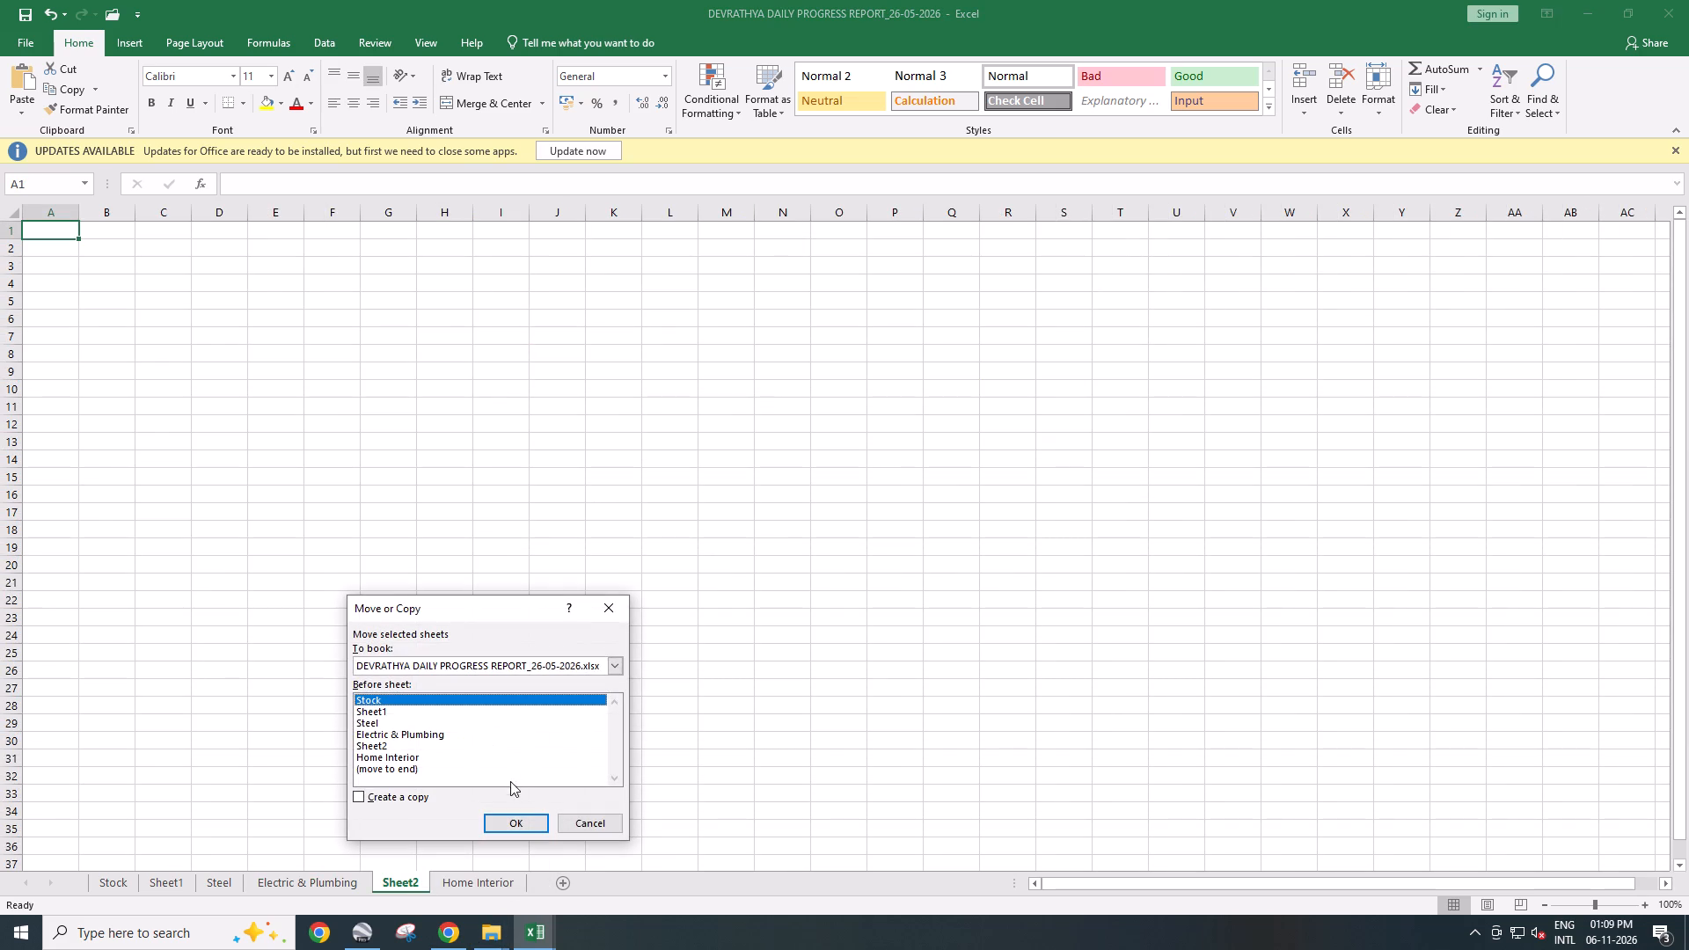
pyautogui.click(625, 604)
# Rename the new blank worksheet as Tiles.
pyautogui.rightClick(405, 881)
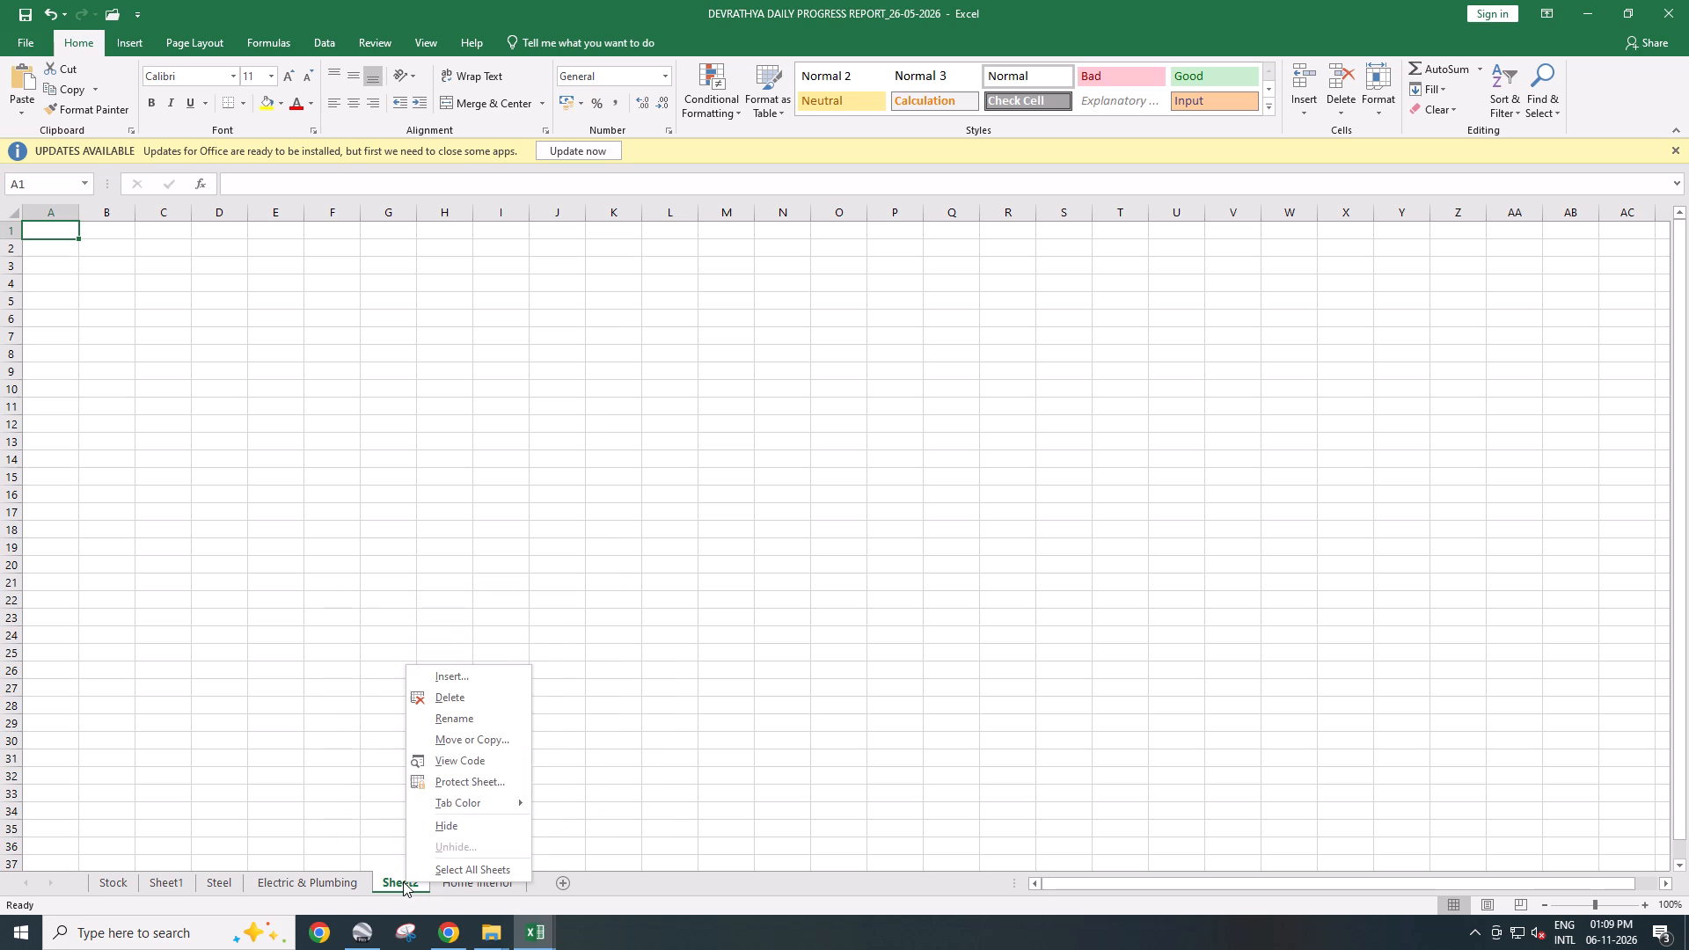
pyautogui.click(472, 725)
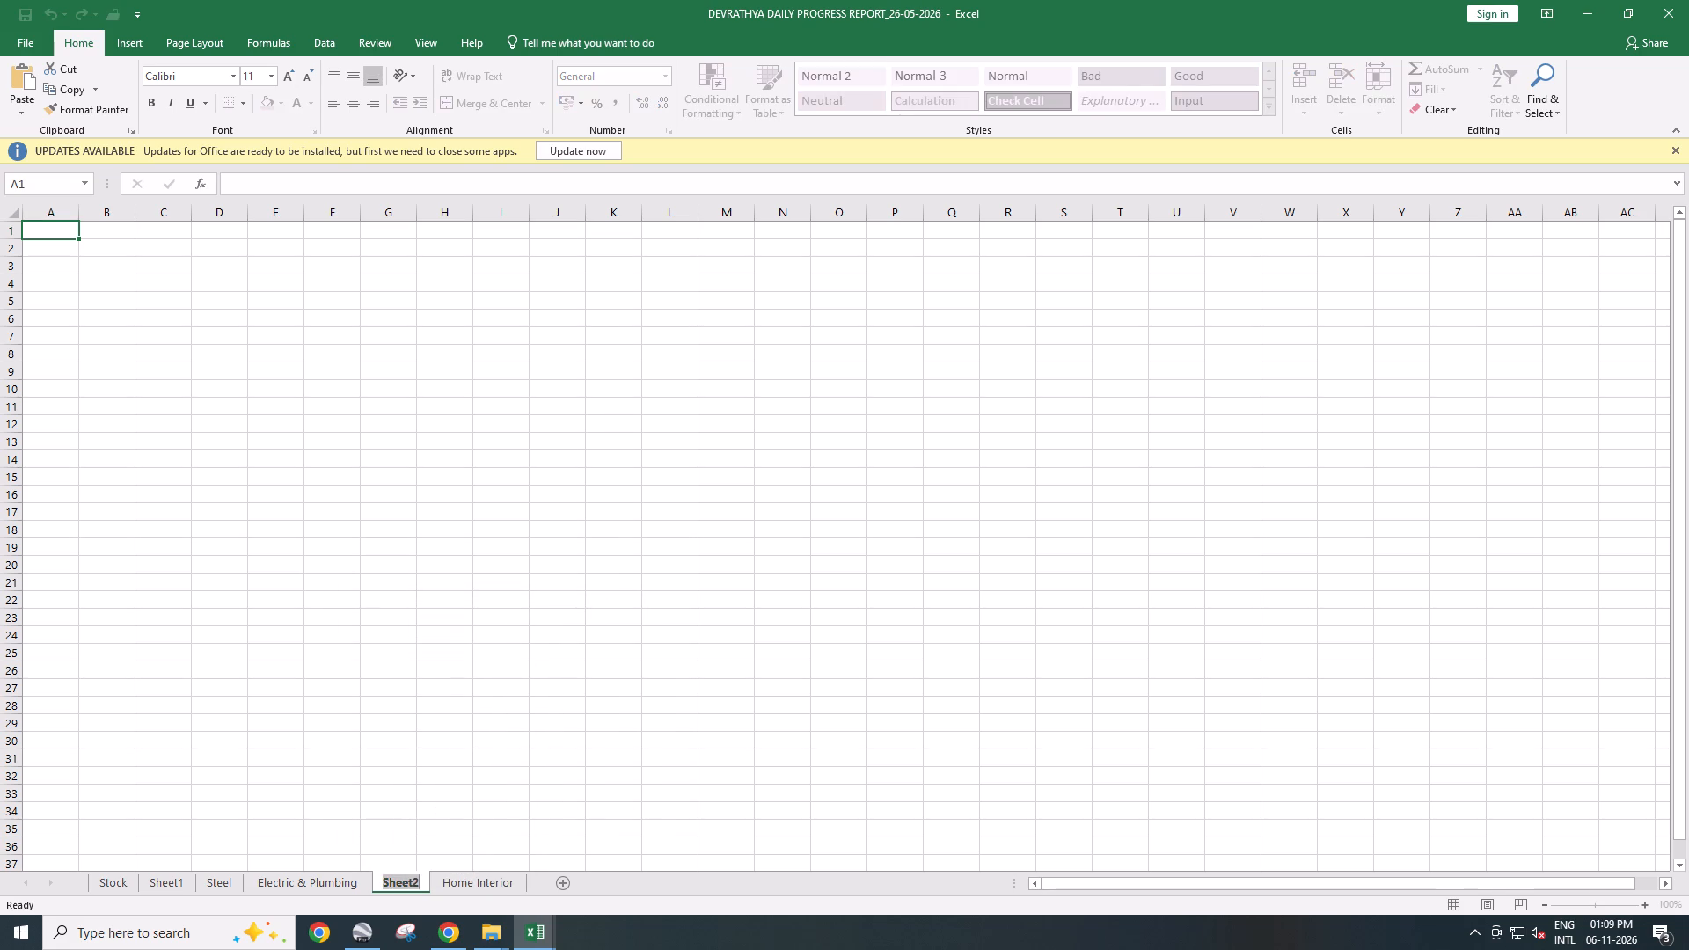
pyautogui.press('t')
pyautogui.press('BackSpace')
pyautogui.write('Til')
pyautogui.write('es')
pyautogui.click(452, 711)
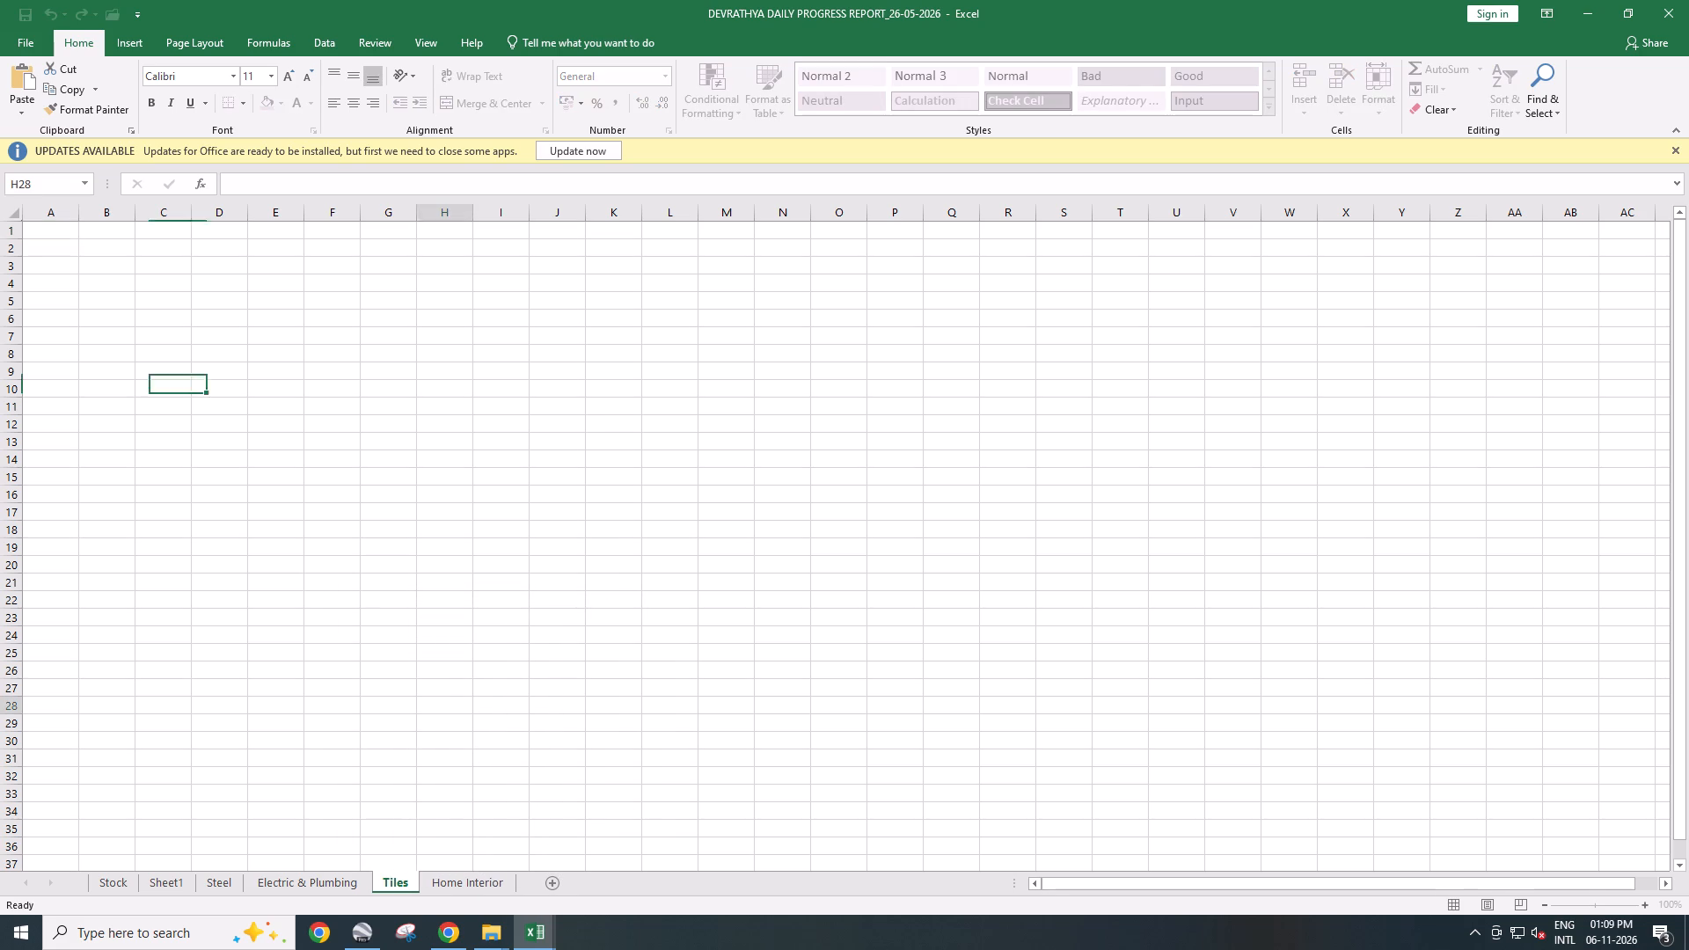
# Copy the electric table's title and column header rows, B2:G3, from the Electric & Plumbing sheet to cell B2 of the Tiles sheet.
pyautogui.click(475, 890)
pyautogui.scroll(4, 683, 617)
pyautogui.scroll(-1, 670, 607)
pyautogui.scroll(1, 670, 607)
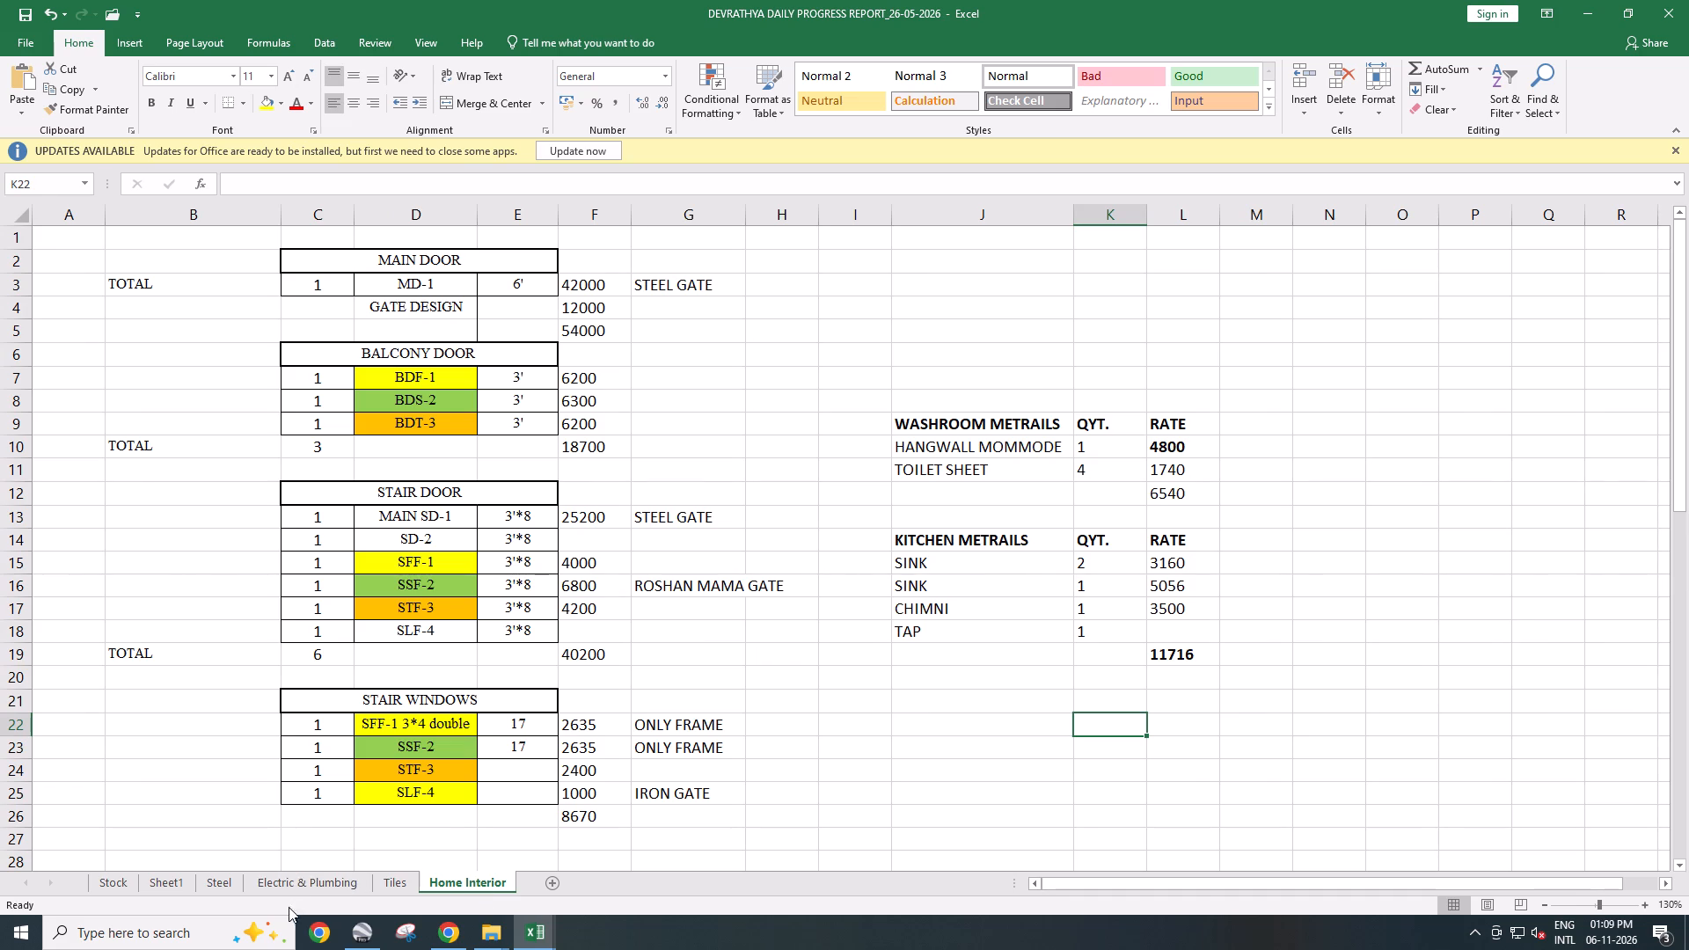
pyautogui.click(299, 888)
pyautogui.scroll(9, 308, 564)
pyautogui.scroll(-2, 311, 558)
pyautogui.scroll(11, 311, 556)
pyautogui.scroll(-1, 311, 534)
pyautogui.scroll(1, 311, 534)
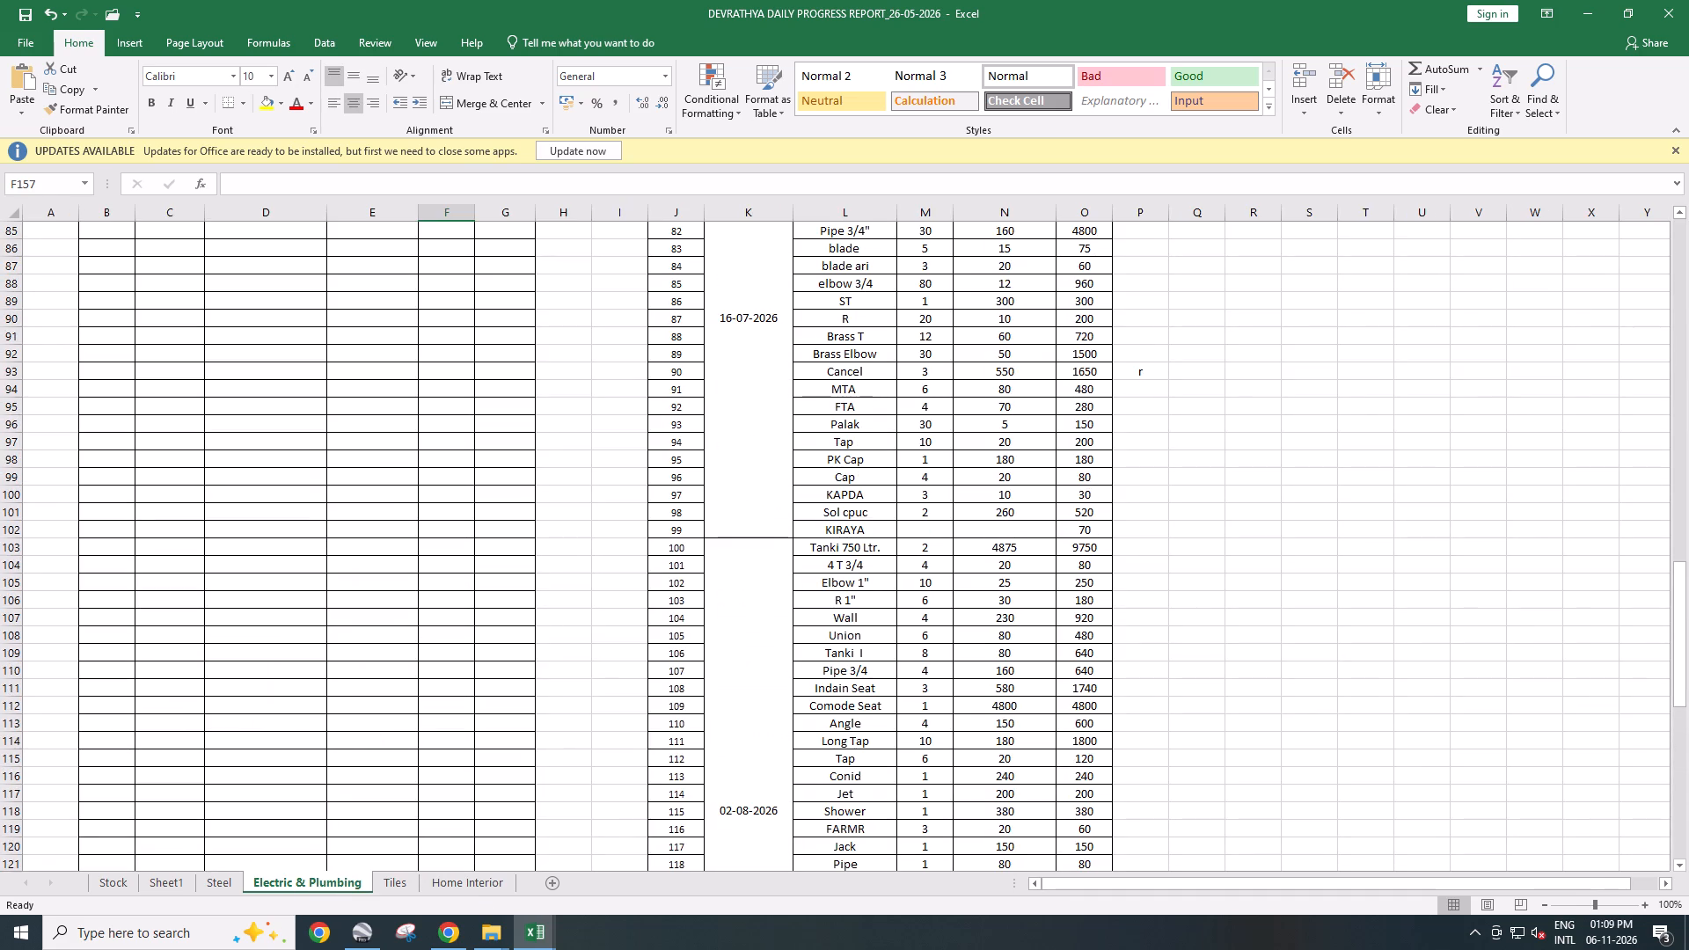
pyautogui.hotkey('ctrl', 'Home')
pyautogui.click(299, 461)
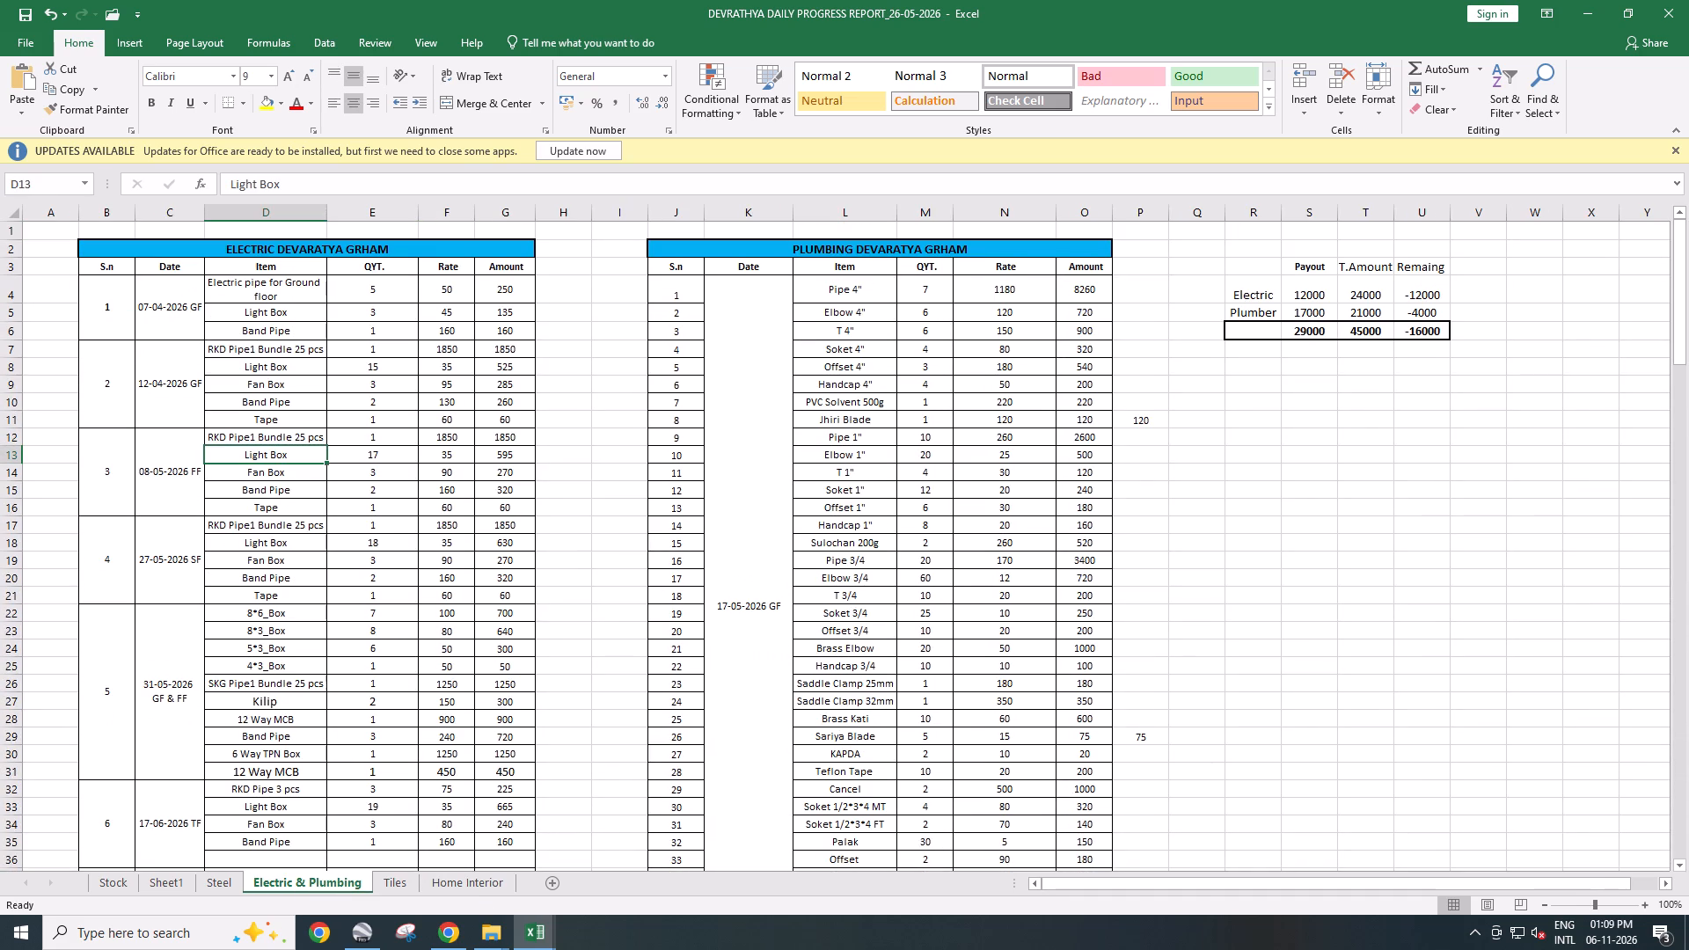
pyautogui.moveTo(119, 255); pyautogui.dragTo(126, 265)
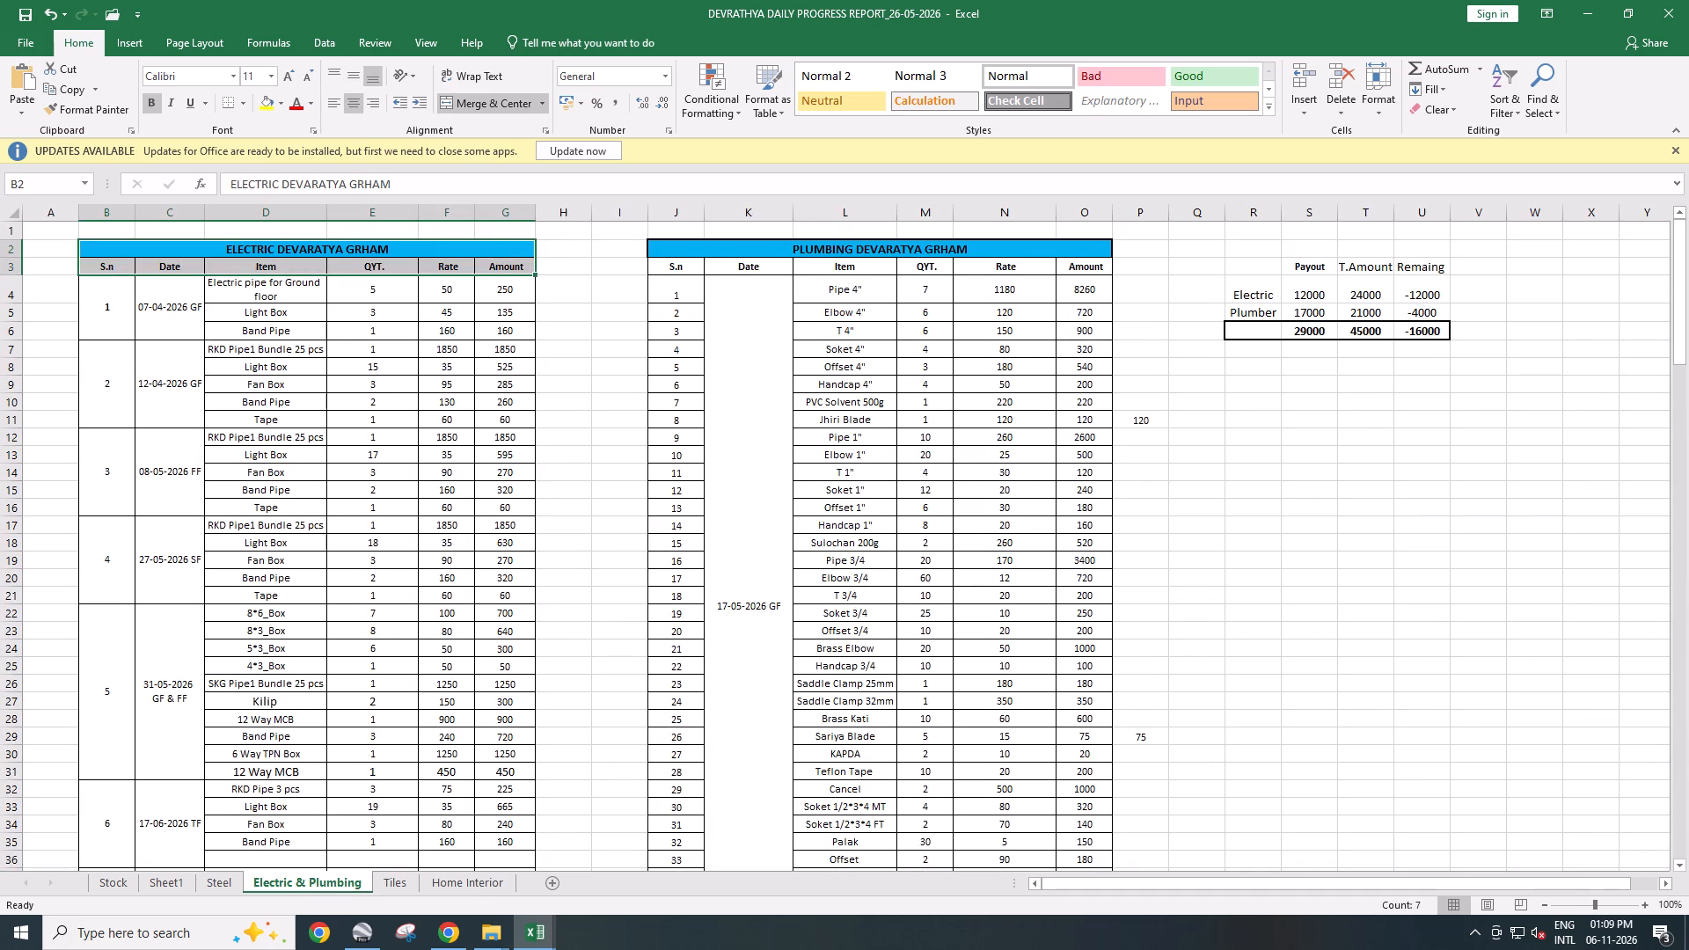
pyautogui.hotkey('ctrl', 'c')
pyautogui.click(413, 879)
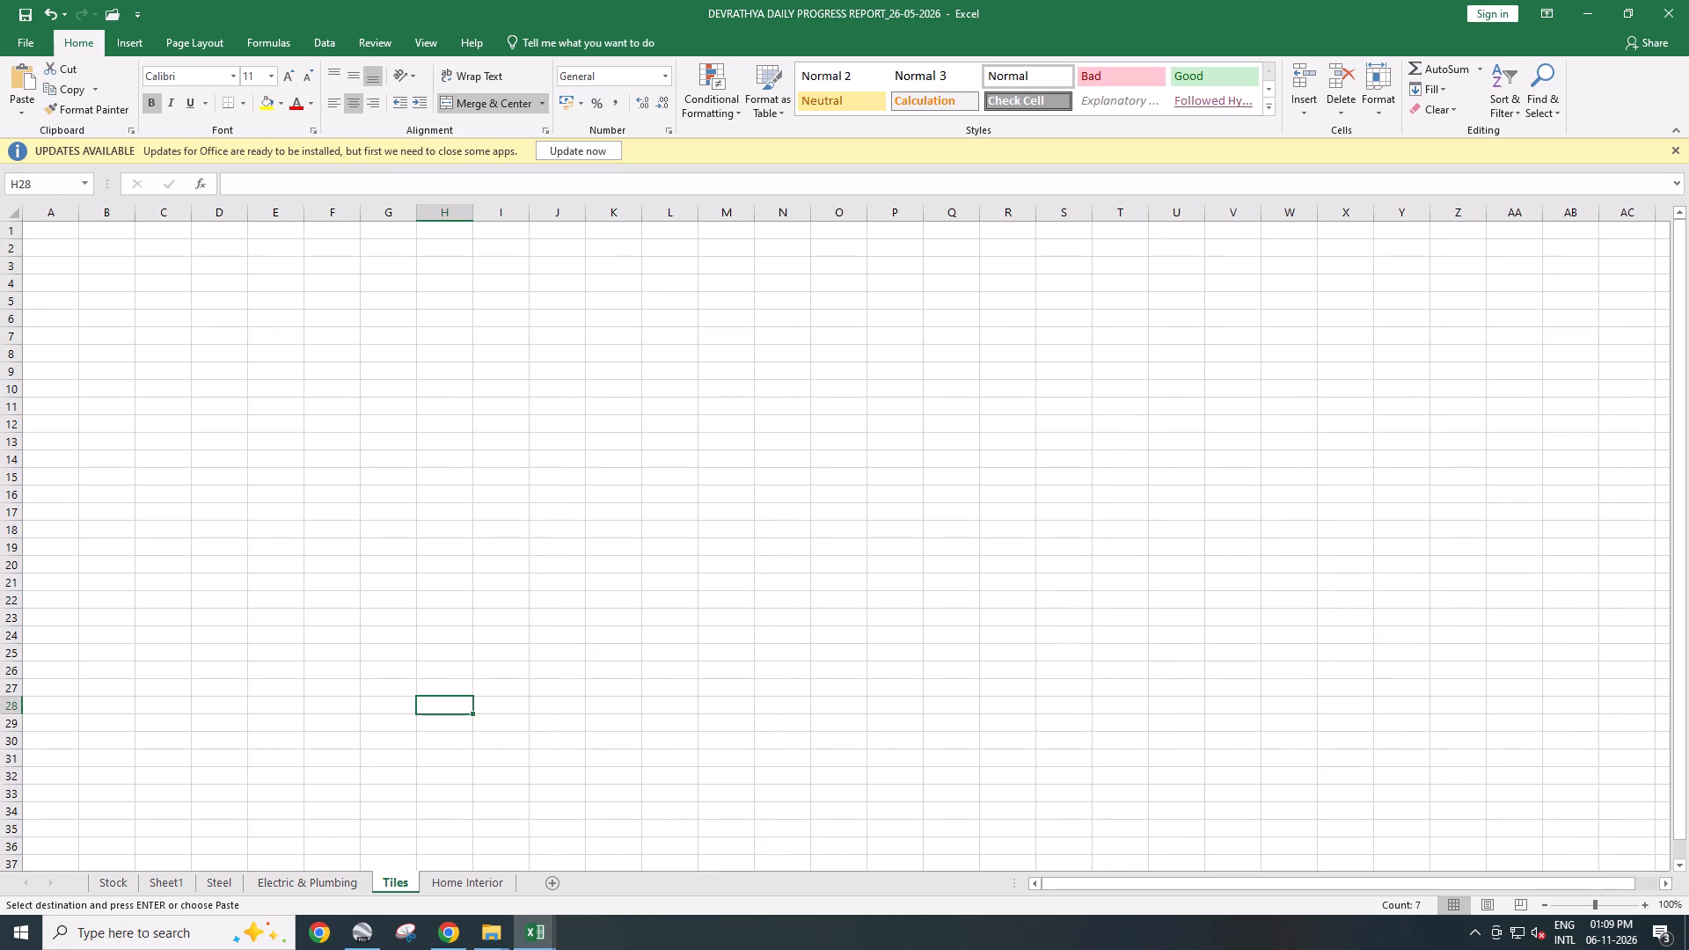
pyautogui.click(87, 250)
pyautogui.hotkey('ctrl', 'v')
pyautogui.click(370, 345)
# Replace ELECTRIC with TILES in the Tiles sheet's table title so it reads TILES DEVARATYA GRHAM.
pyautogui.doubleClick(227, 246)
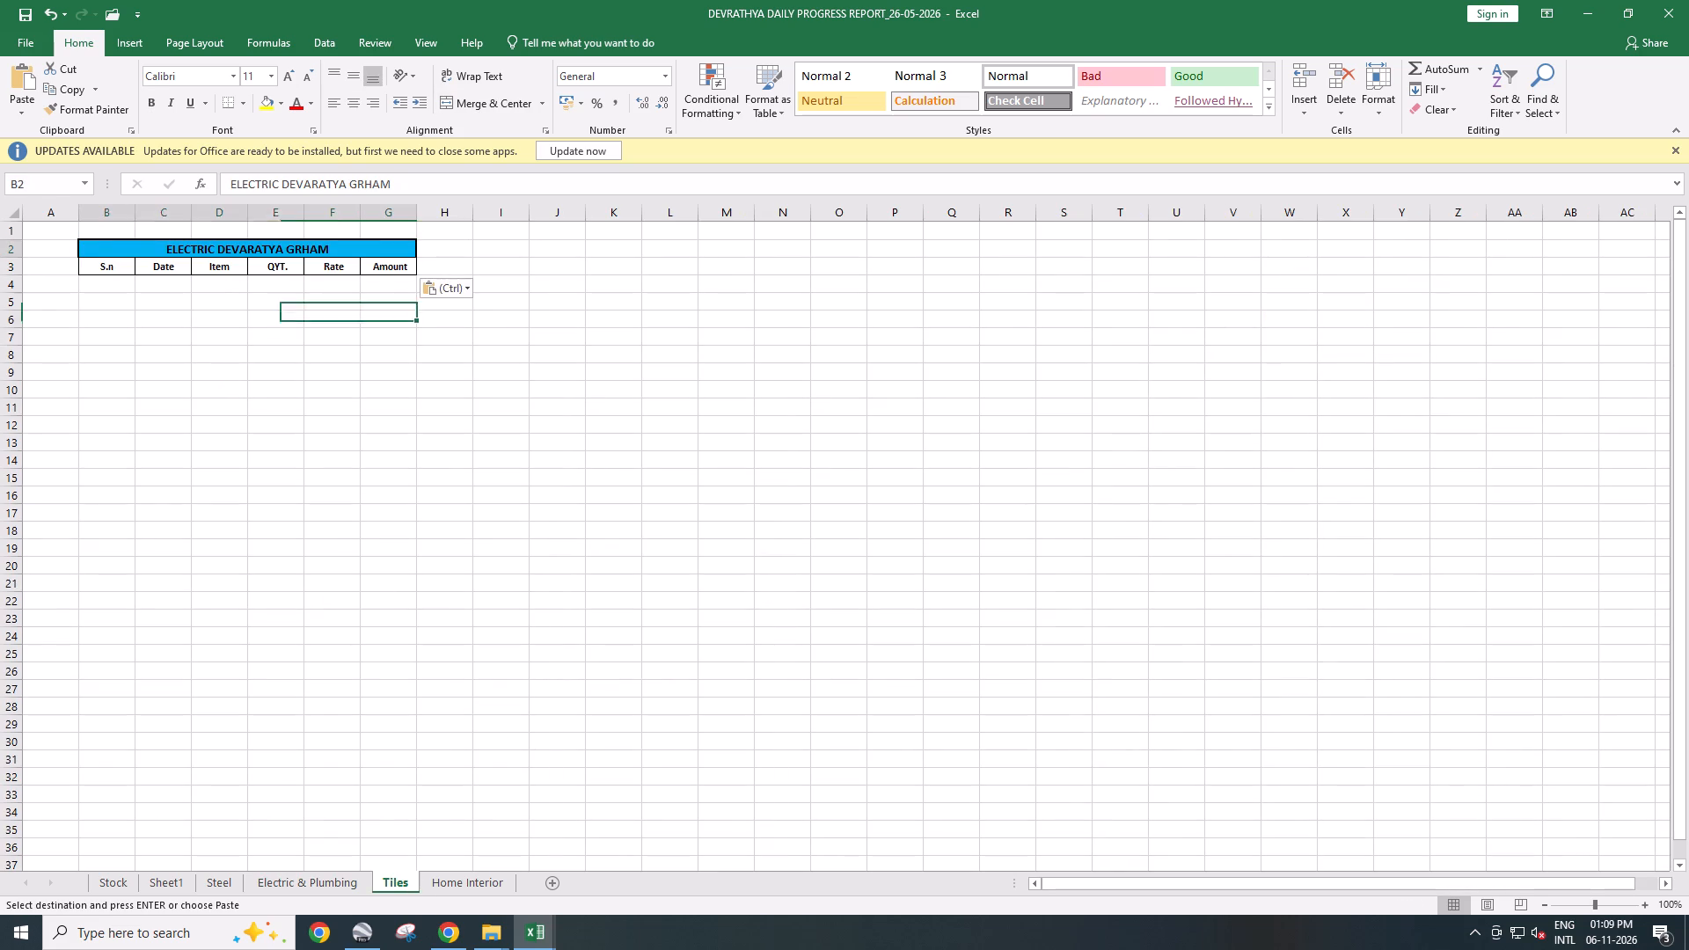
pyautogui.click(219, 250)
pyautogui.moveTo(212, 247); pyautogui.dragTo(129, 238)
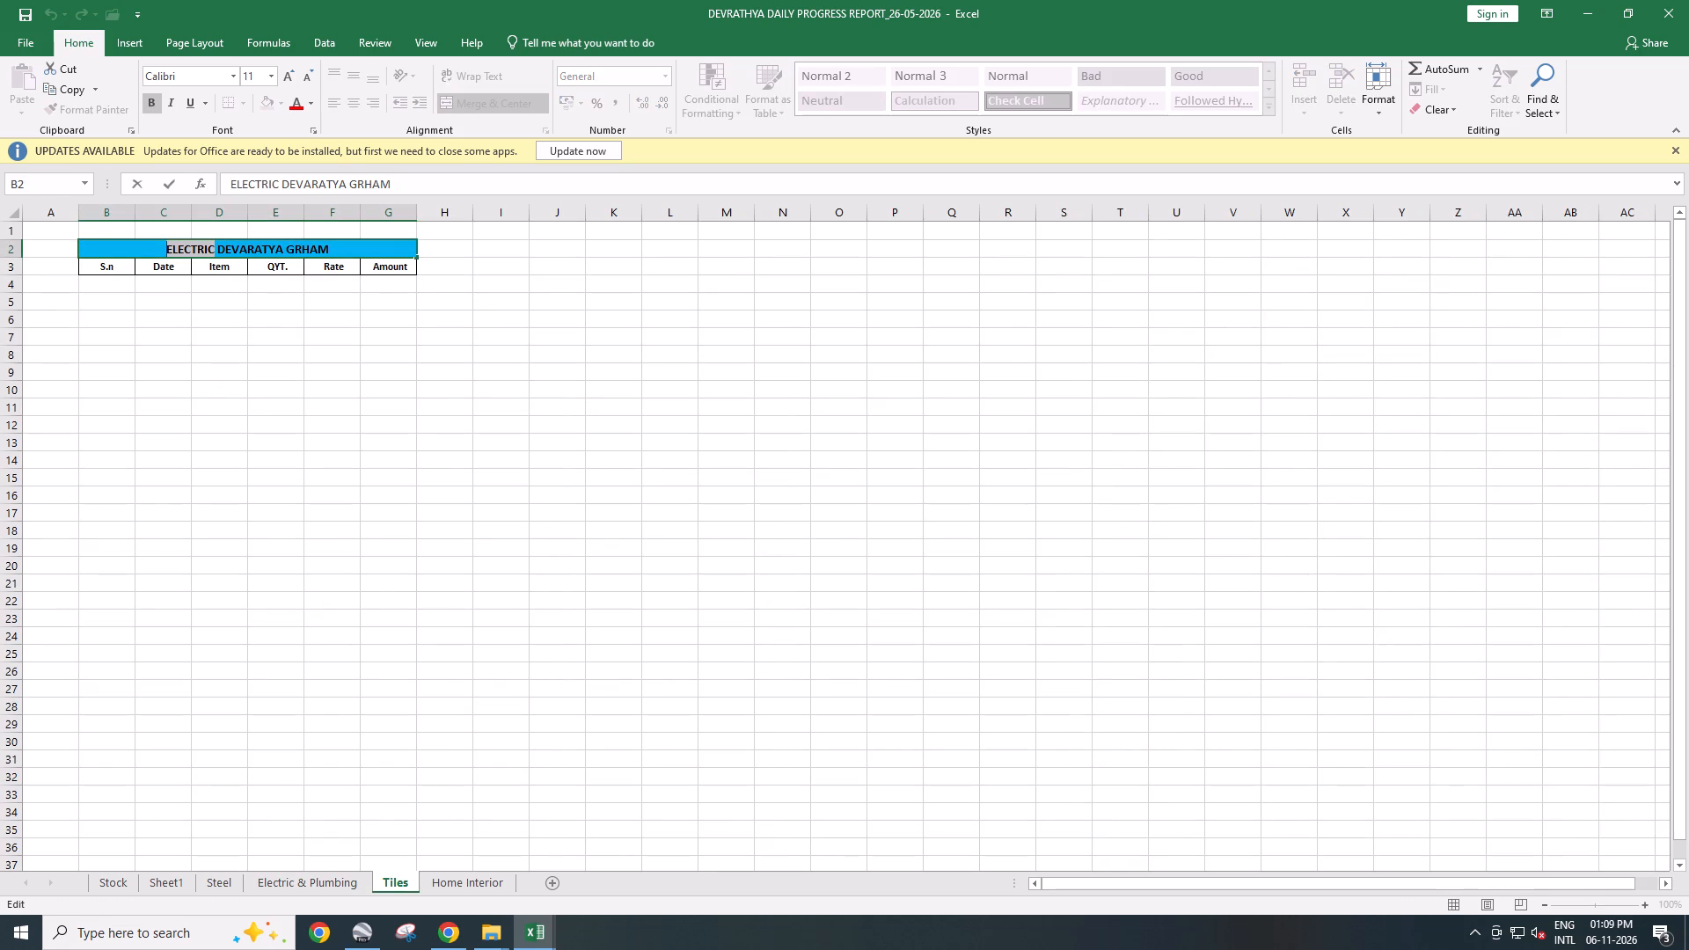
pyautogui.press('t')
pyautogui.press('BackSpace')
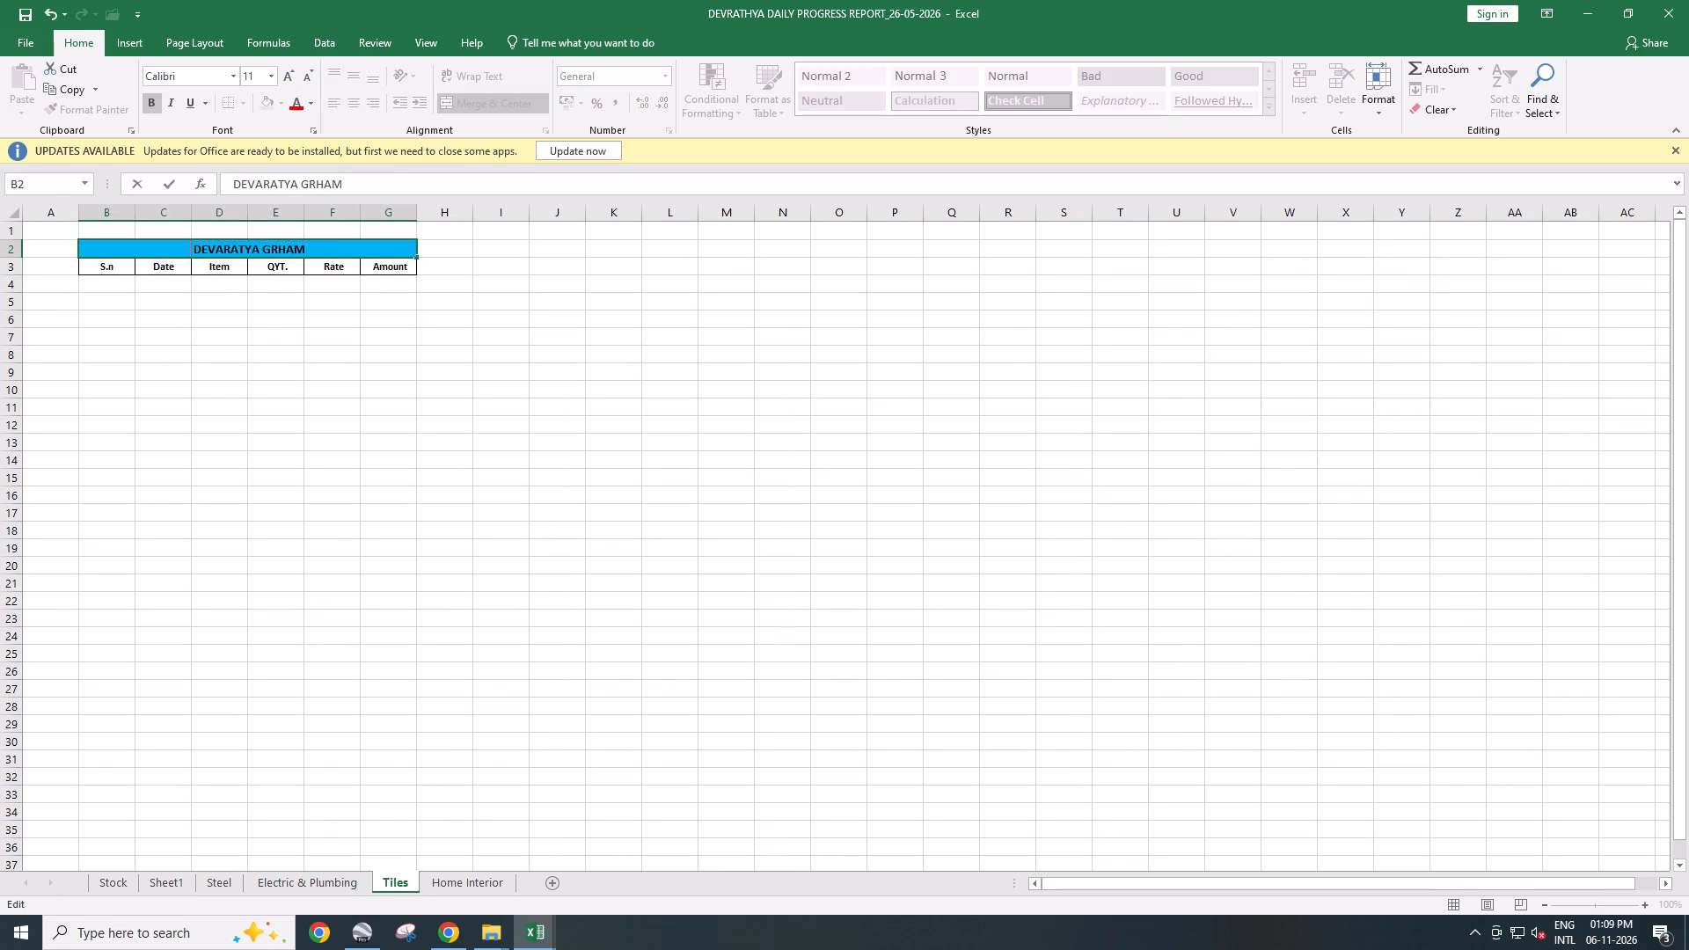
pyautogui.write('TILES')
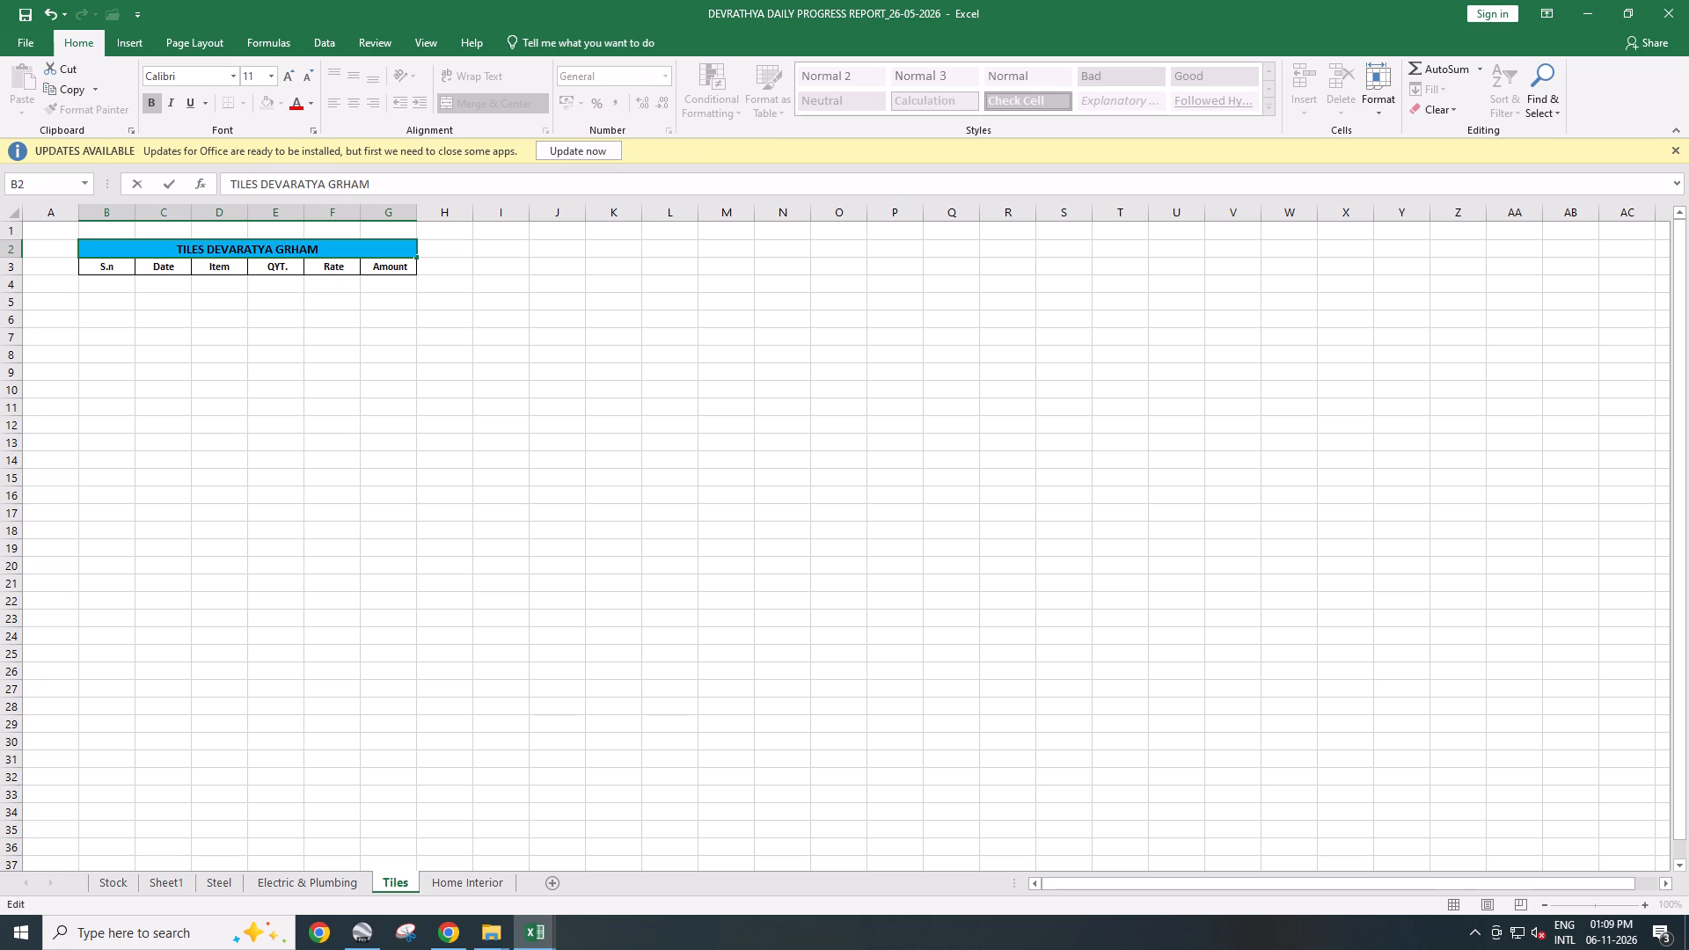
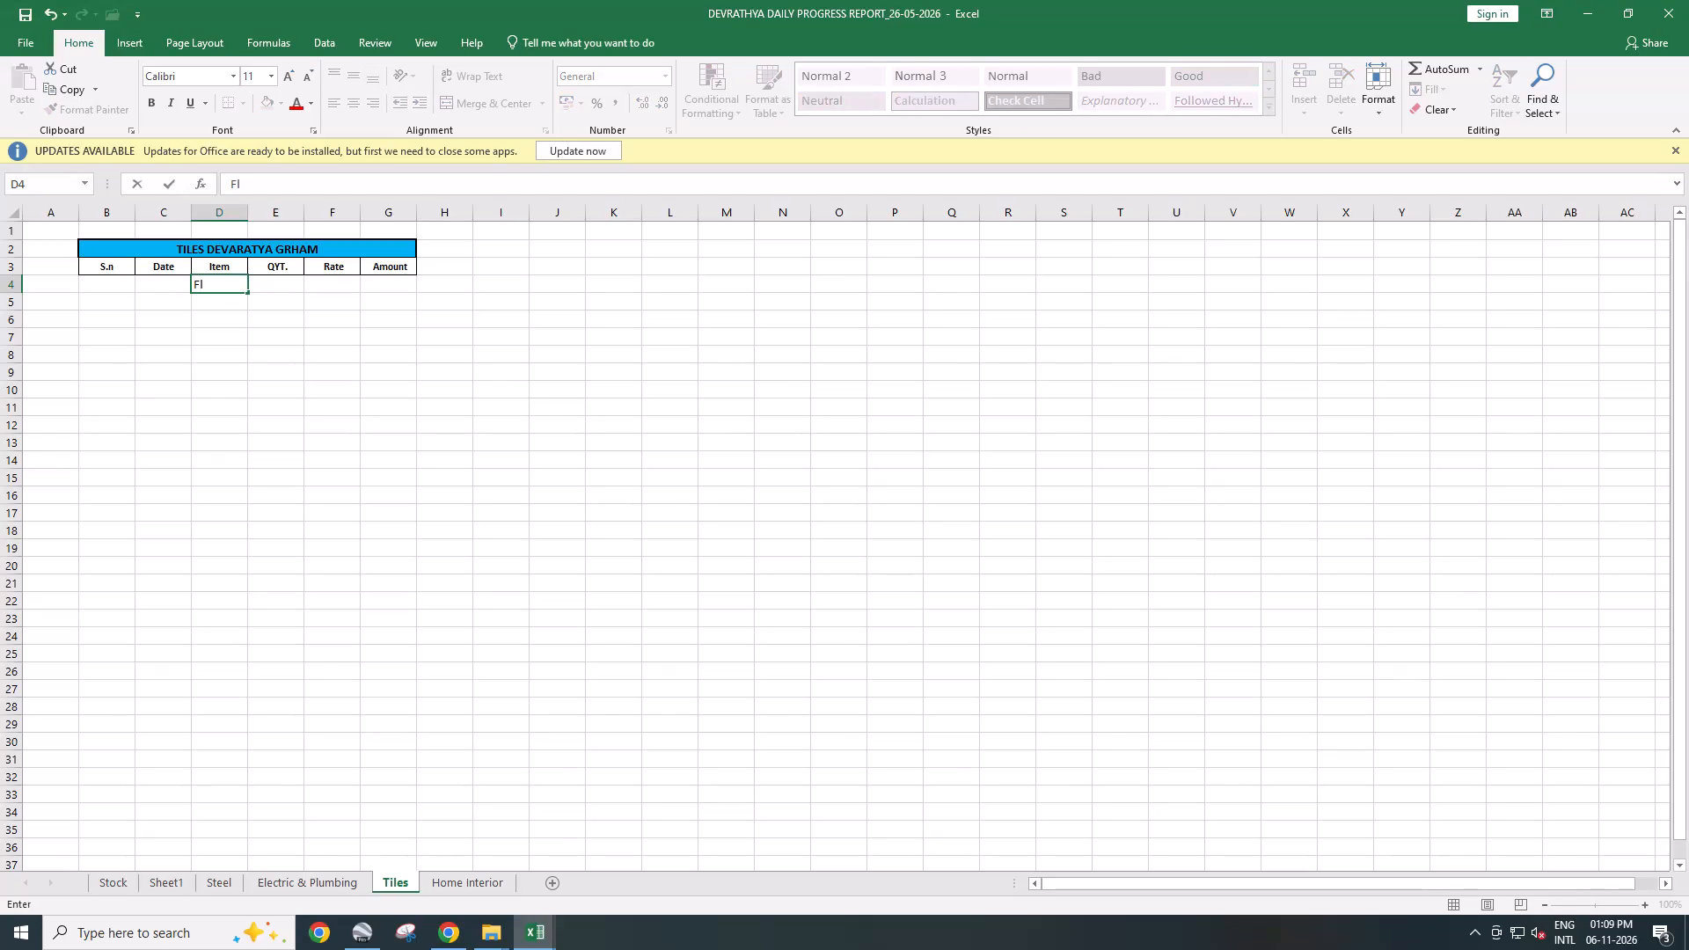
# Enter Floor Tiles as the first item in cell D4, under the Item header of the tiles table.
pyautogui.write('or t')
pyautogui.write('ILES')
pyautogui.press('BackSpace')
pyautogui.press('BackSpace')
pyautogui.press('BackSpace')
pyautogui.press('BackSpace')
pyautogui.press('BackSpace')
pyautogui.write('Til')
pyautogui.write('es')
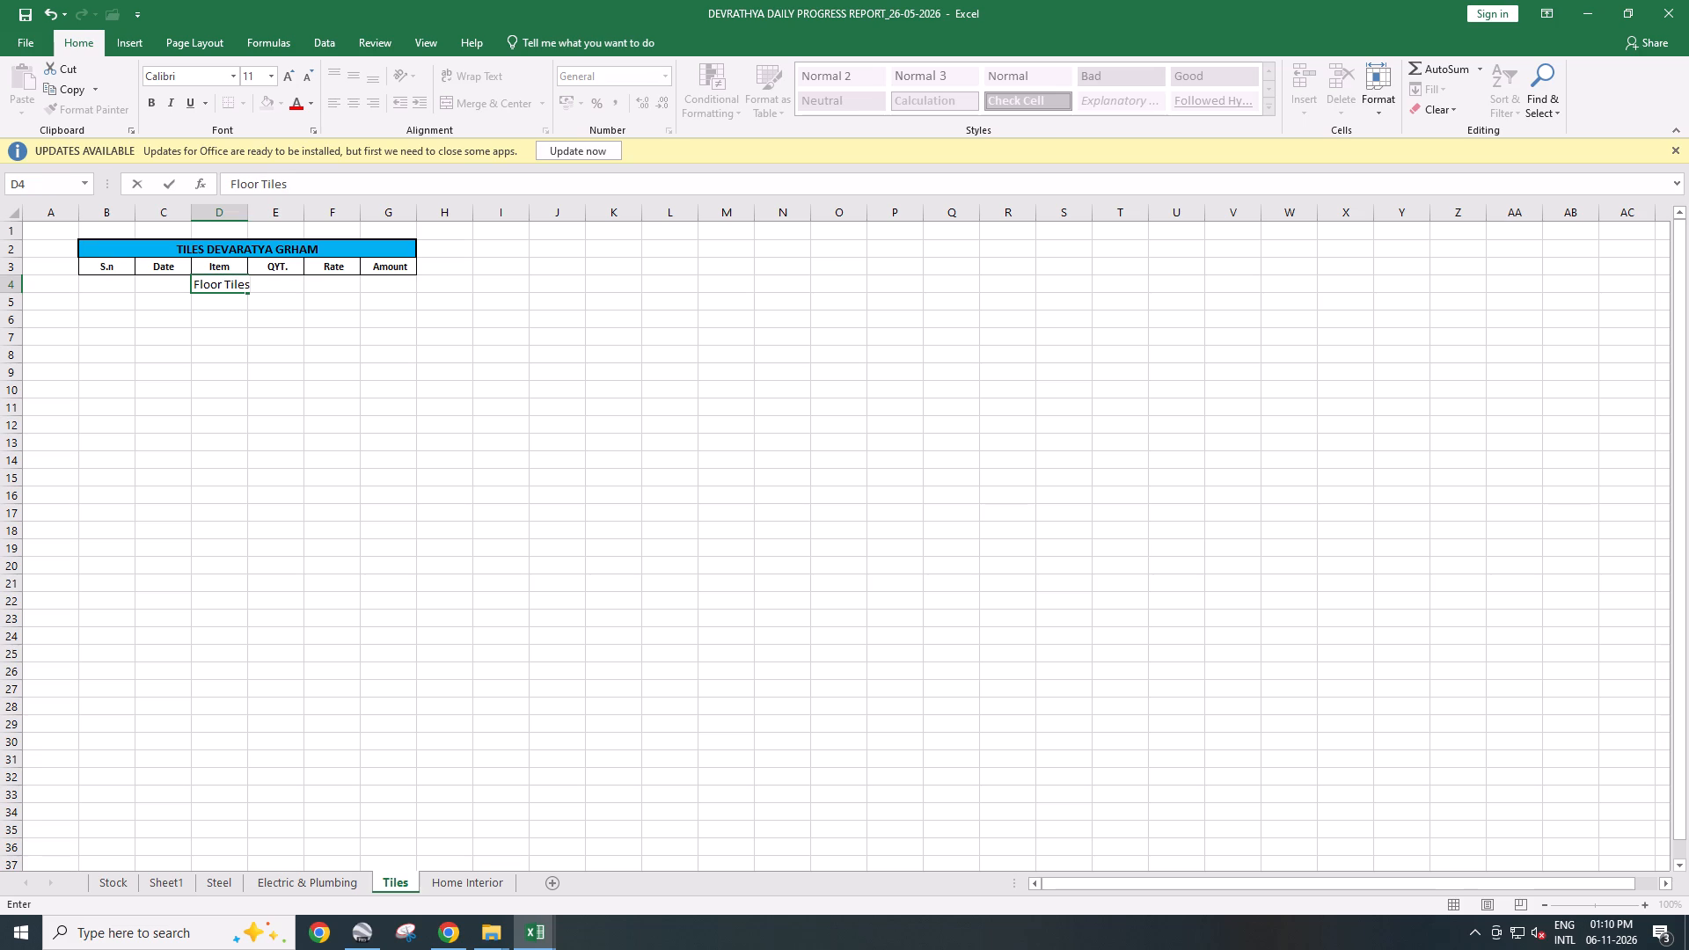
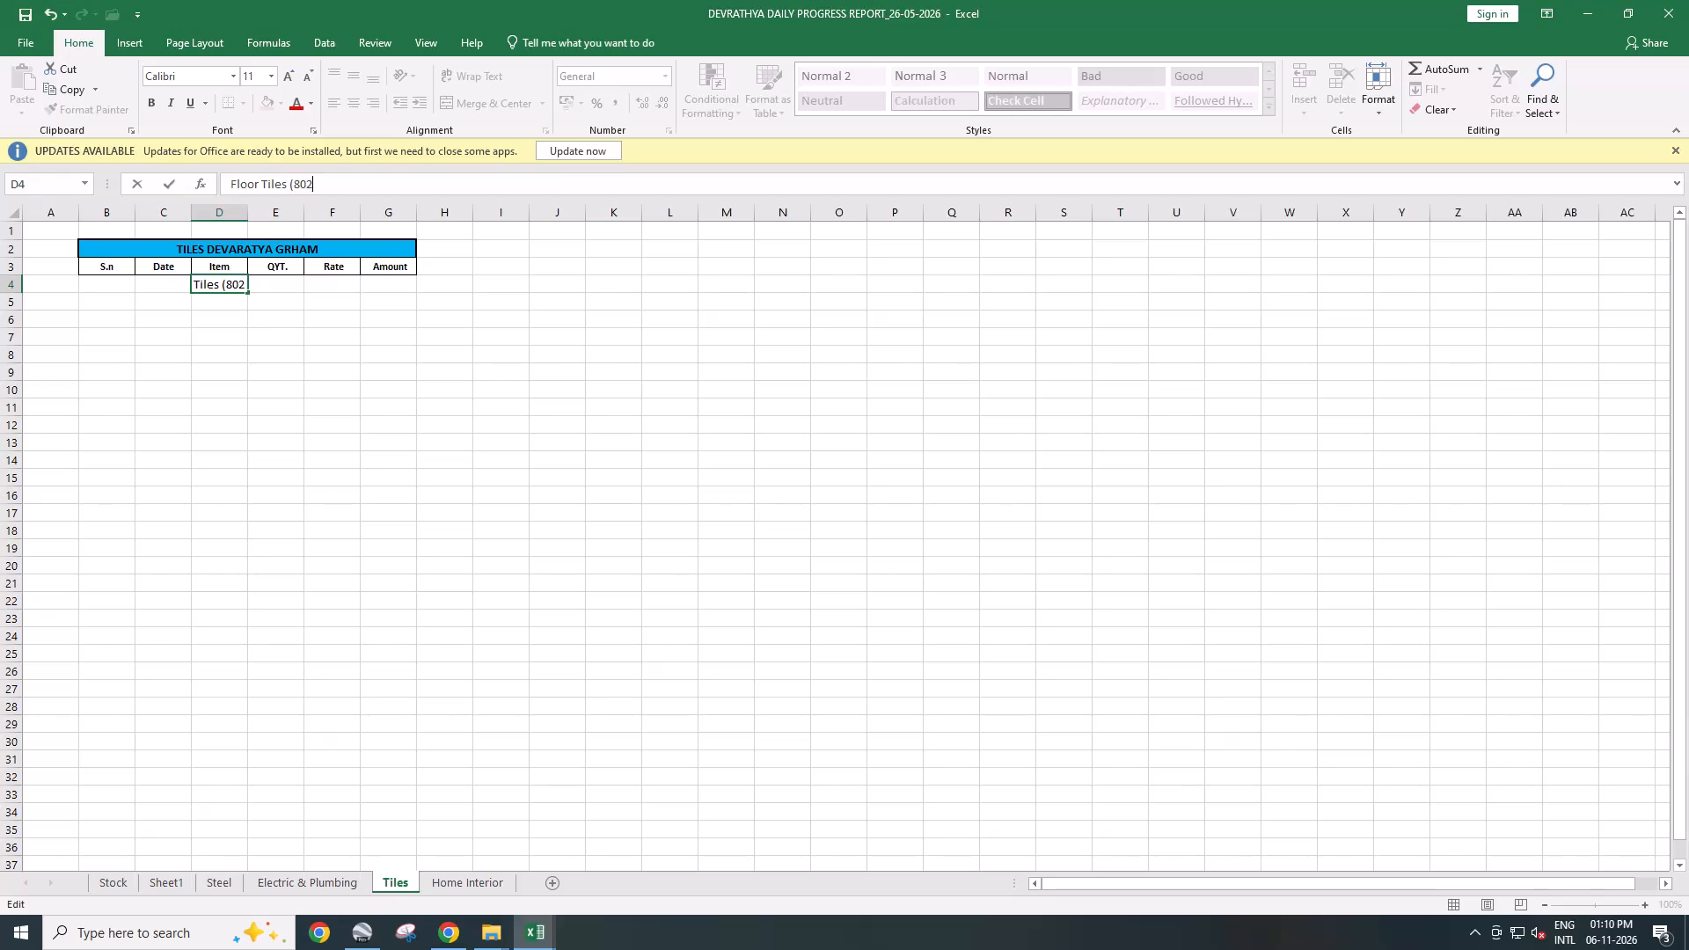
# Complete the first item in cell D4 with its number so that it reads Floor Tiles (8022).
pyautogui.write('2')
pyautogui.hotkey('shift', ')')
pyautogui.click(410, 461)
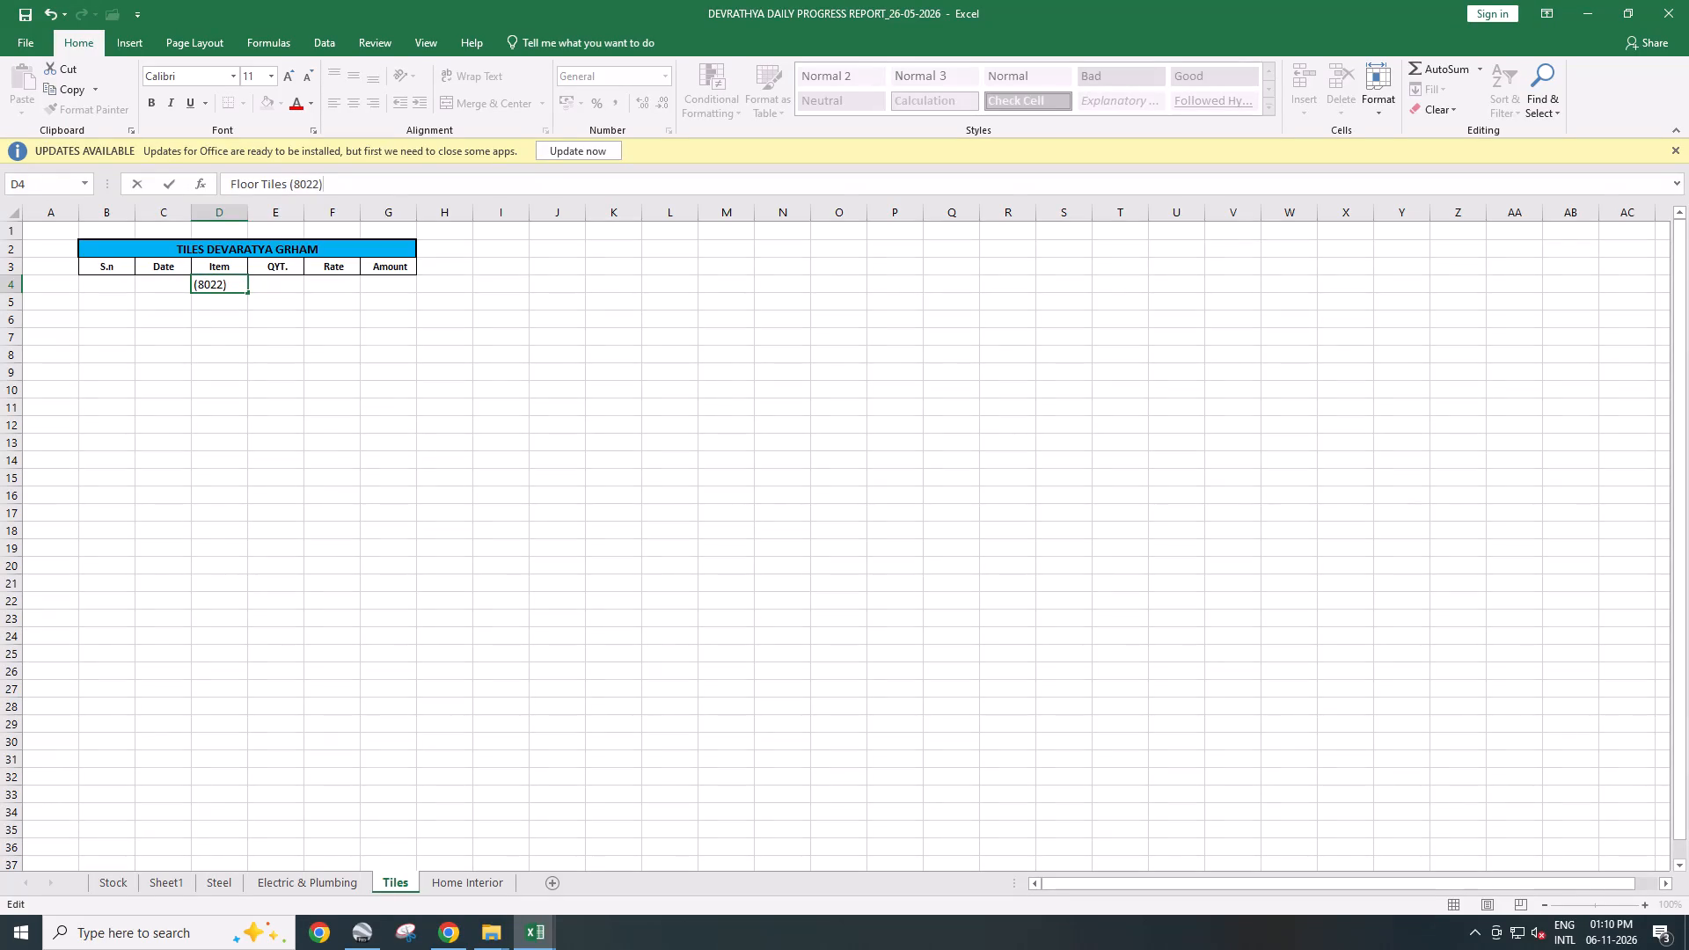
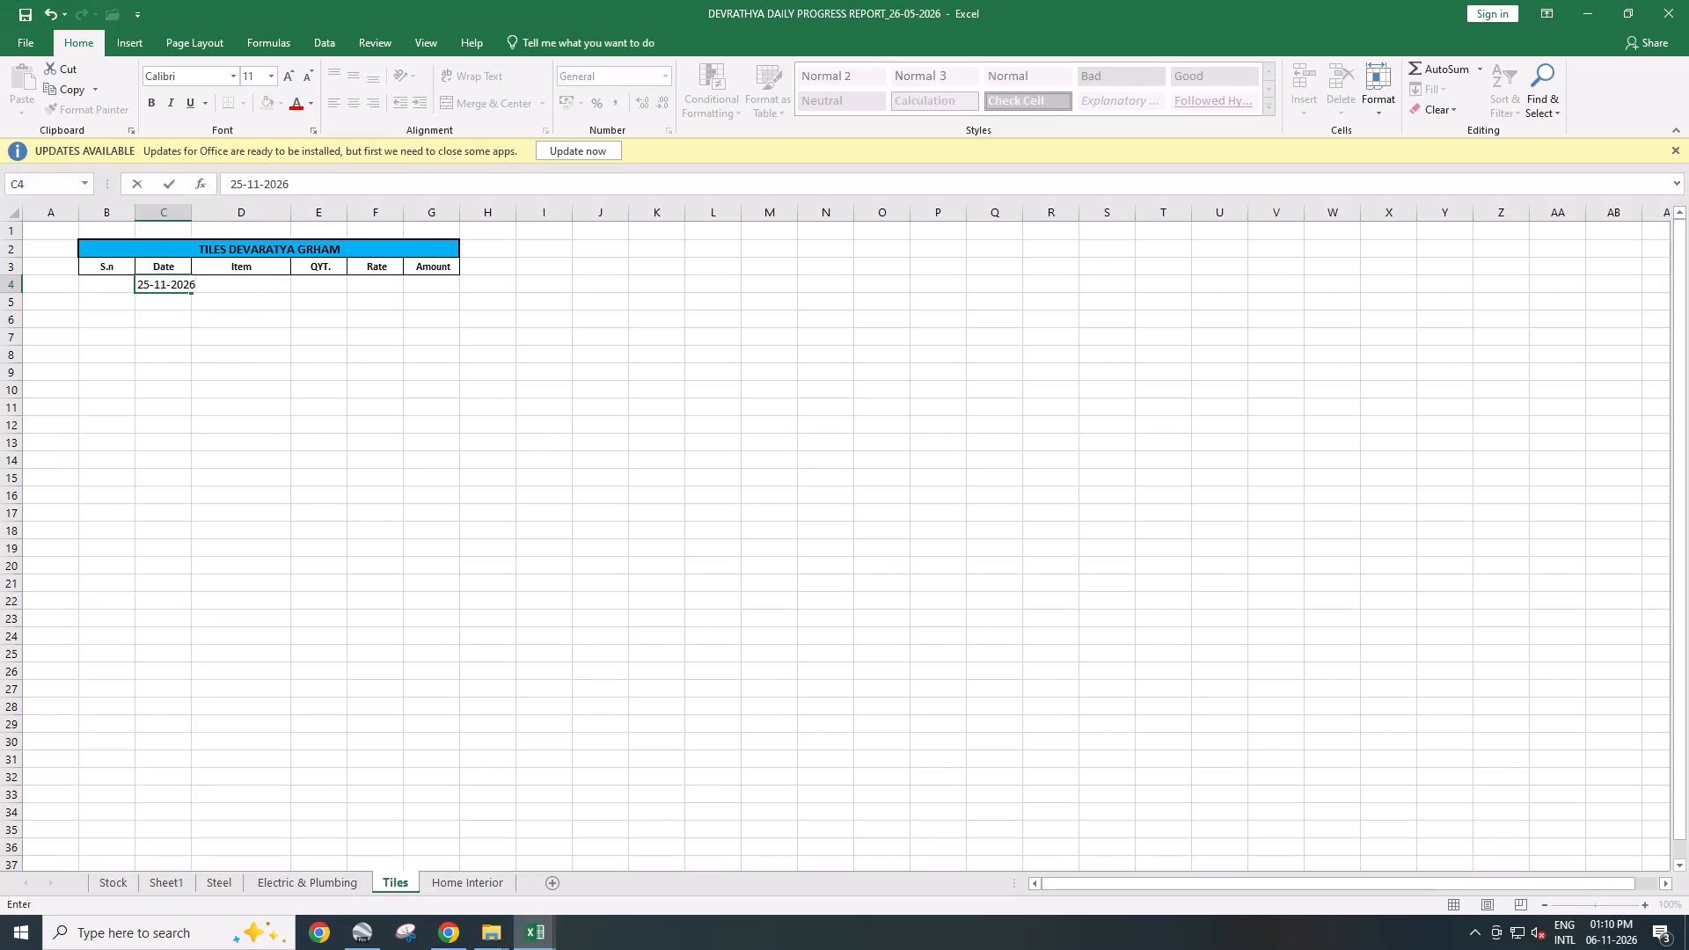
# Complete the date entry 25-11-2026 for the Floor Tiles (8022) row in cell C4.
pyautogui.press('Return')
# Open the date in cell C4 for editing at its month part.
pyautogui.press('Up')
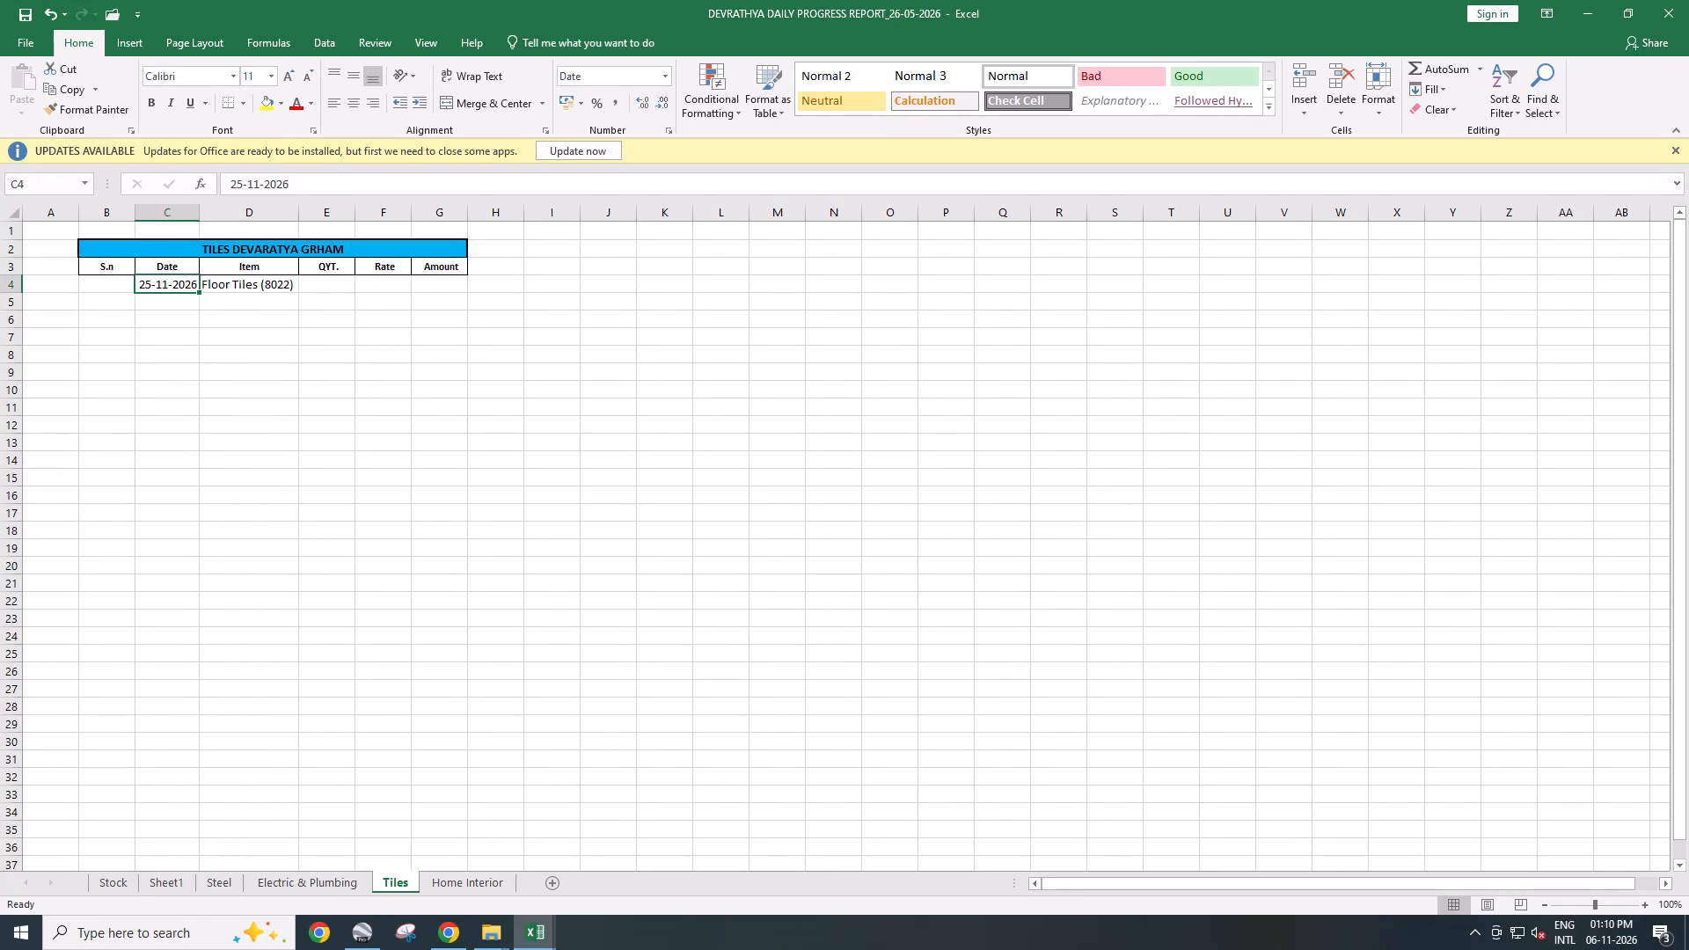
pyautogui.click(261, 186)
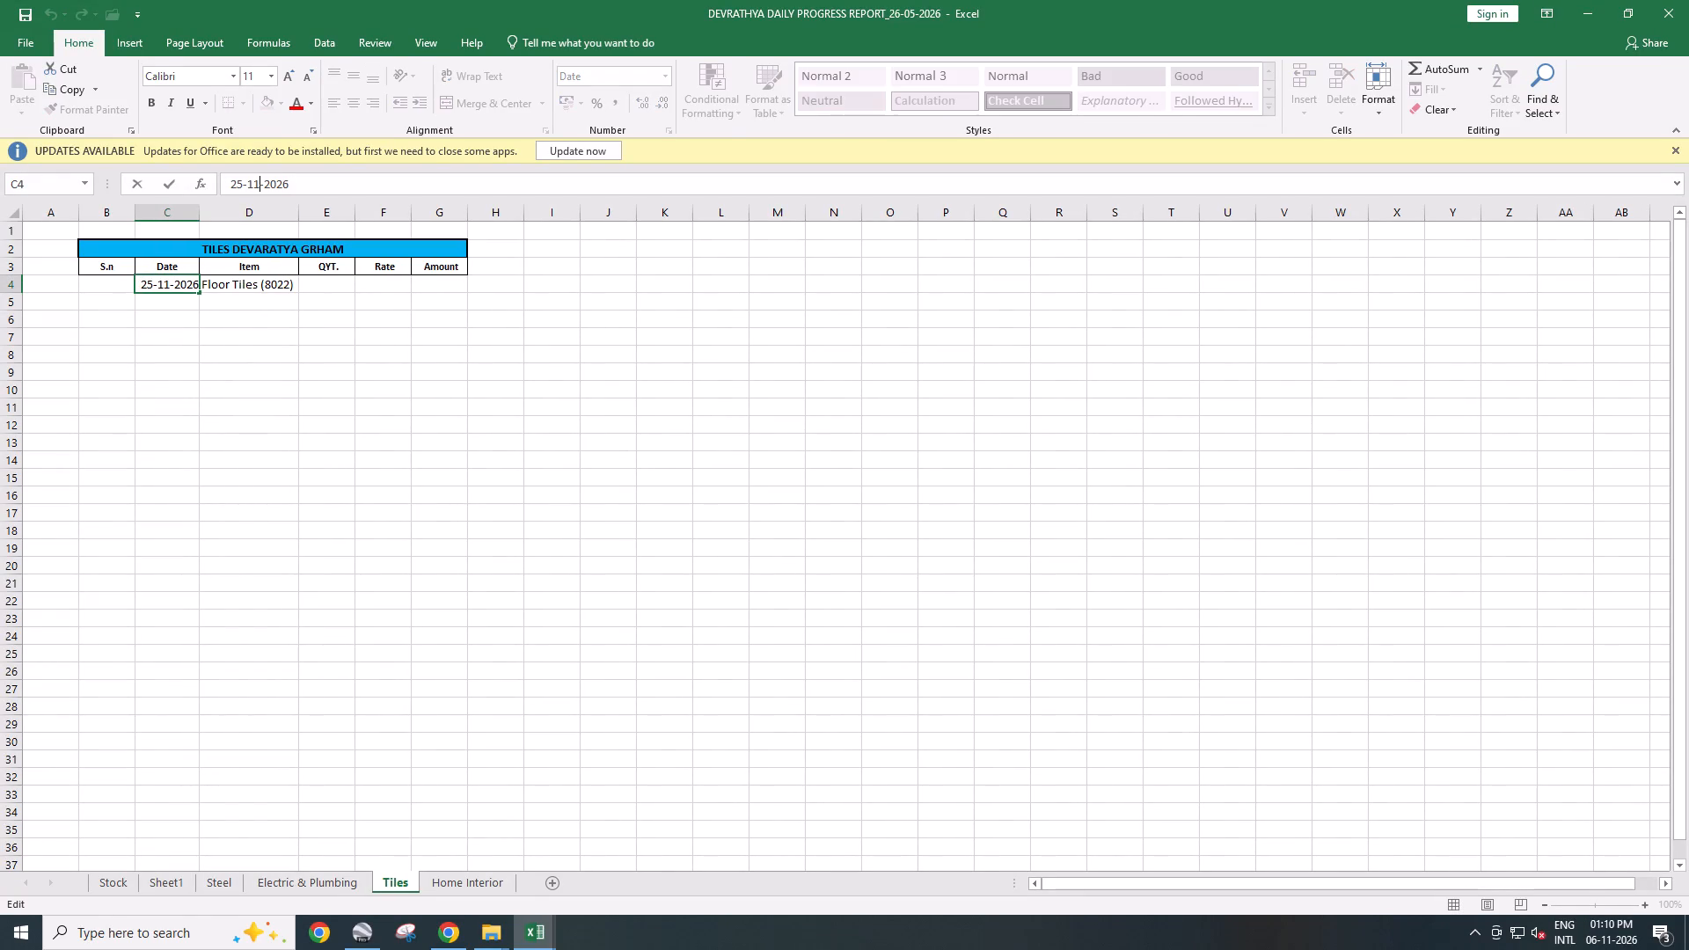
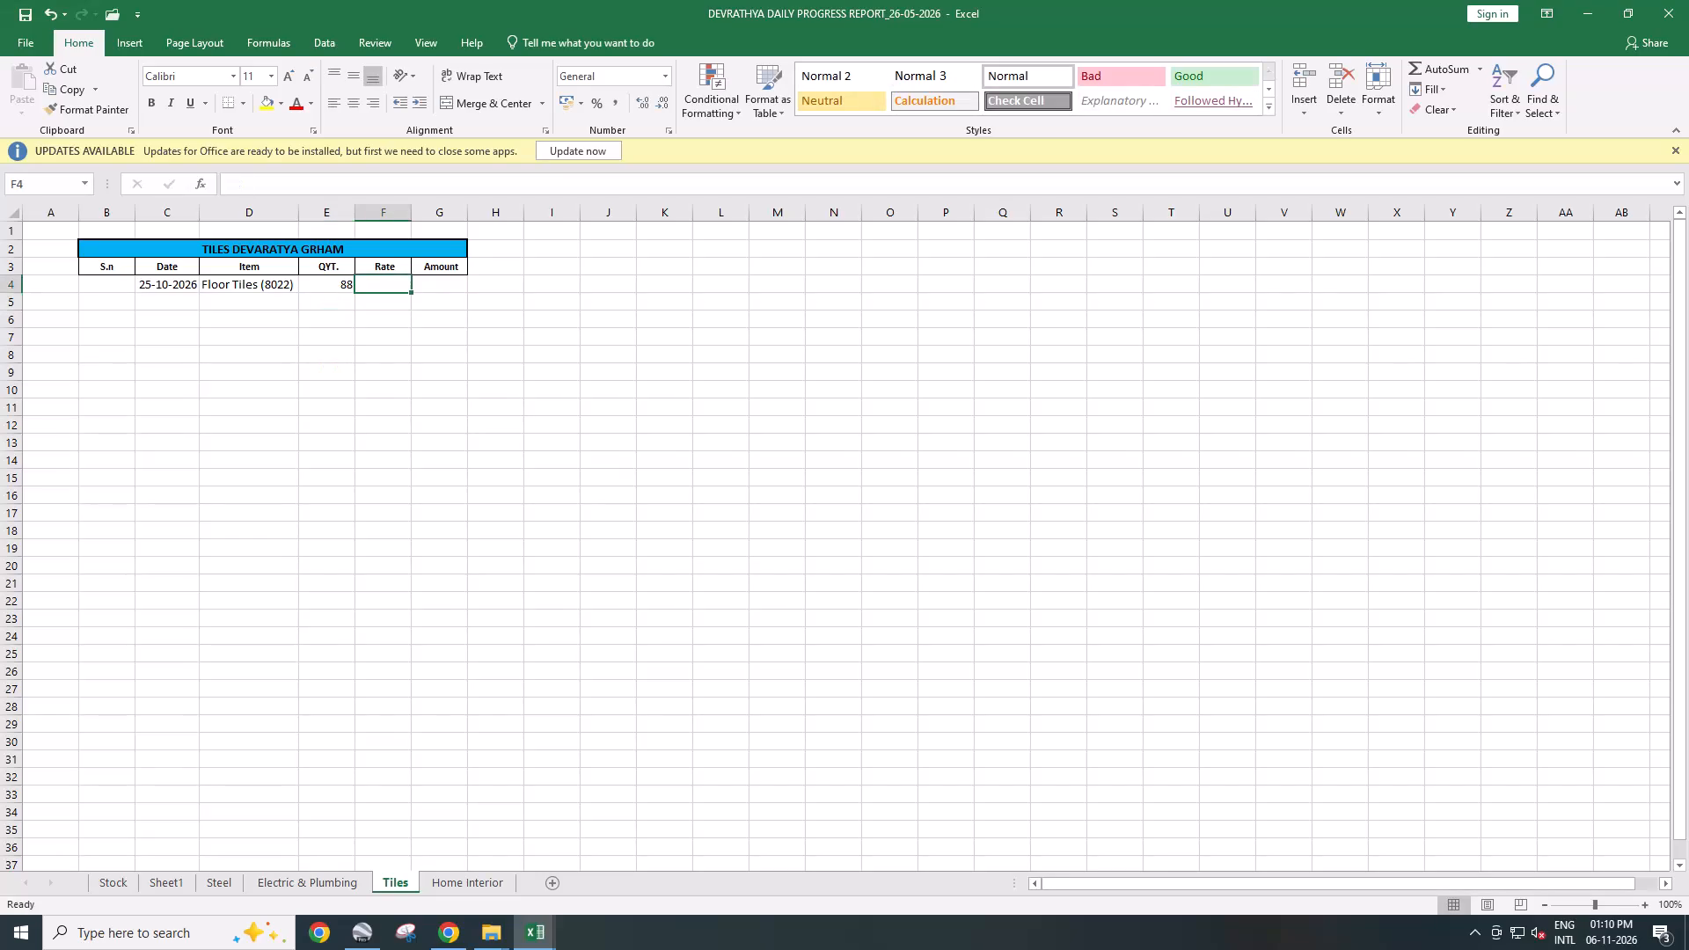
# Enter the rate 590 for the Floor Tiles (8022) row in cell F4.
pyautogui.write('590')
pyautogui.press('Right')
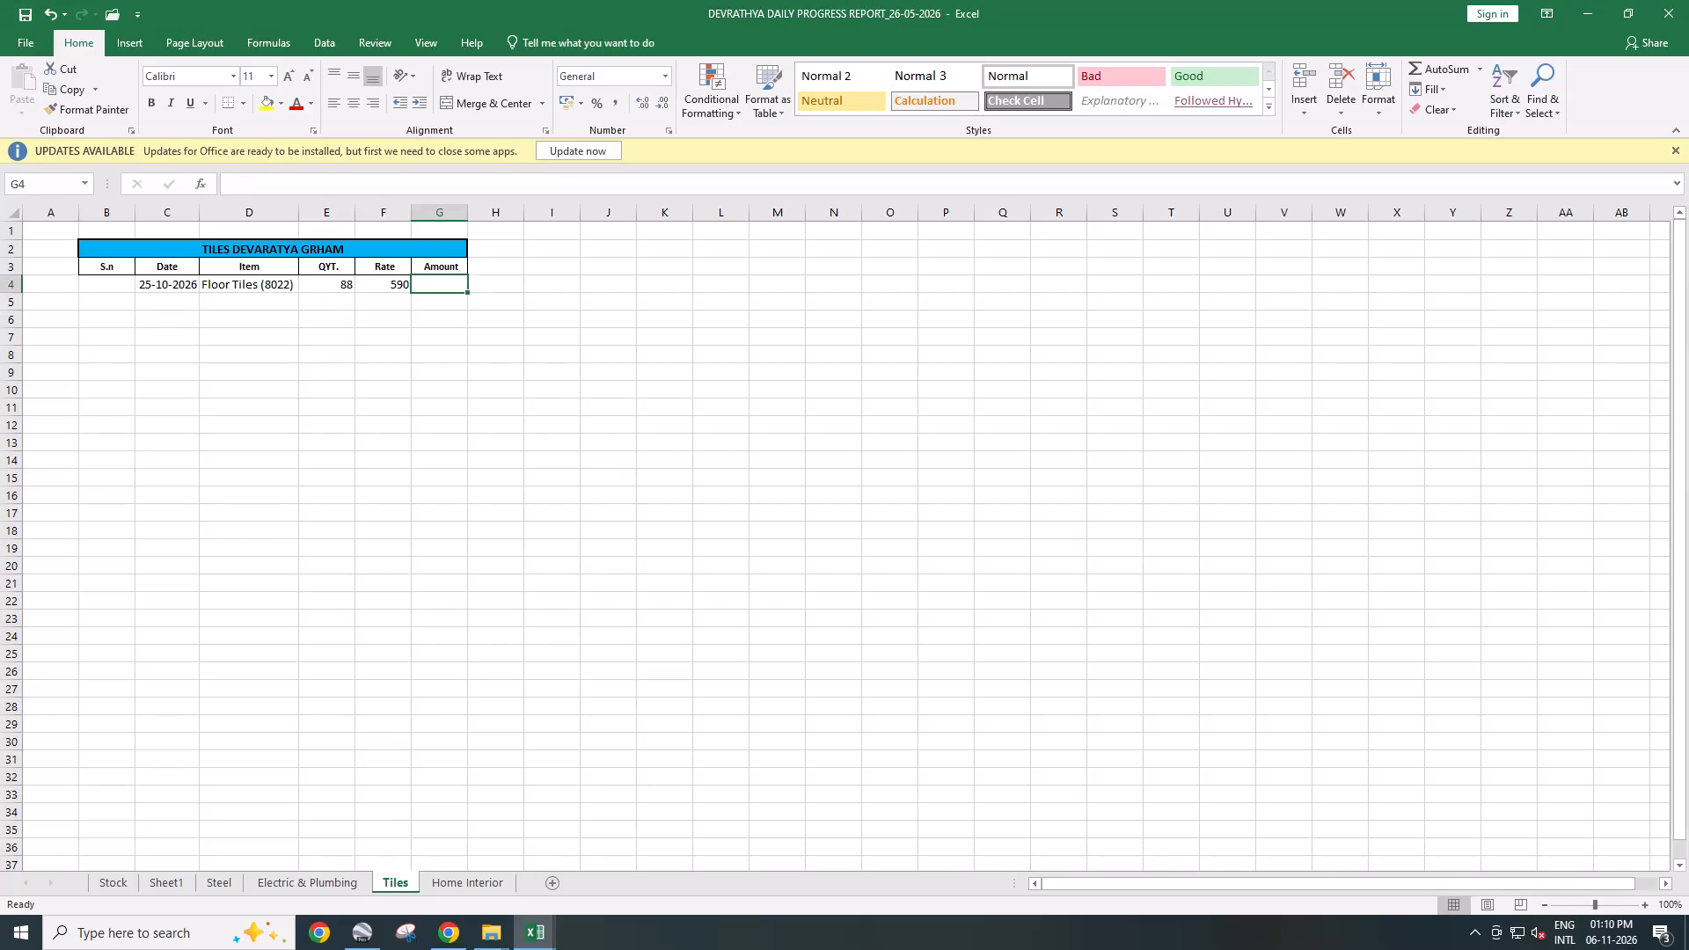
# Start the amount formula for the Floor Tiles (8022) row in cell G4 as =E4*, using the quantity as first factor.
pyautogui.press('=')
pyautogui.press('Left')
pyautogui.press('Left')
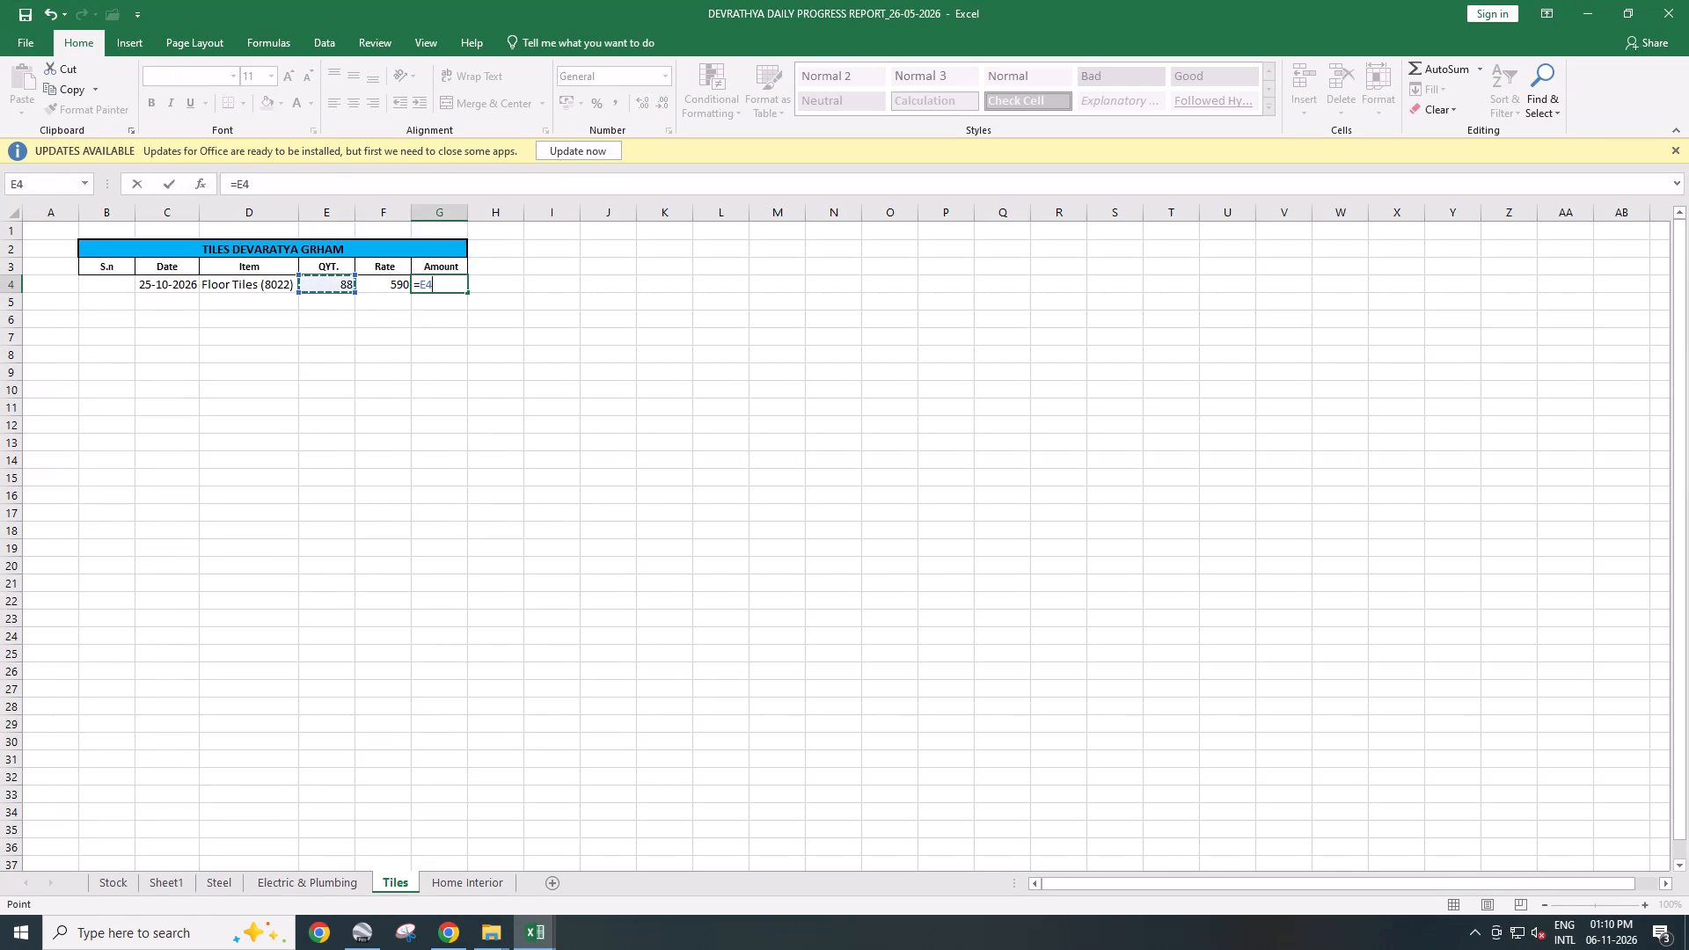
pyautogui.press('-')
pyautogui.press('BackSpace')
pyautogui.press('*')
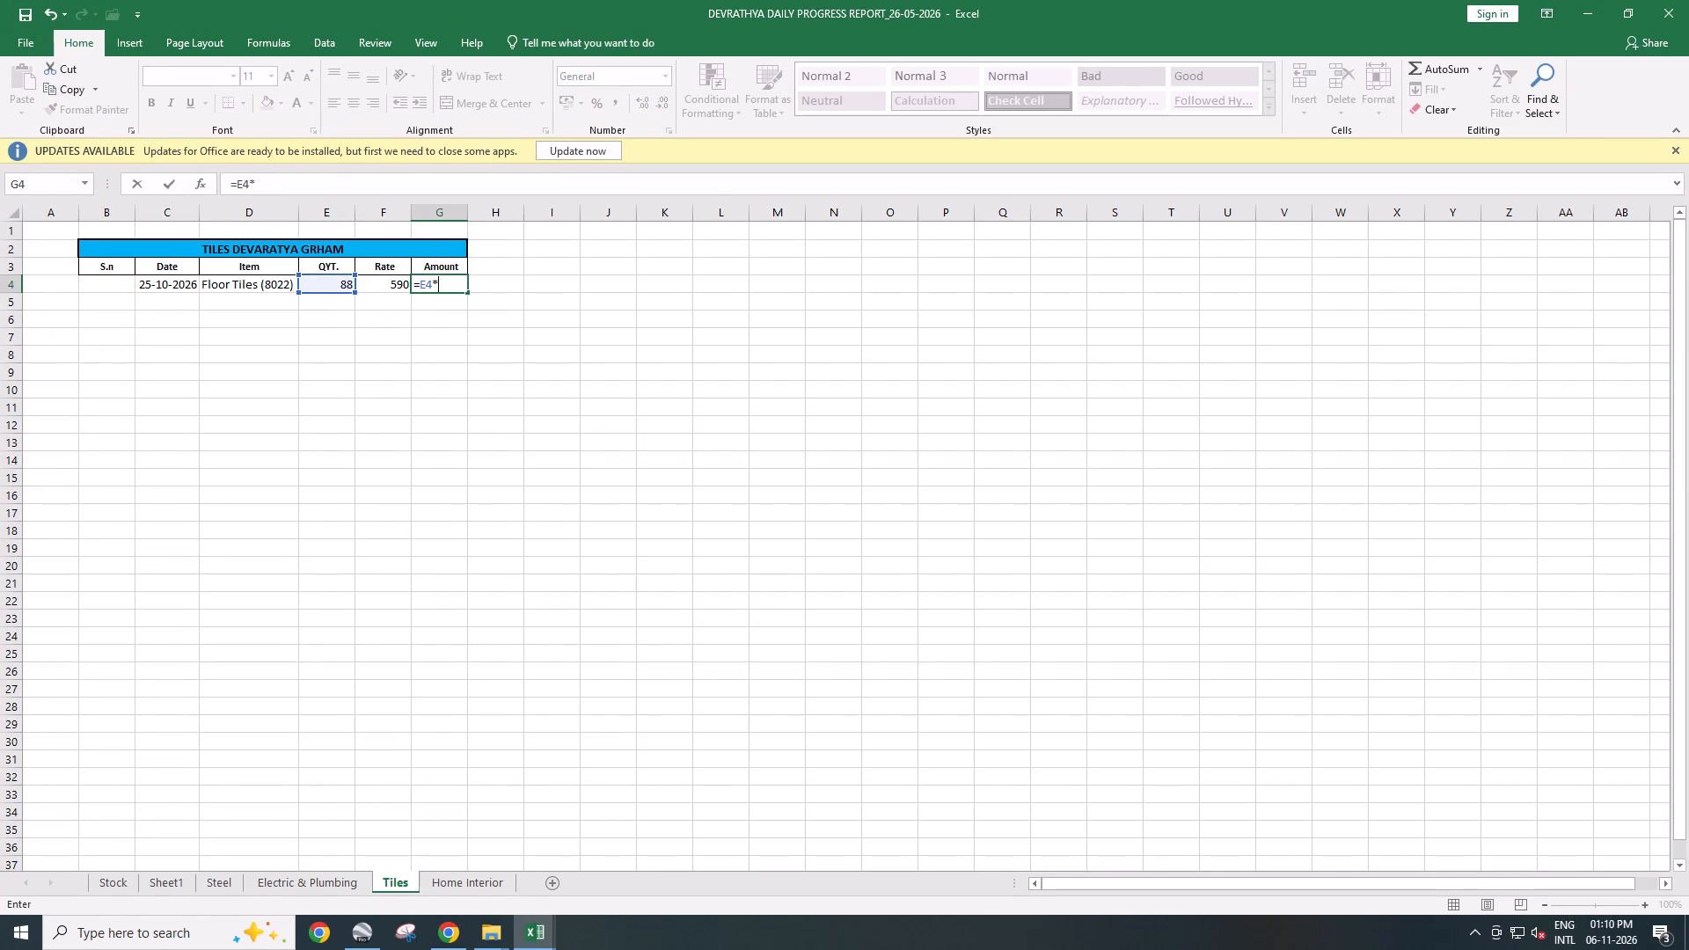
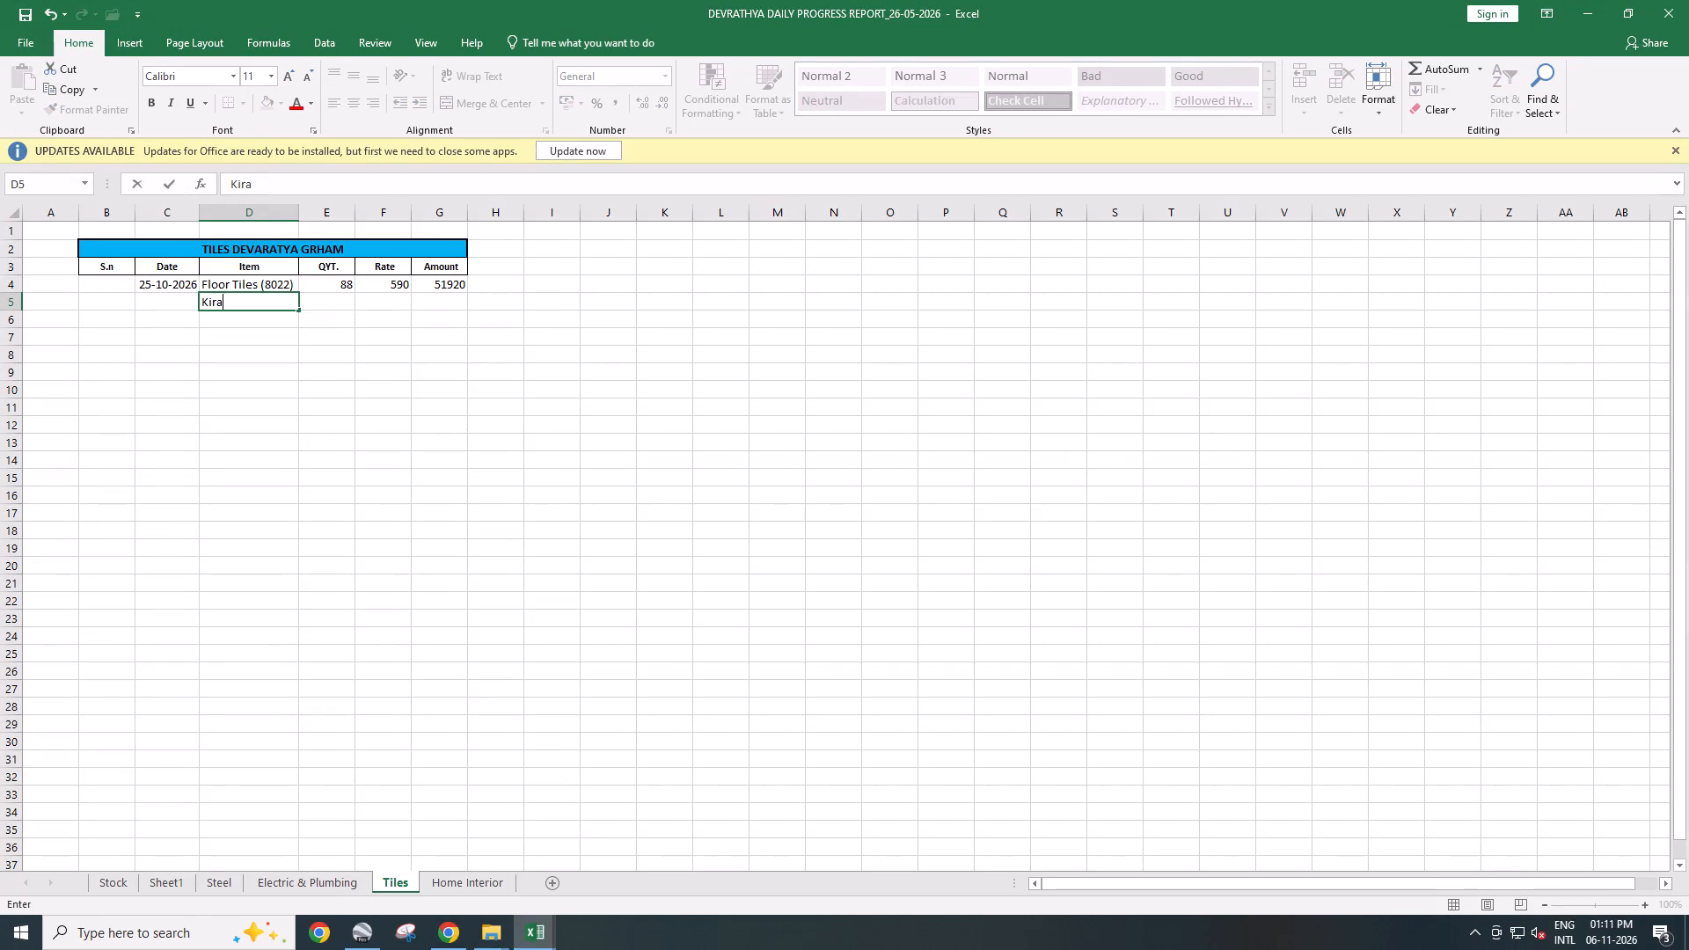
# Complete the item entry in cell D5, below Floor Tiles (8022), so that it reads Kiraya.
pyautogui.write('t')
pyautogui.press('a')
pyautogui.press('BackSpace')
pyautogui.press('BackSpace')
pyautogui.write('ya')
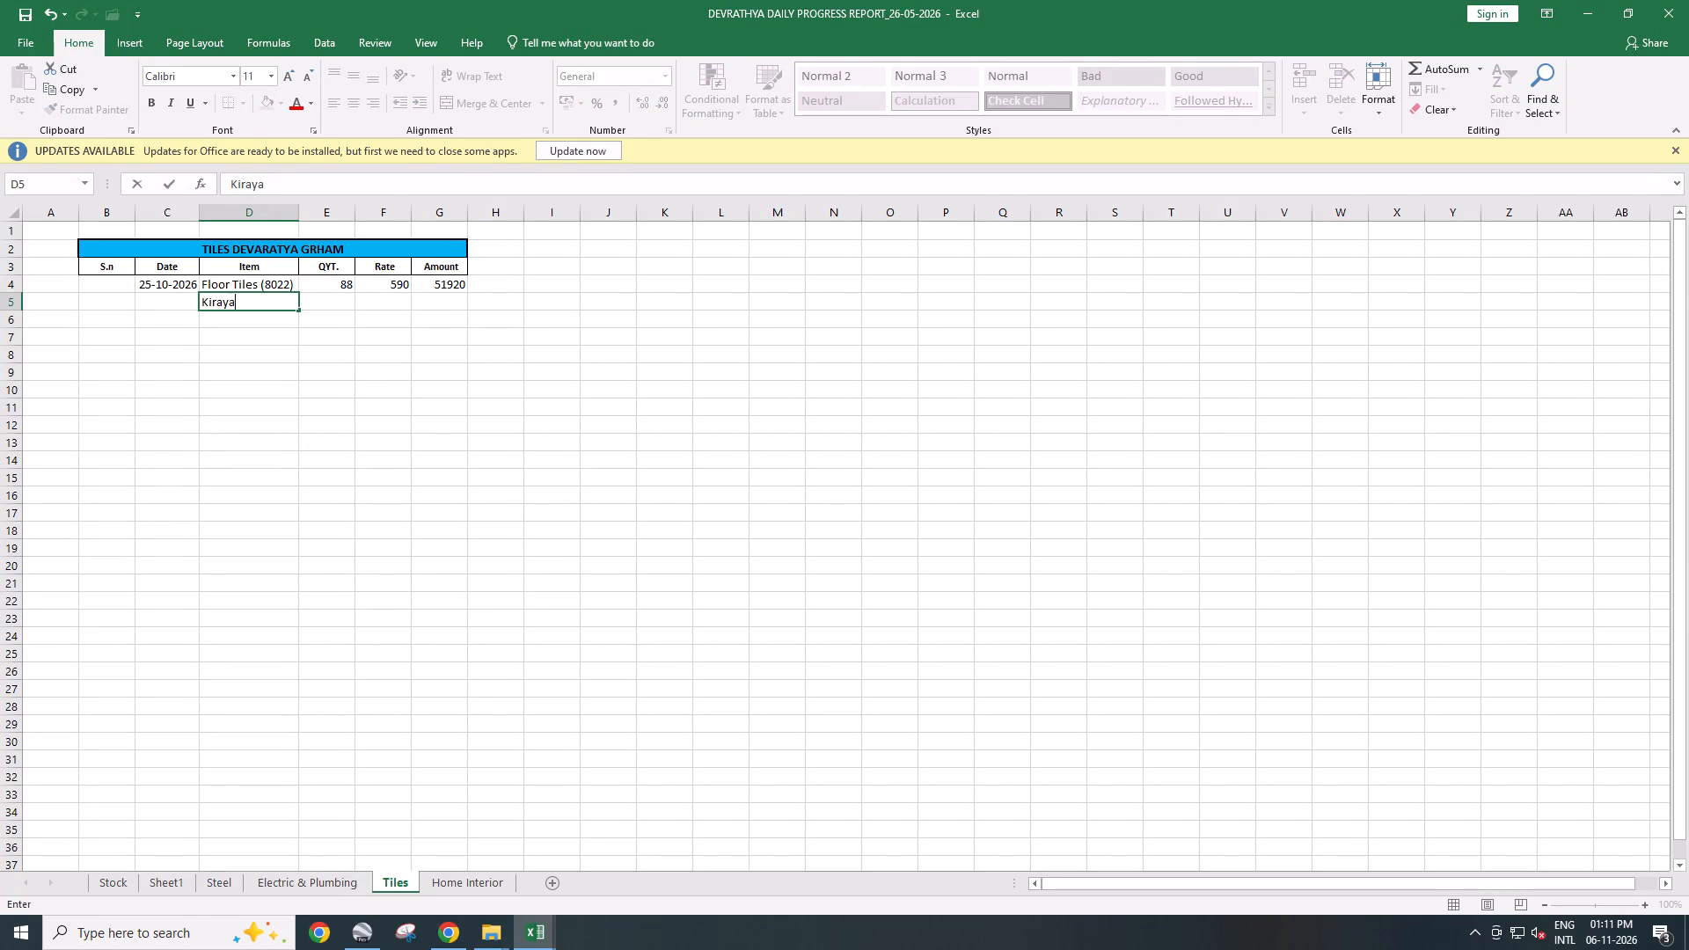
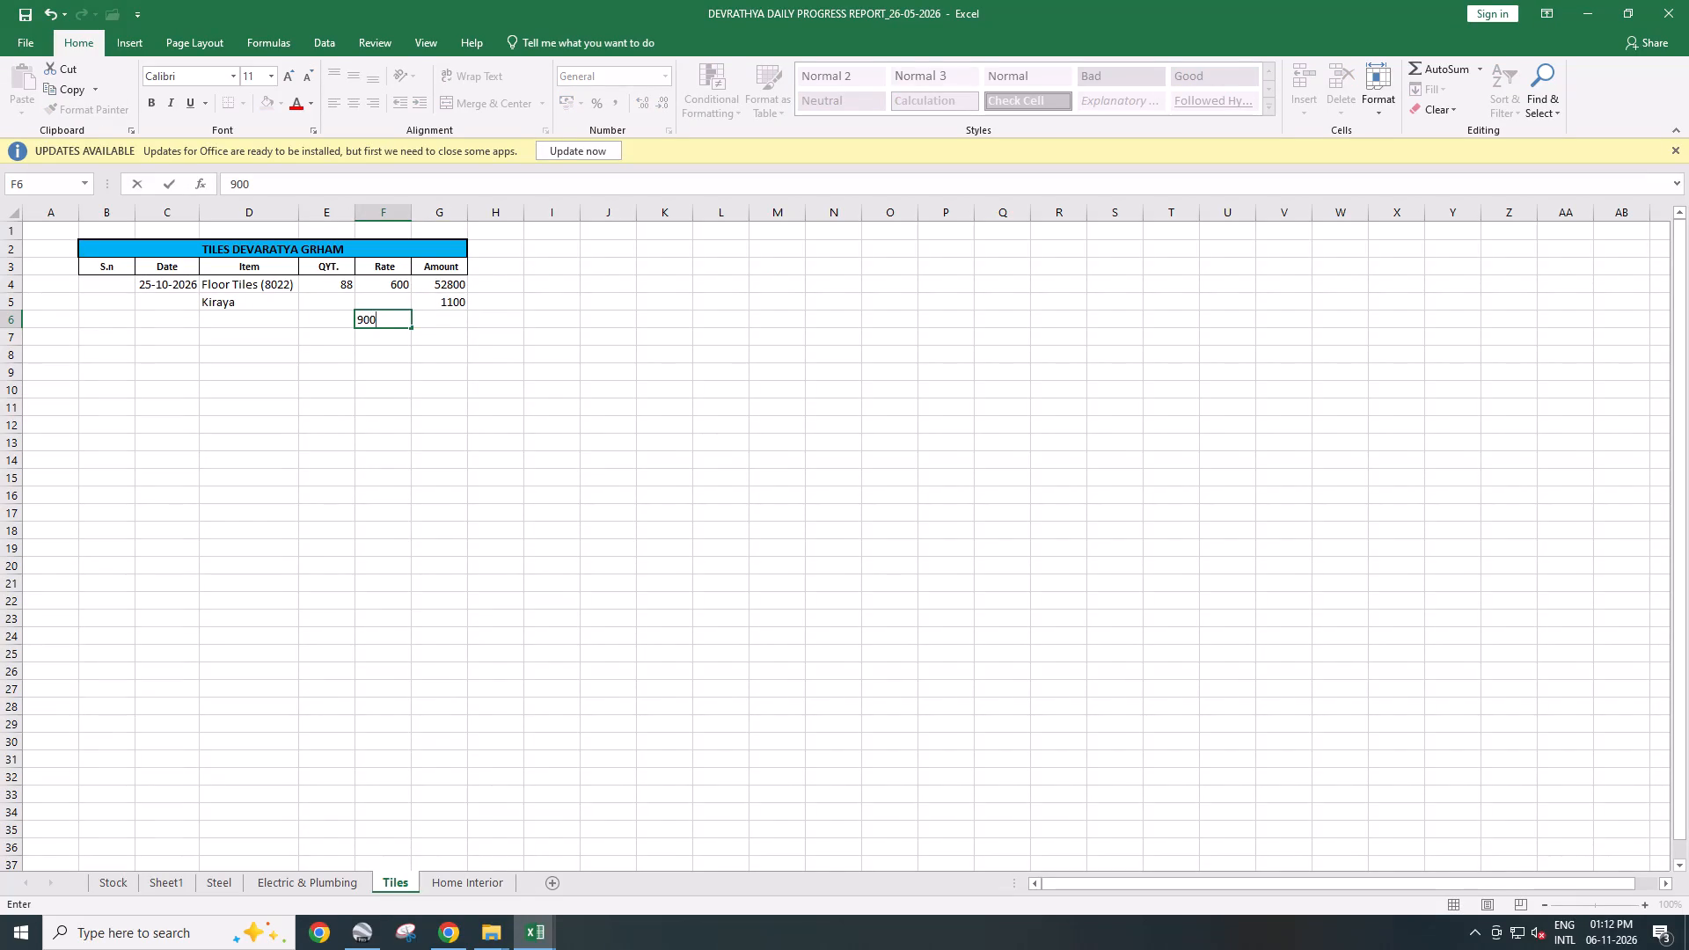
# Complete the entry in cell F6 of the Rate column, below the Kiraya row, so that it reads 900 (Sub).
pyautogui.hotkey('shift', '(')
pyautogui.write('SUB')
pyautogui.press('BackSpace')
pyautogui.press('BackSpace')
pyautogui.write('ub)')
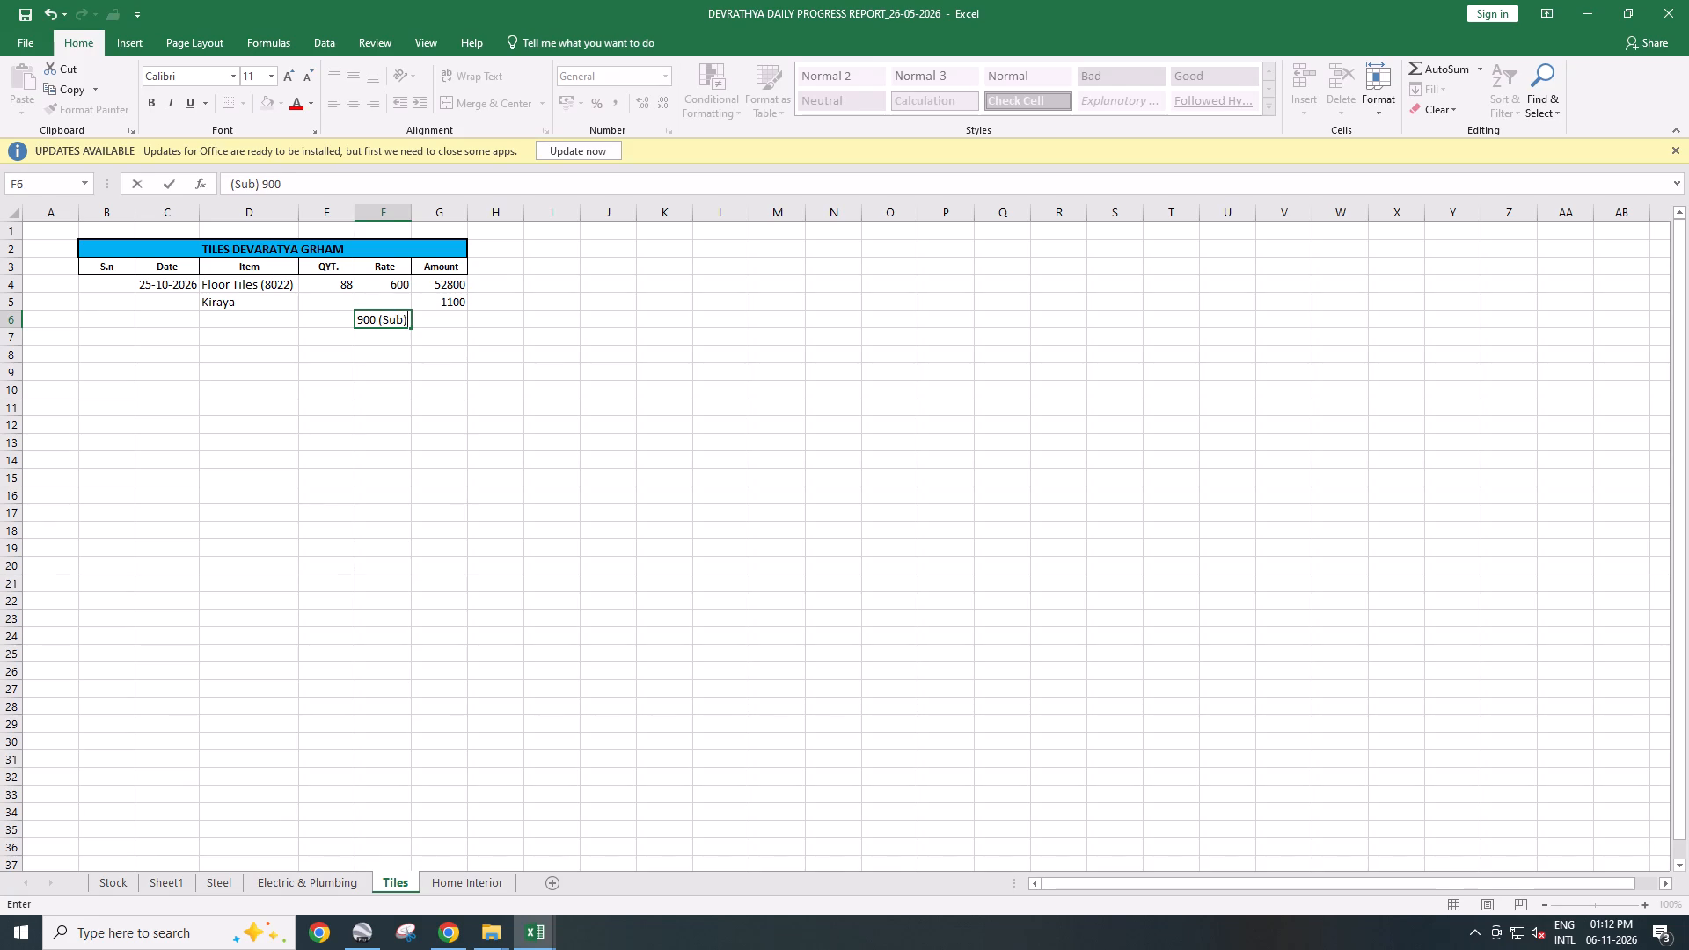
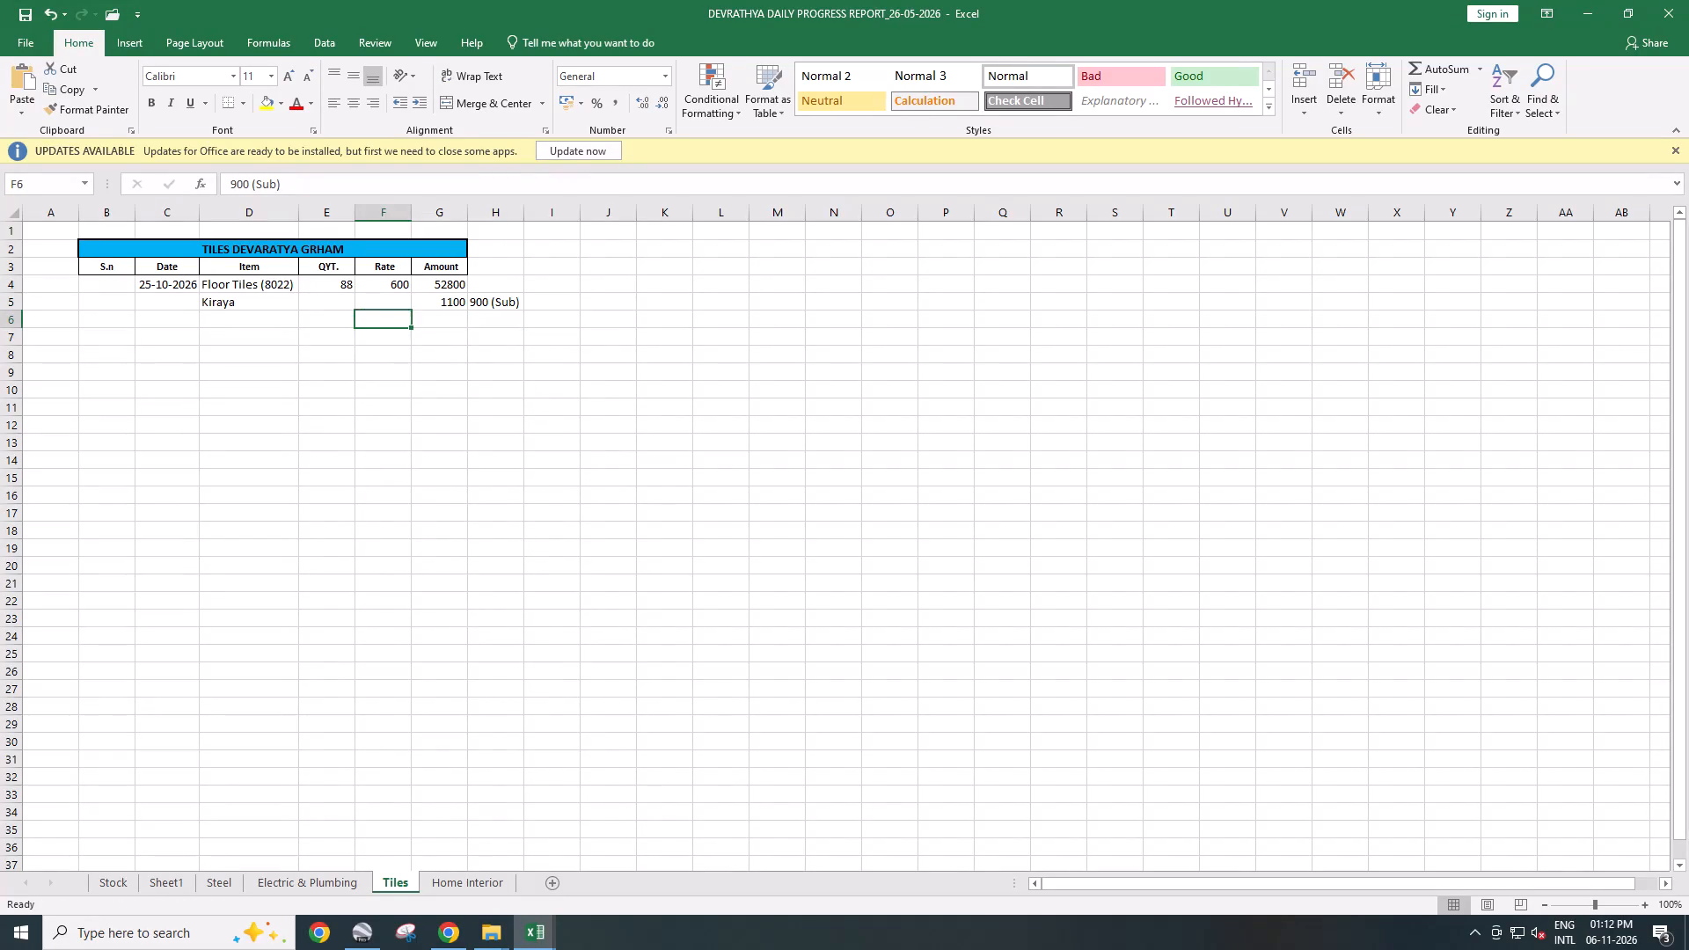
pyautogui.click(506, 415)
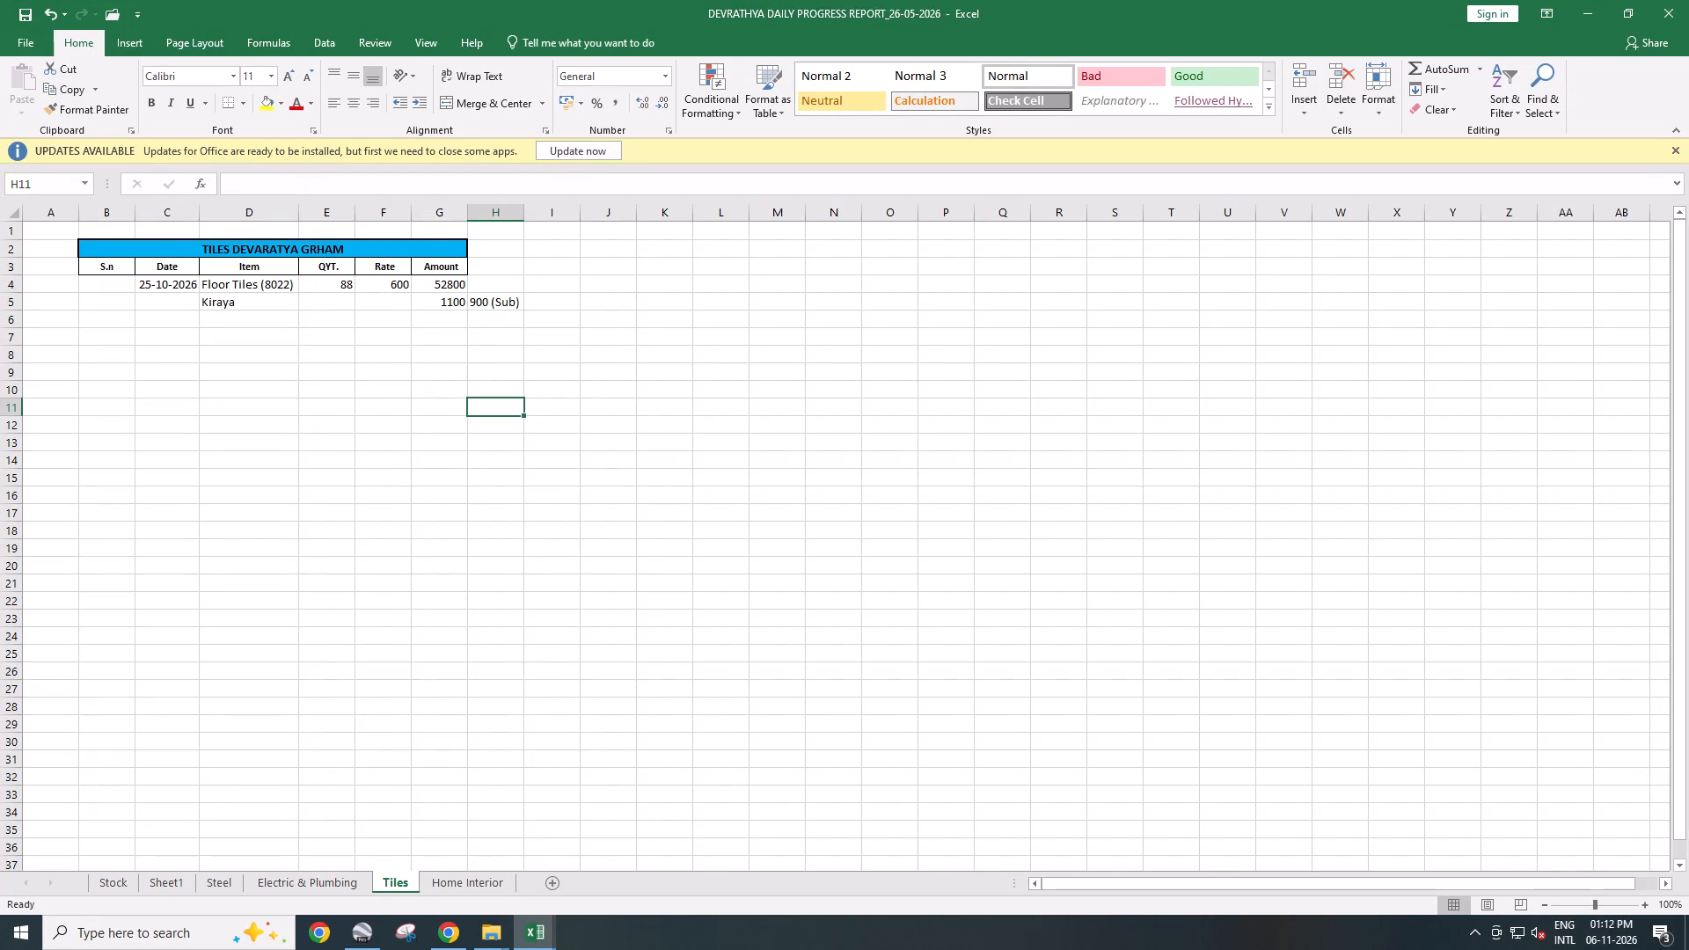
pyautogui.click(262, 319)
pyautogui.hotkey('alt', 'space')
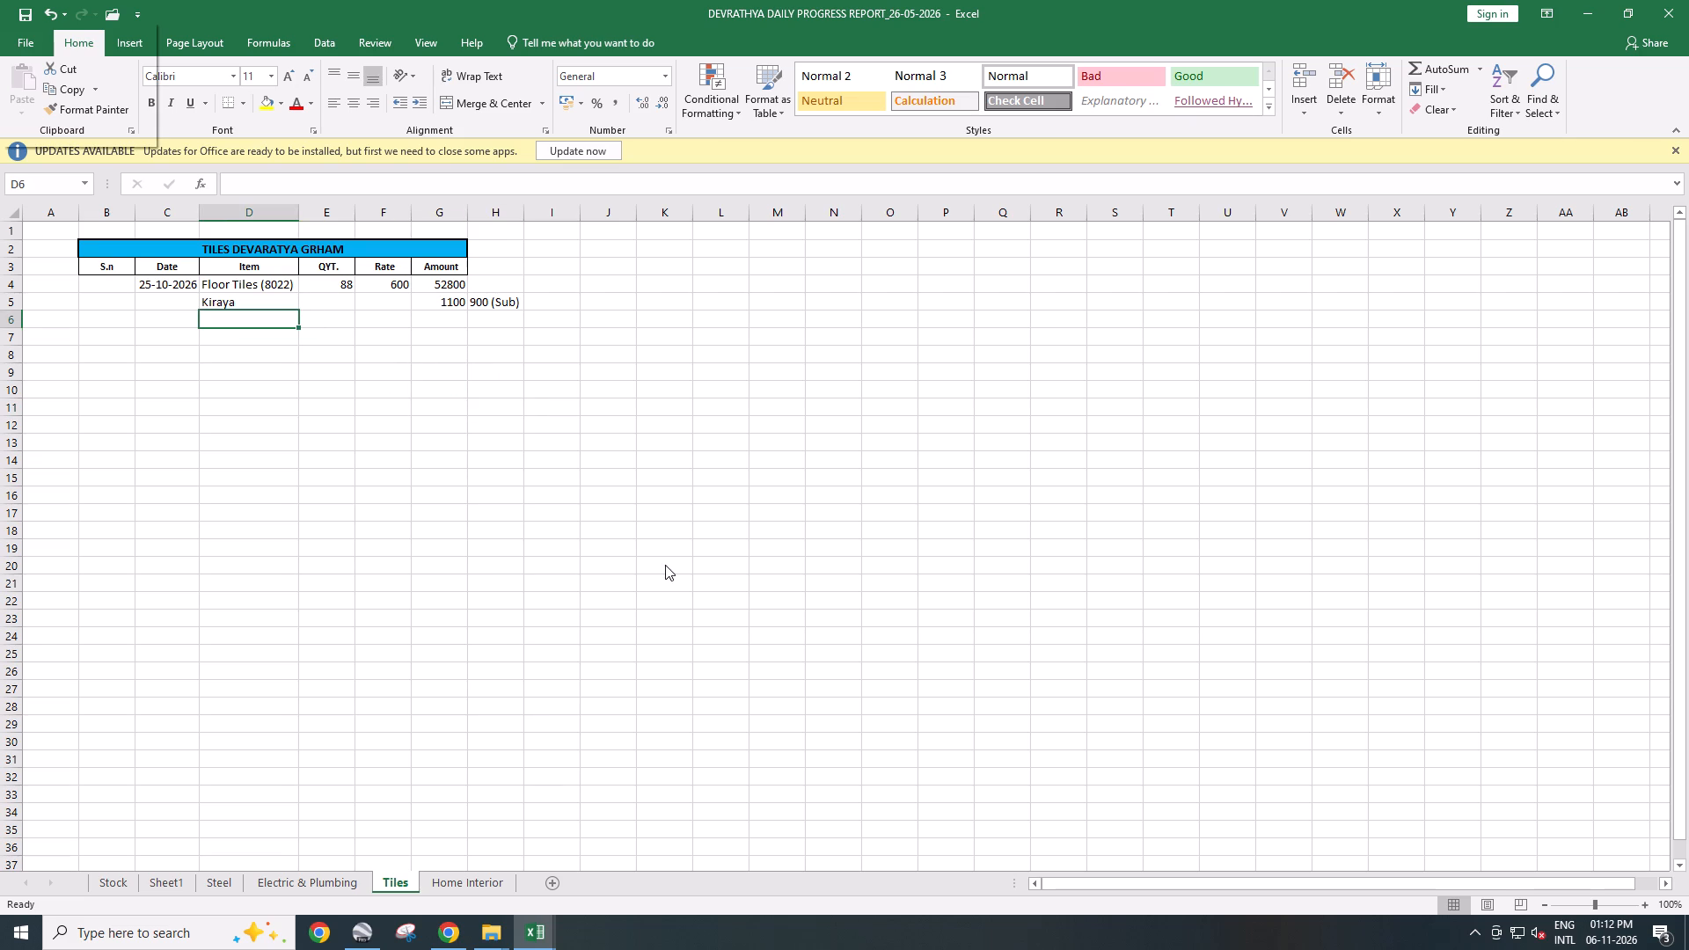
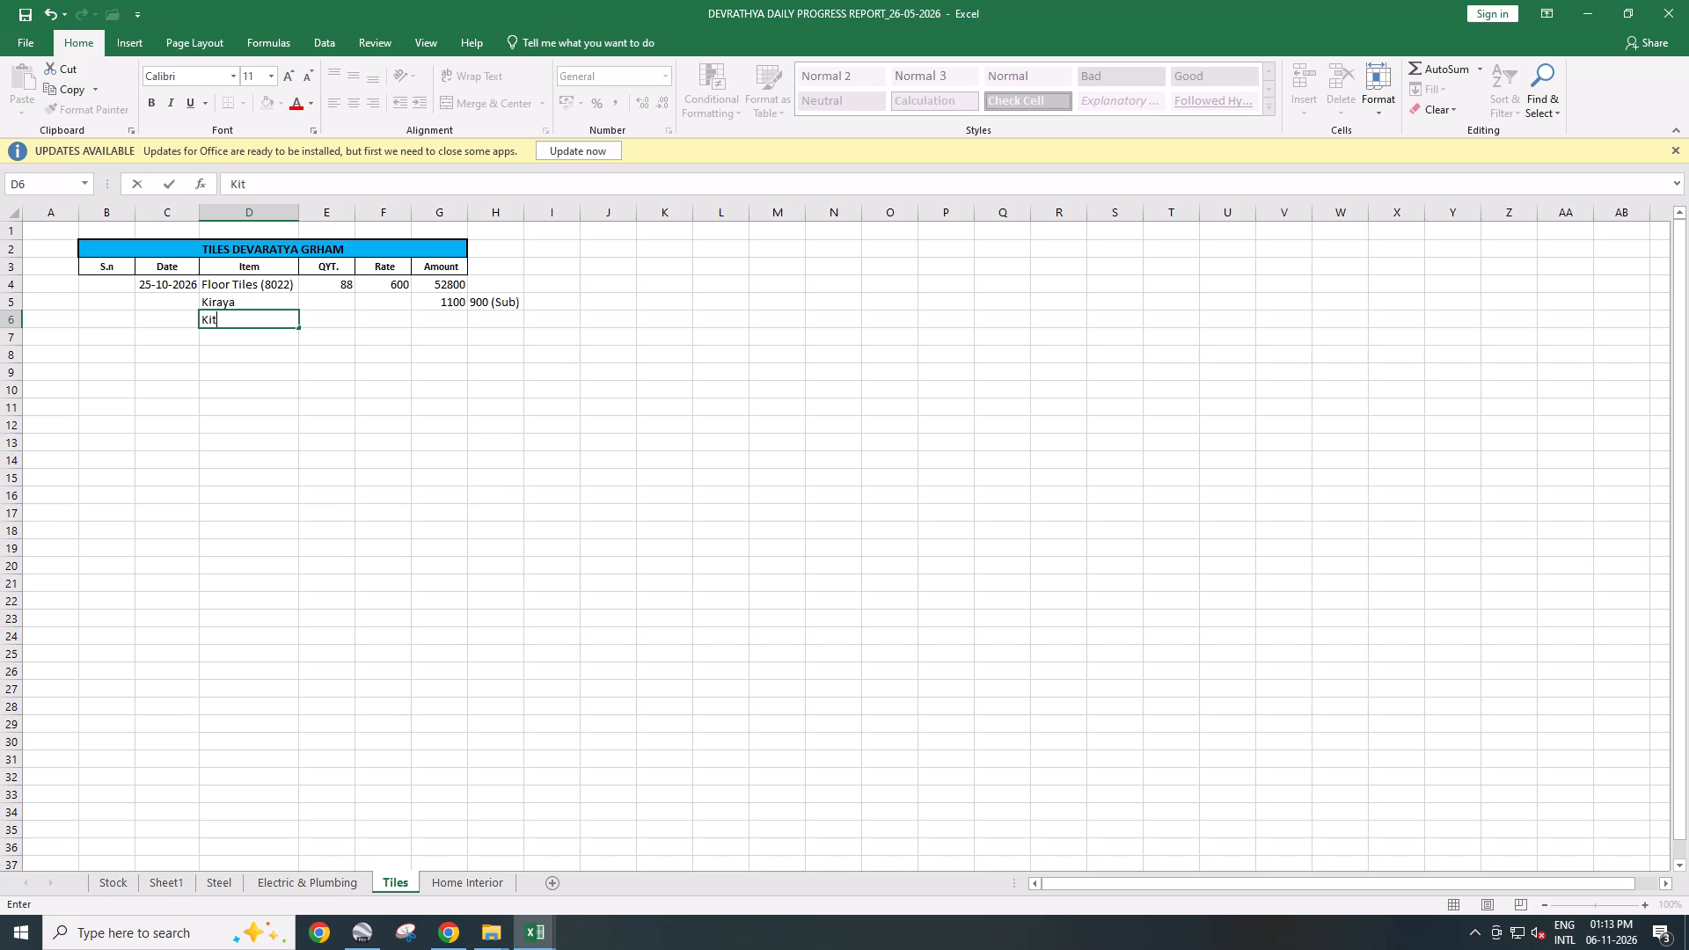
# Complete the item name in D6 as Kitchen Stone, with quantity 2 and rate 3200 in the same row.
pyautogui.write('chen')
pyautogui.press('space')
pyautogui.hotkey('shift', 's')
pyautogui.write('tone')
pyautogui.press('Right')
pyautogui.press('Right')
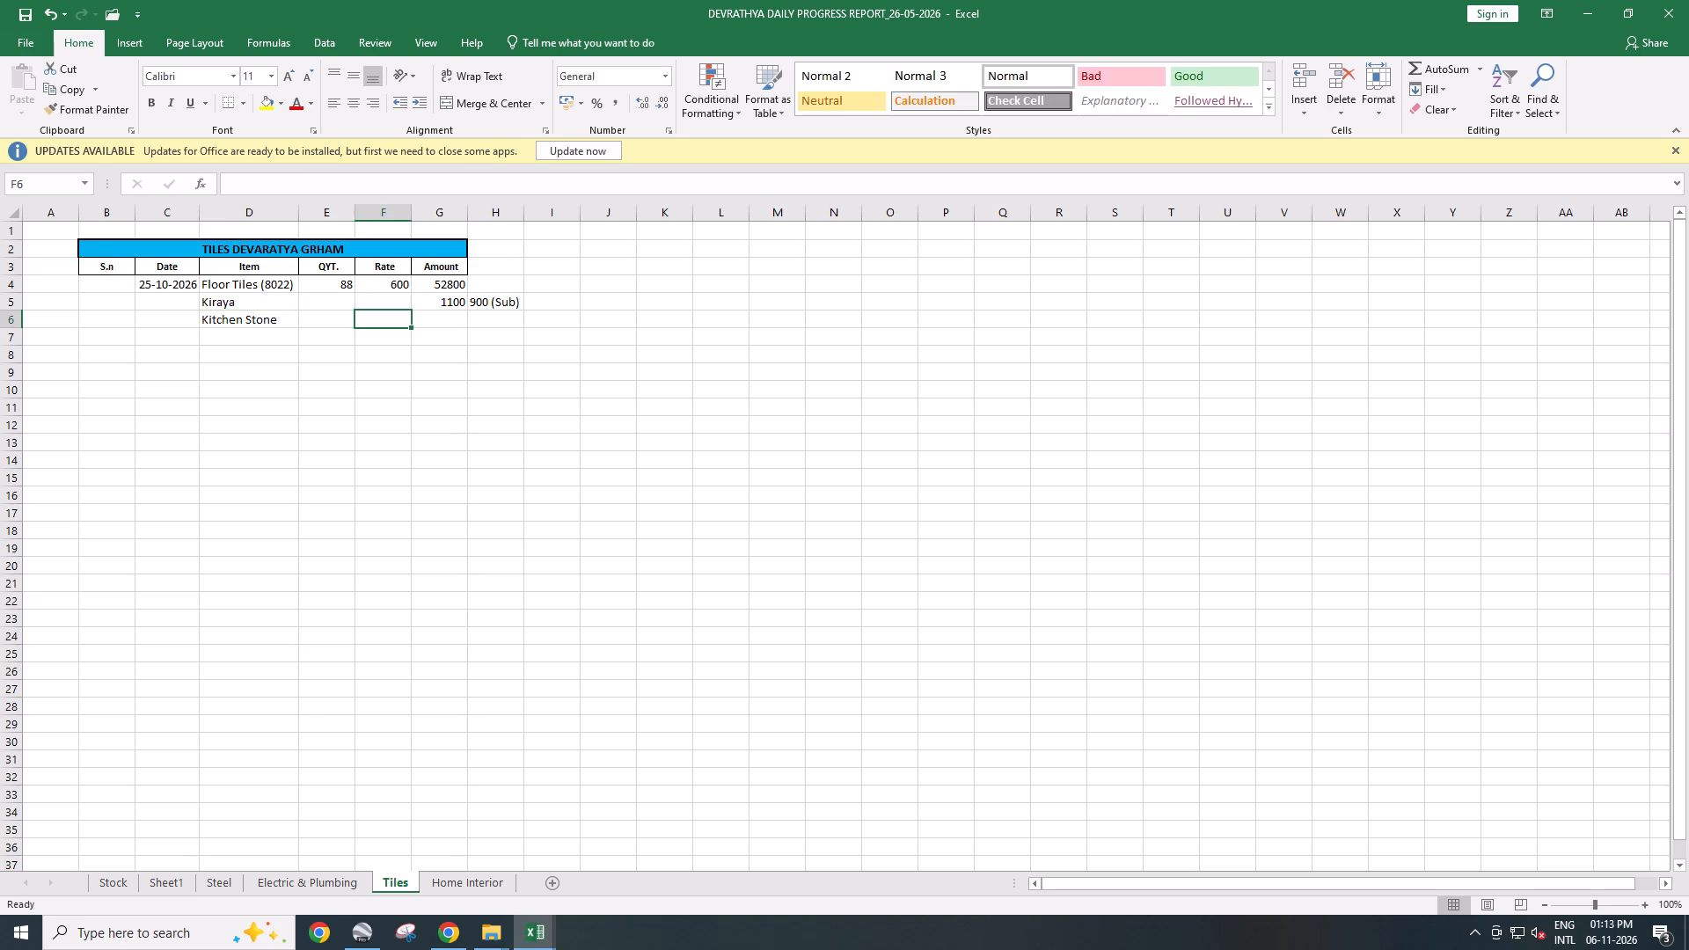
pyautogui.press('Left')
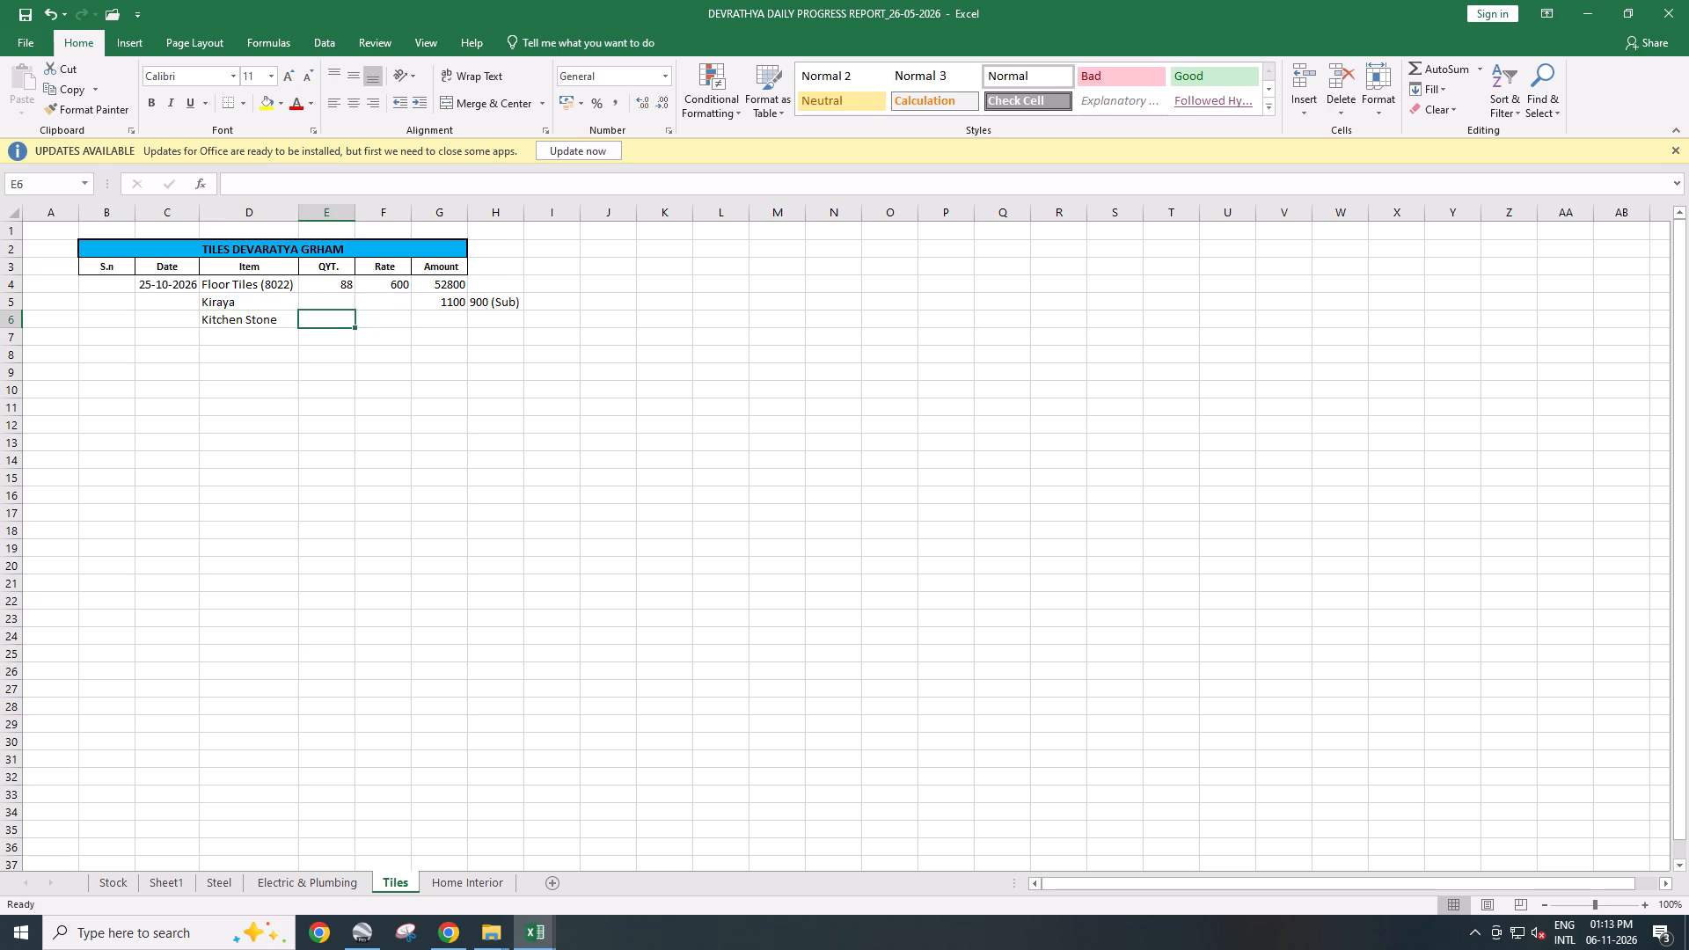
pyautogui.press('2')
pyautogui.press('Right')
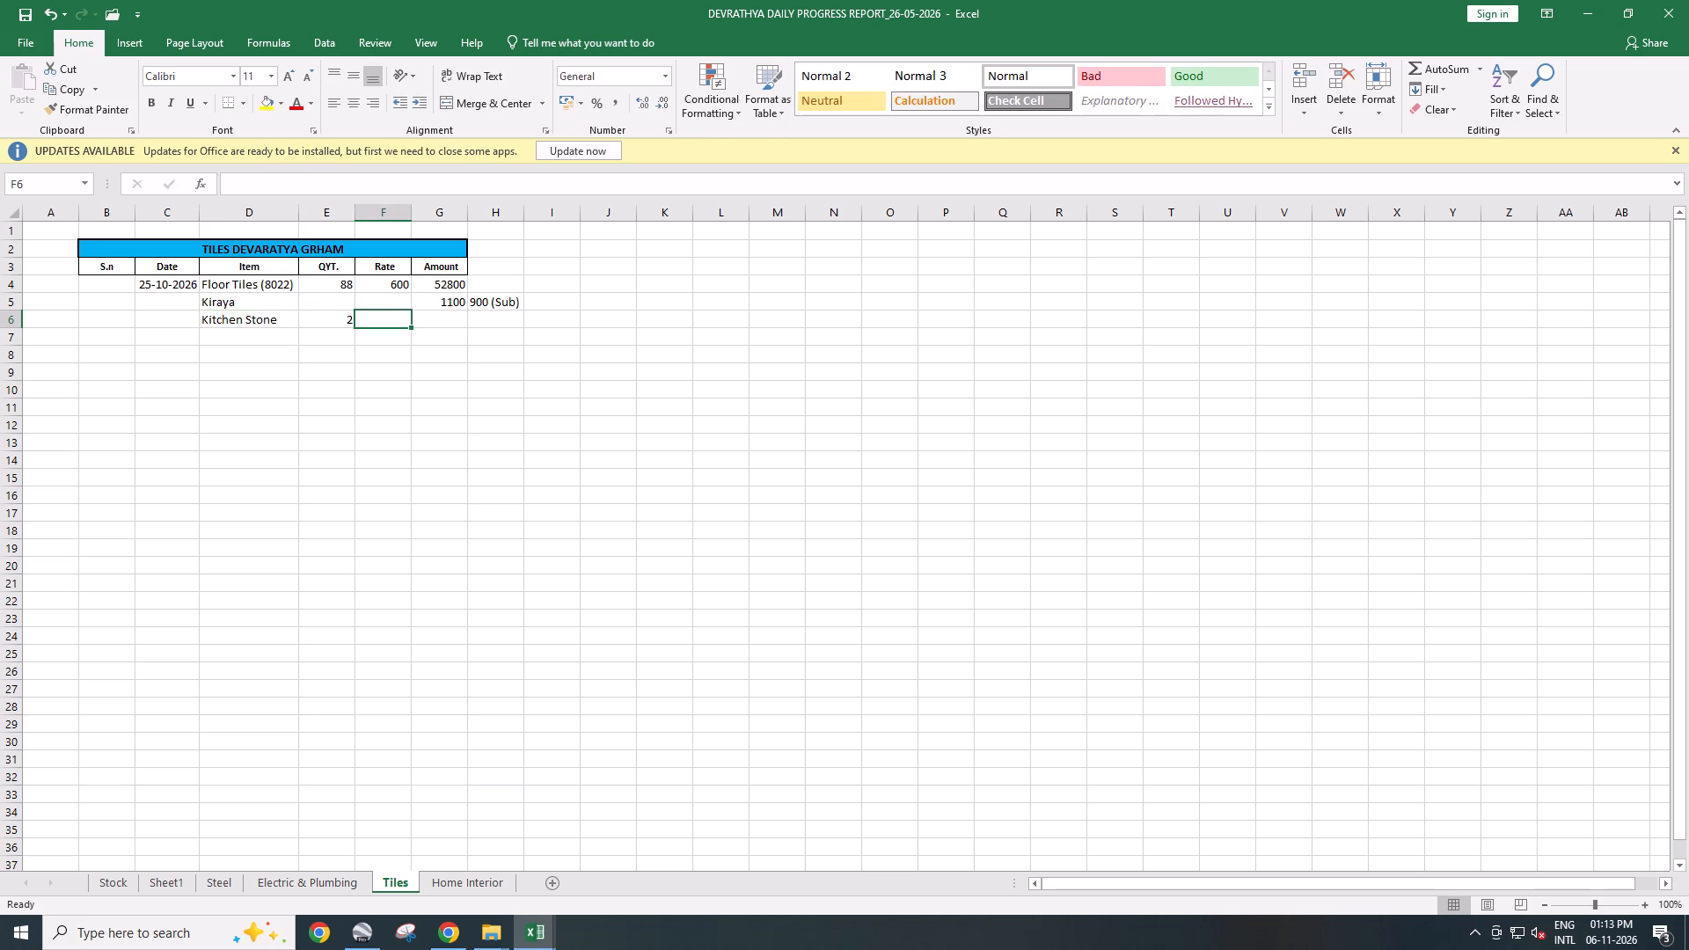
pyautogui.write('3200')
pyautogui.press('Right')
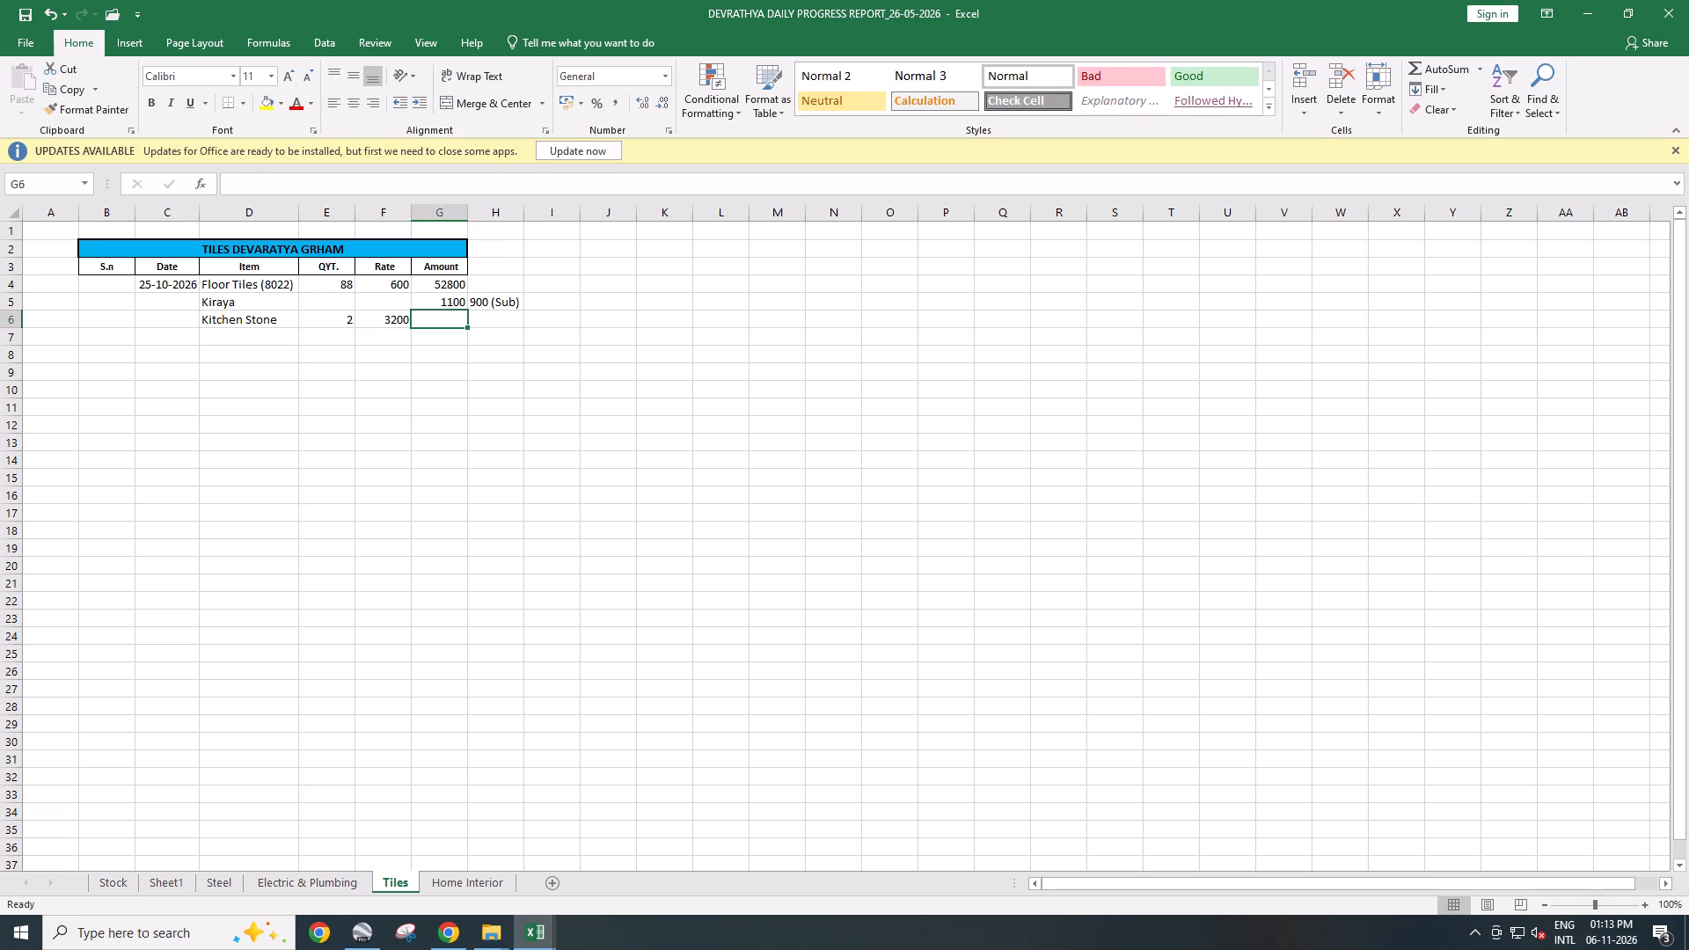
# Build the Kitchen Stone amount formula in G6, starting with a reference to its quantity in E6.
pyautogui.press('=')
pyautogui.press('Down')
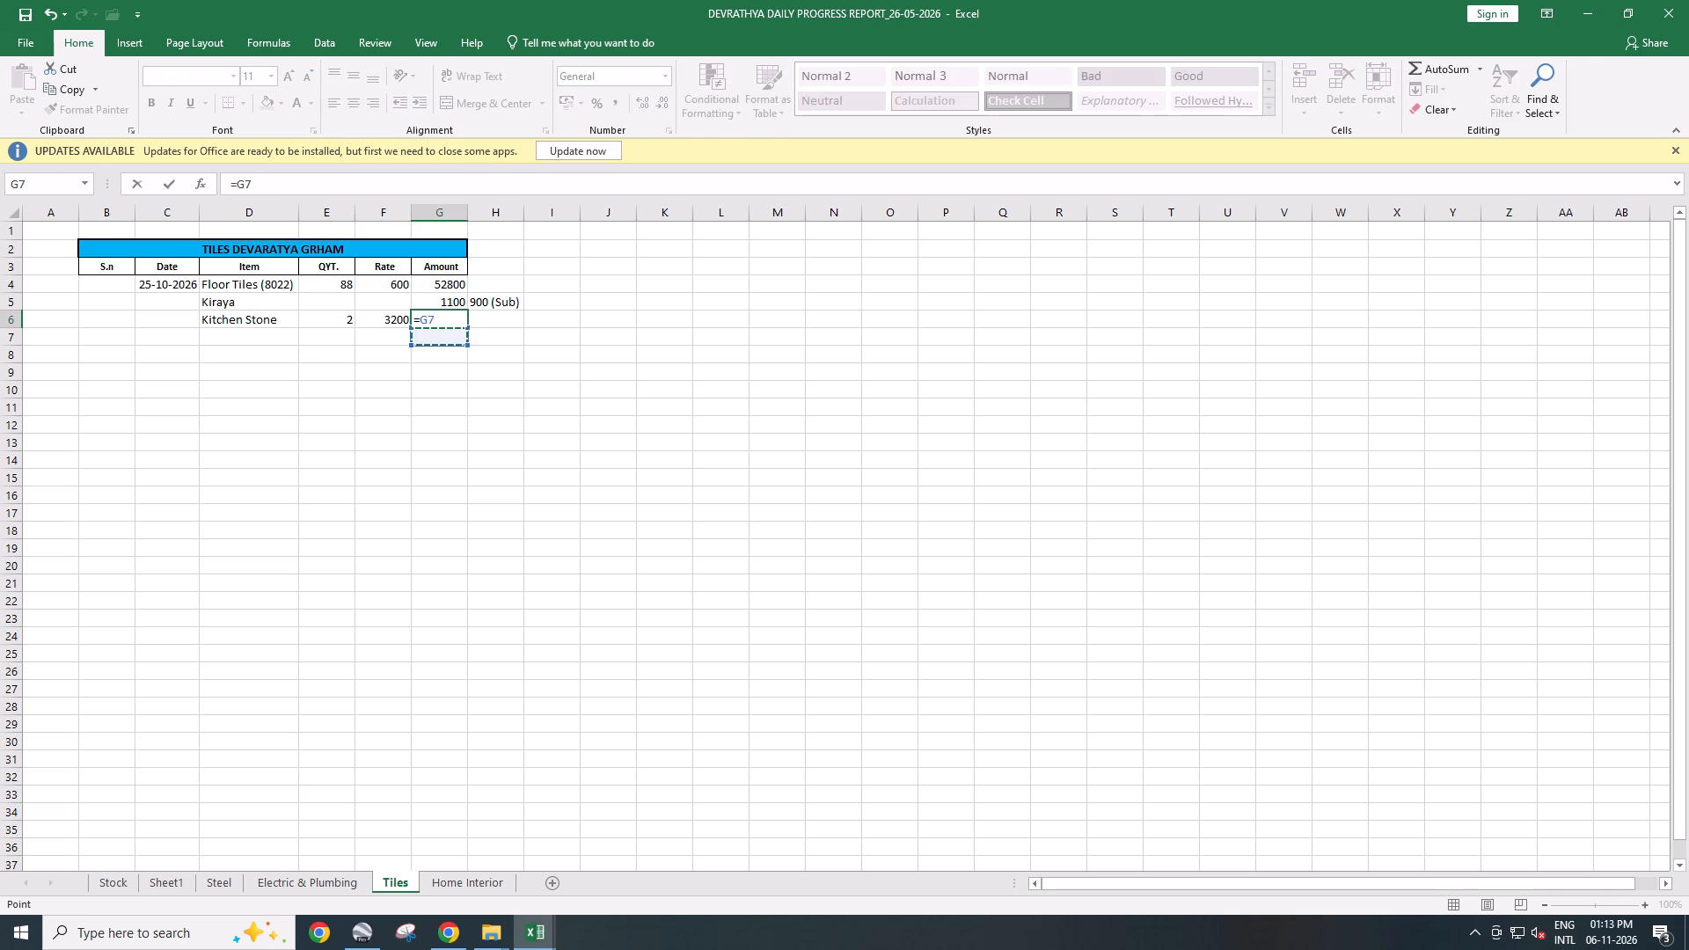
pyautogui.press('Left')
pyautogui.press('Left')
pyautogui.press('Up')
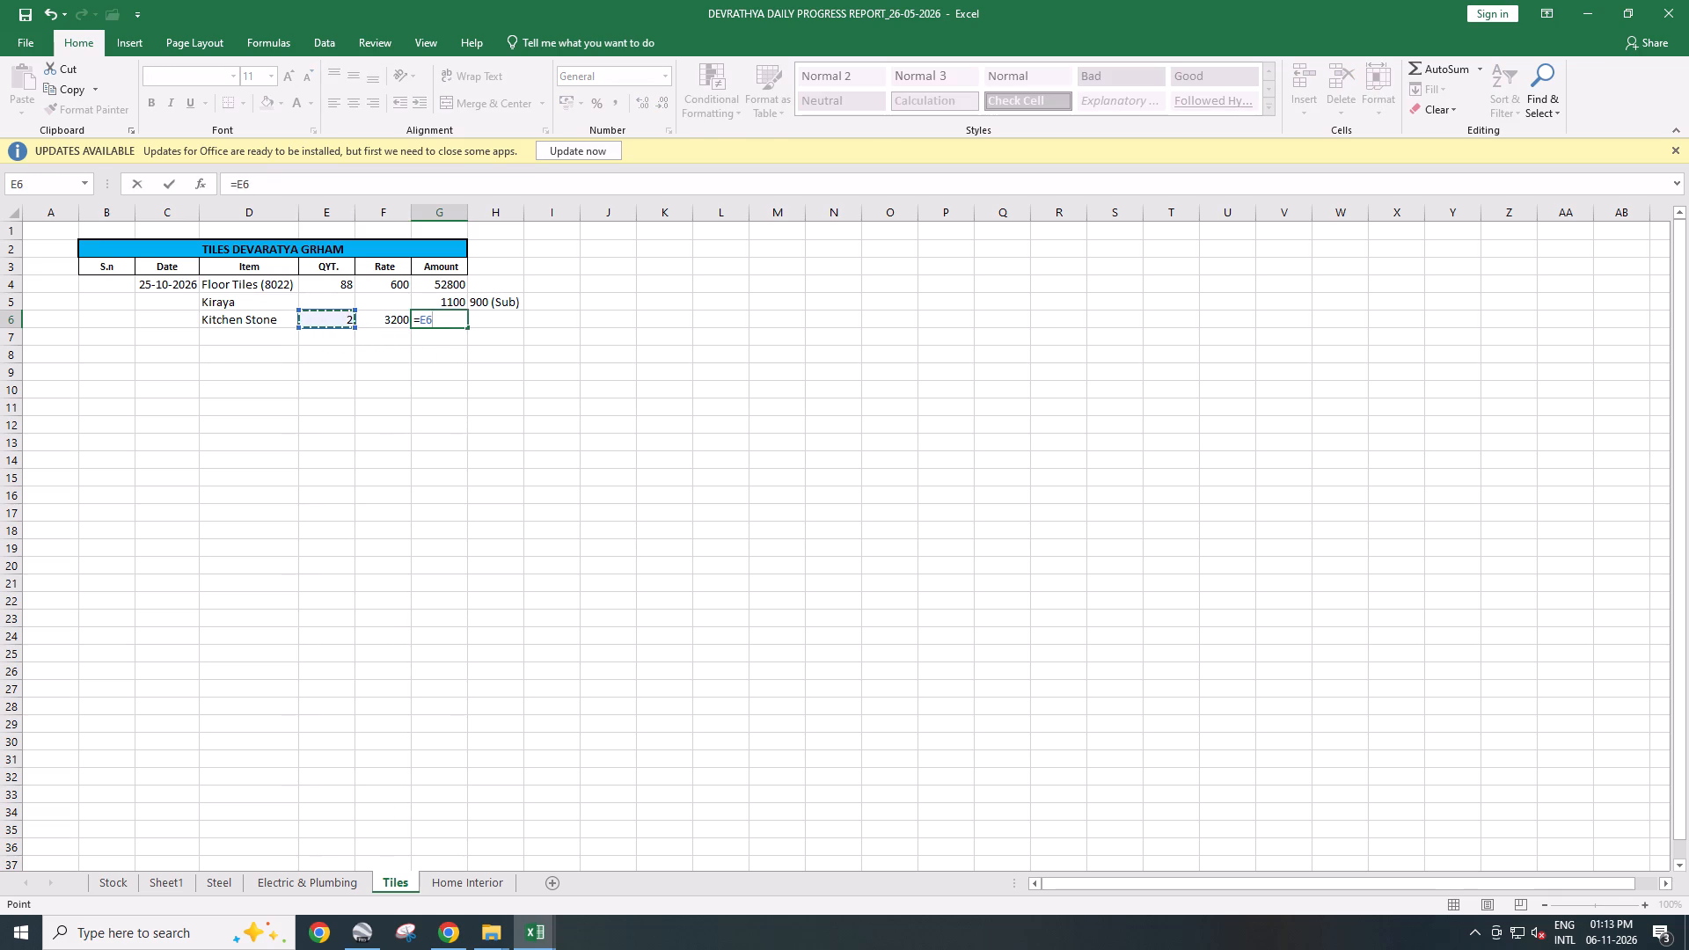
# Complete the Kitchen Stone amount formula in G6 so that it multiplies quantity by rate, =E6*F6.
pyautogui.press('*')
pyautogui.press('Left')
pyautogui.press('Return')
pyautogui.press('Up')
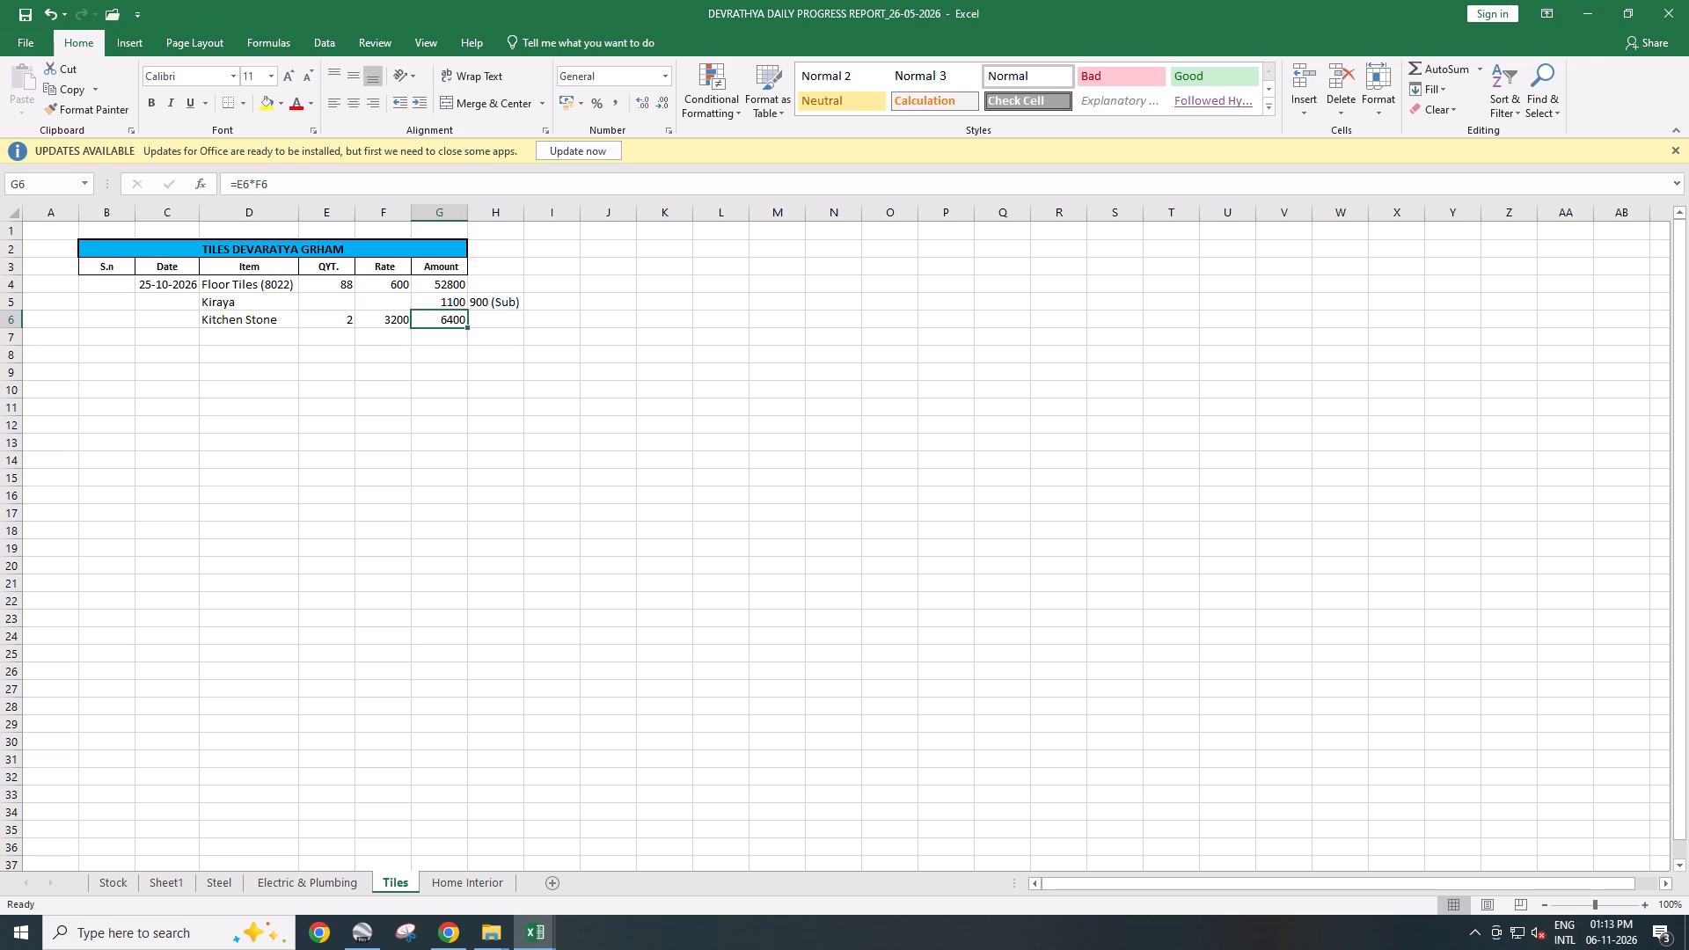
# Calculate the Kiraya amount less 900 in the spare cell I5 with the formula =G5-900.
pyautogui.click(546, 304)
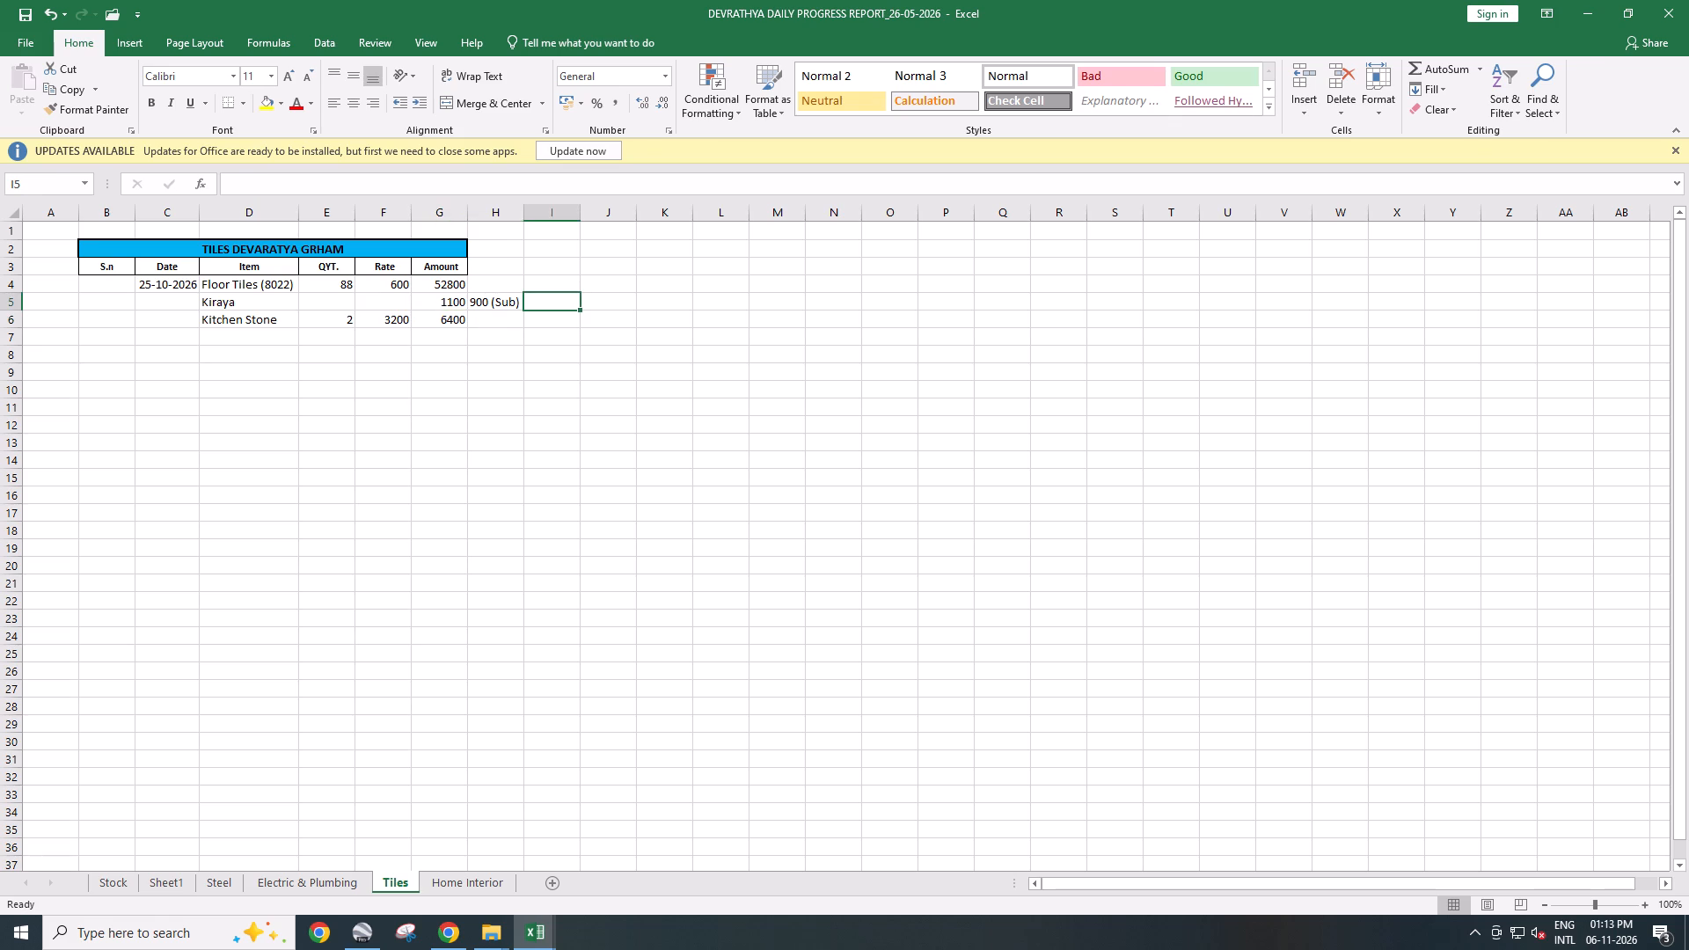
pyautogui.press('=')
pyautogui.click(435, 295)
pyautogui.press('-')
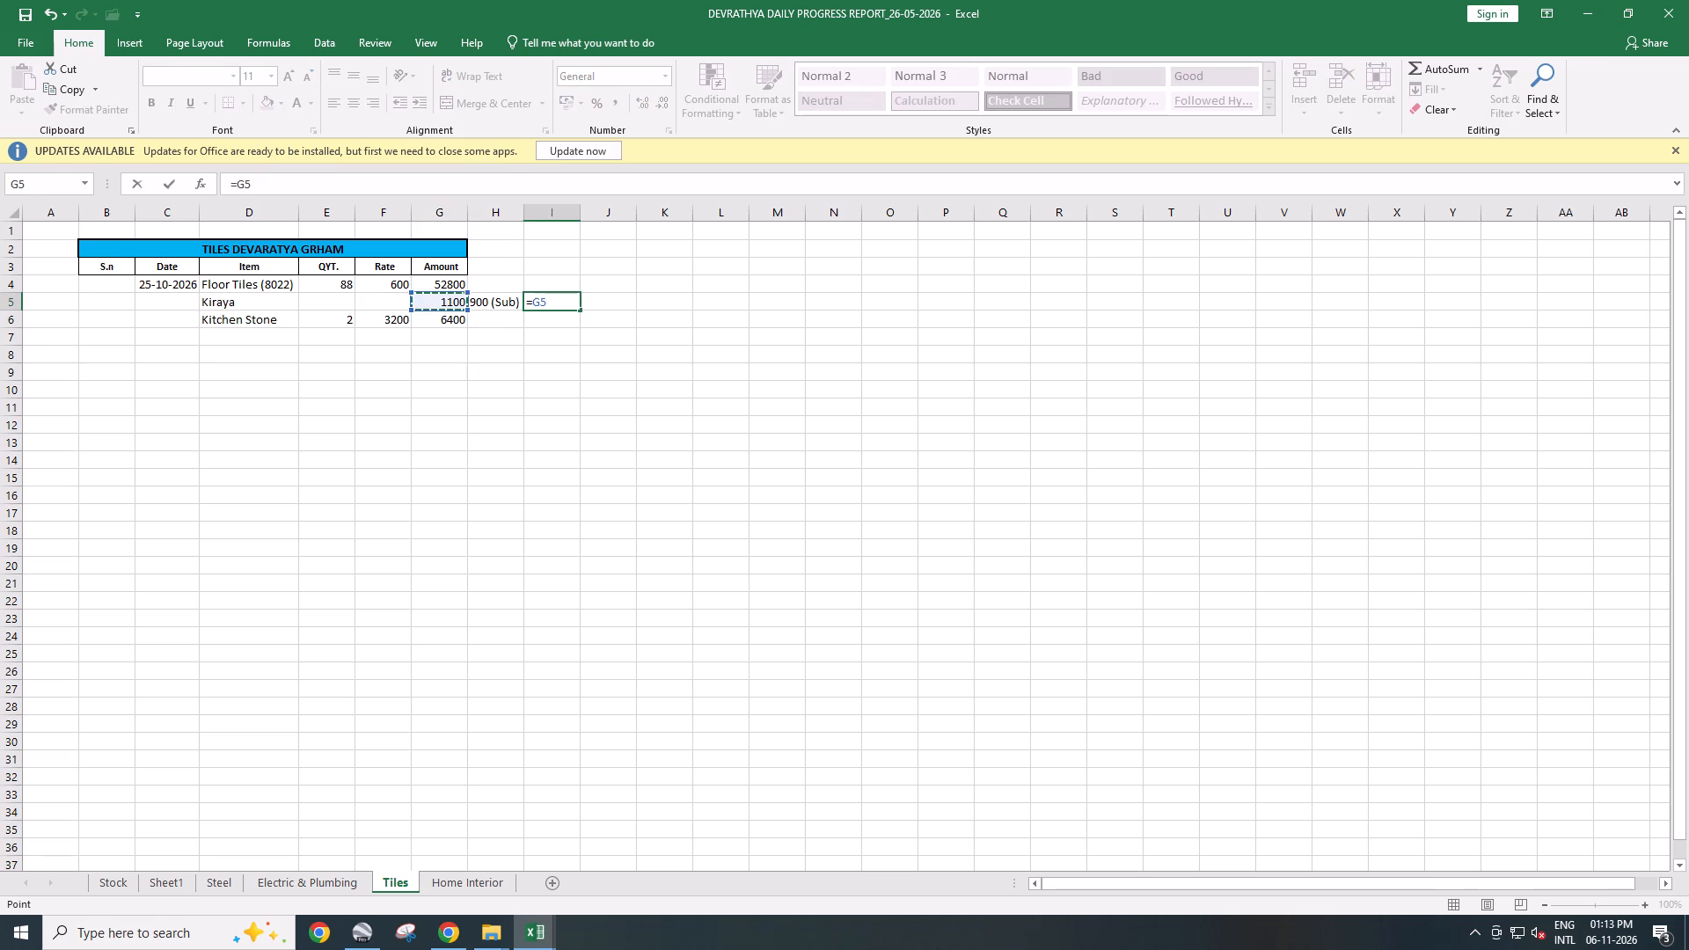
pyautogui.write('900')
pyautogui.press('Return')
# Set the Kiraya amount in G5 to 200.
pyautogui.click(452, 306)
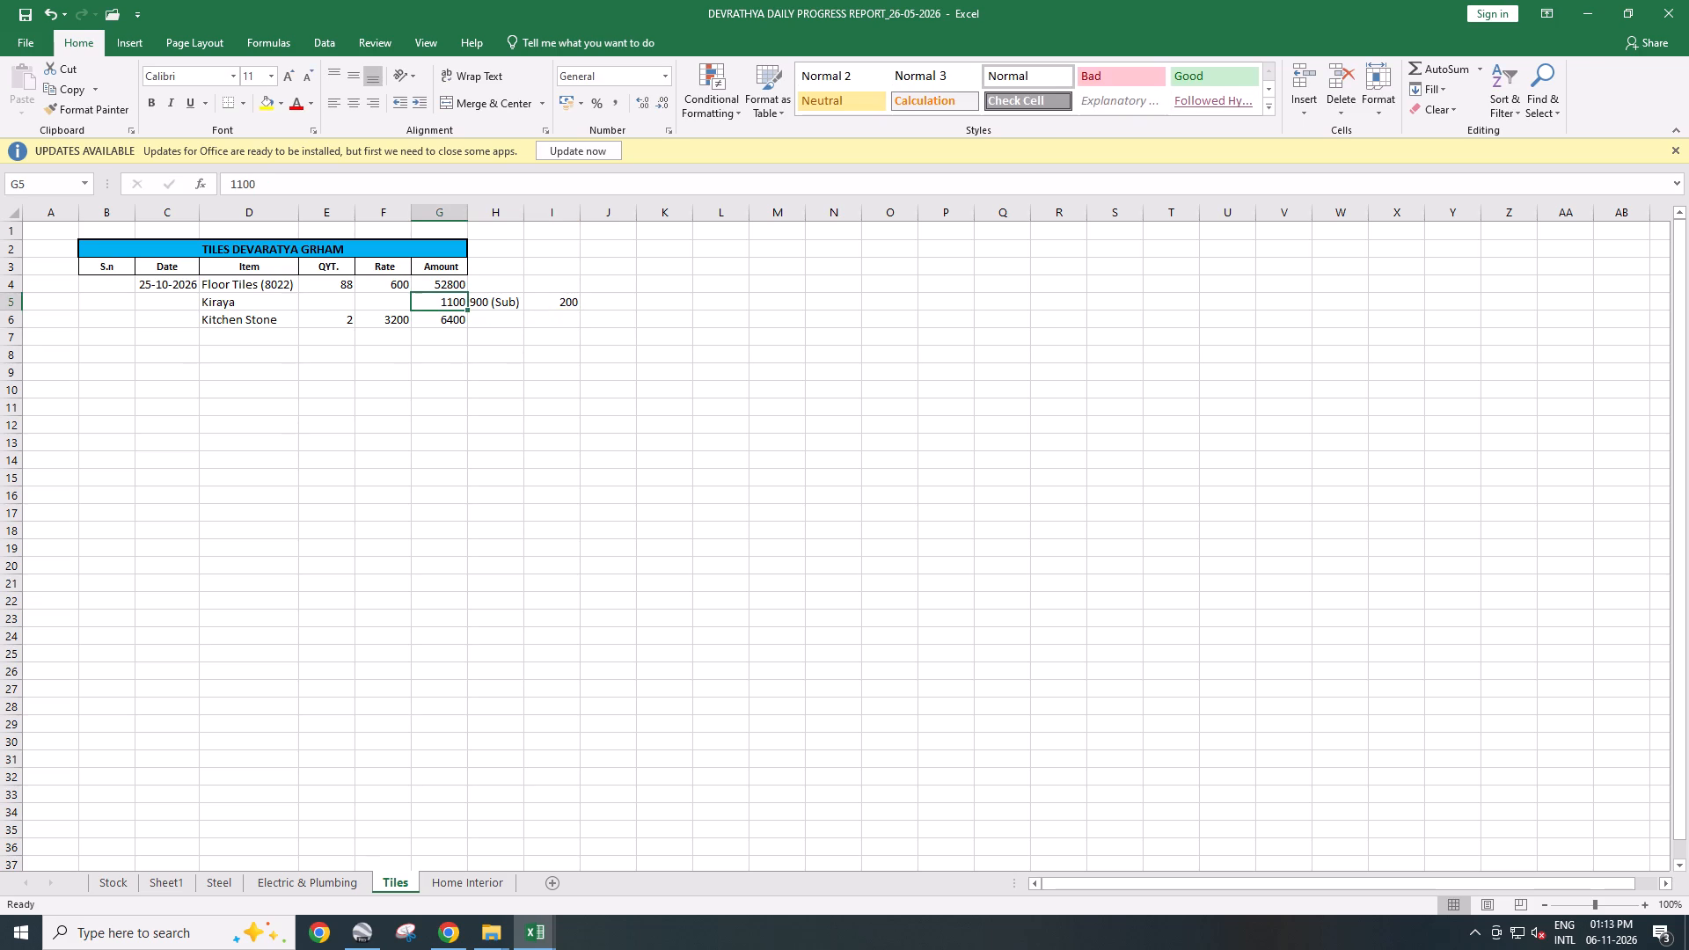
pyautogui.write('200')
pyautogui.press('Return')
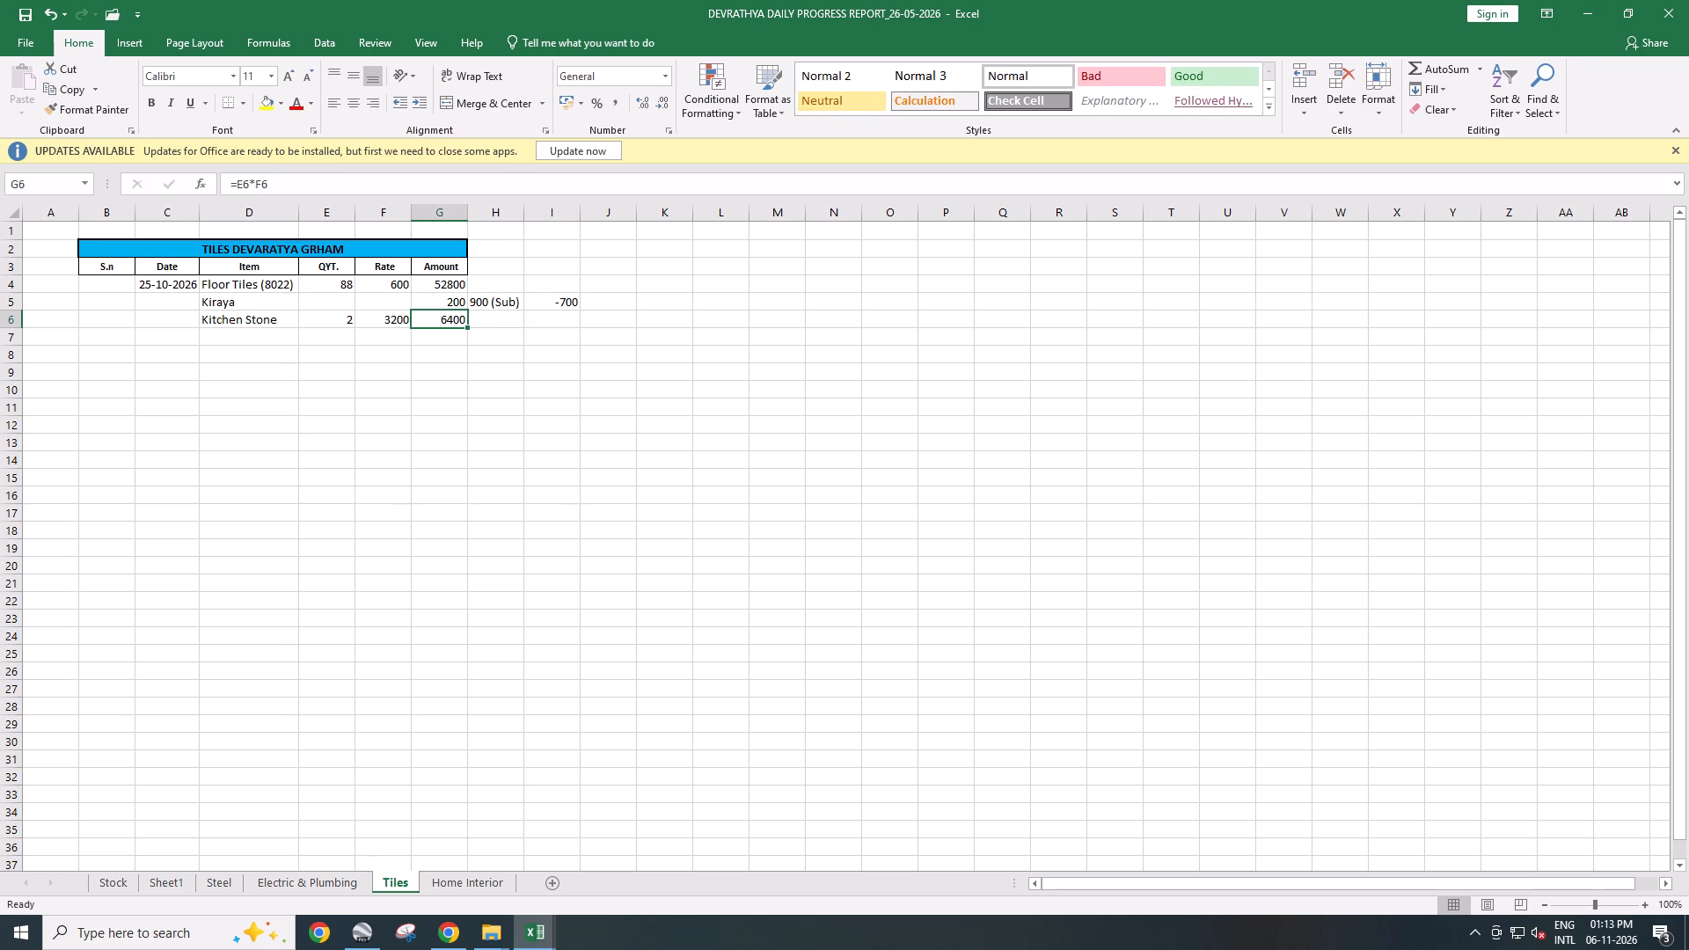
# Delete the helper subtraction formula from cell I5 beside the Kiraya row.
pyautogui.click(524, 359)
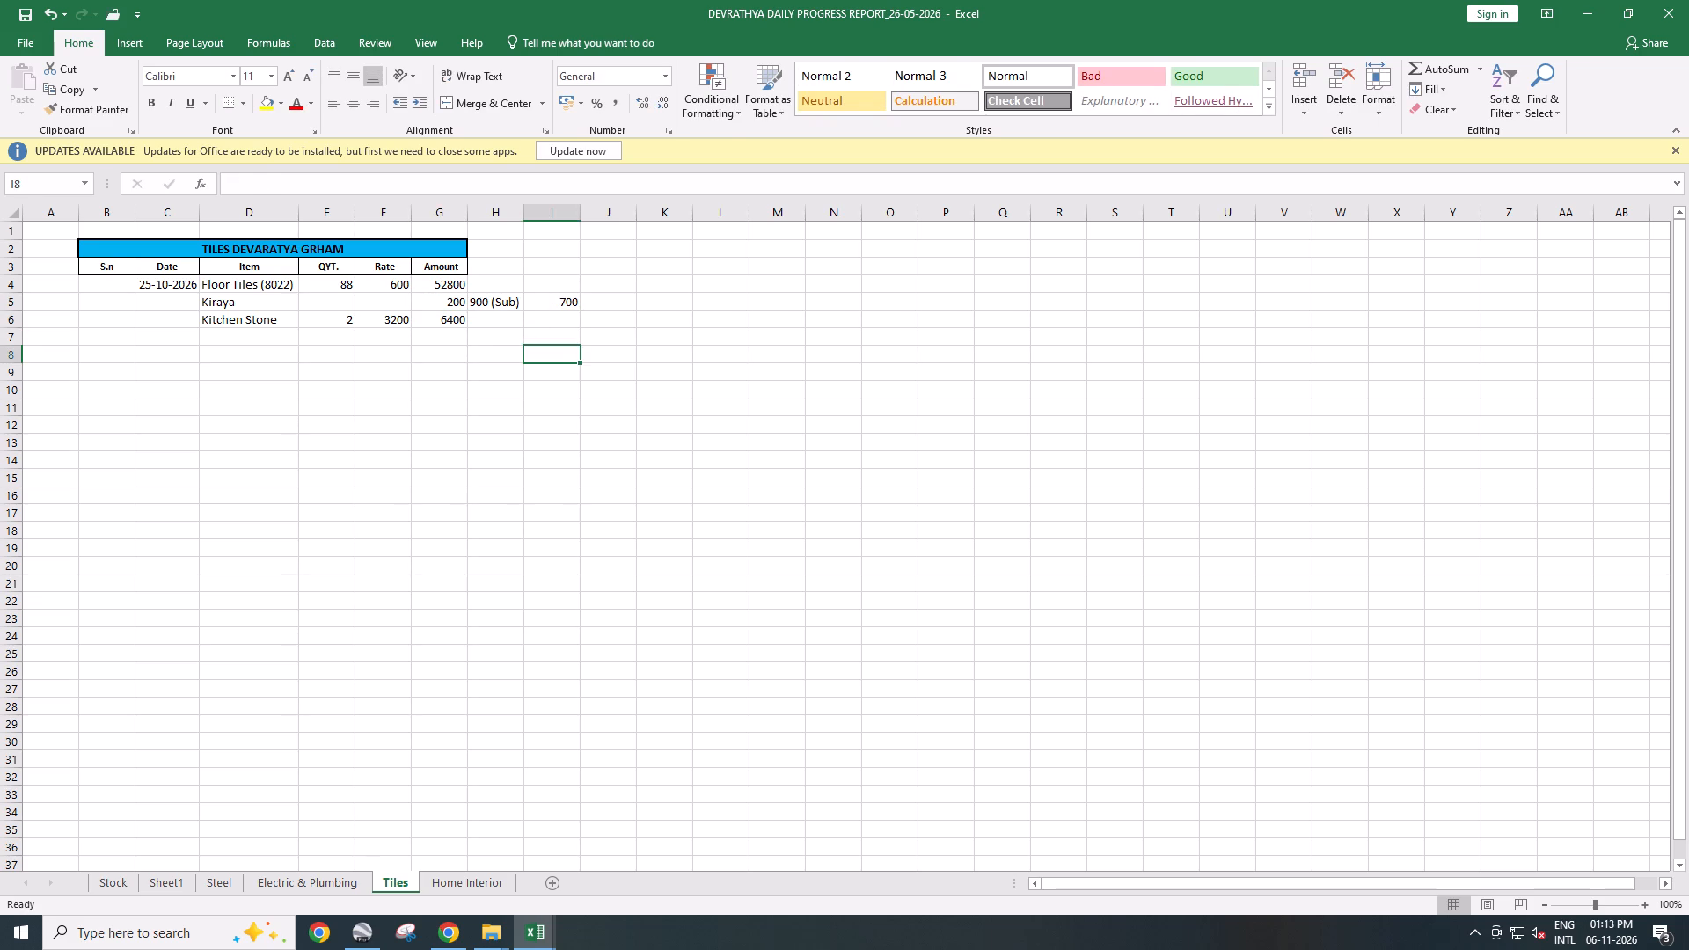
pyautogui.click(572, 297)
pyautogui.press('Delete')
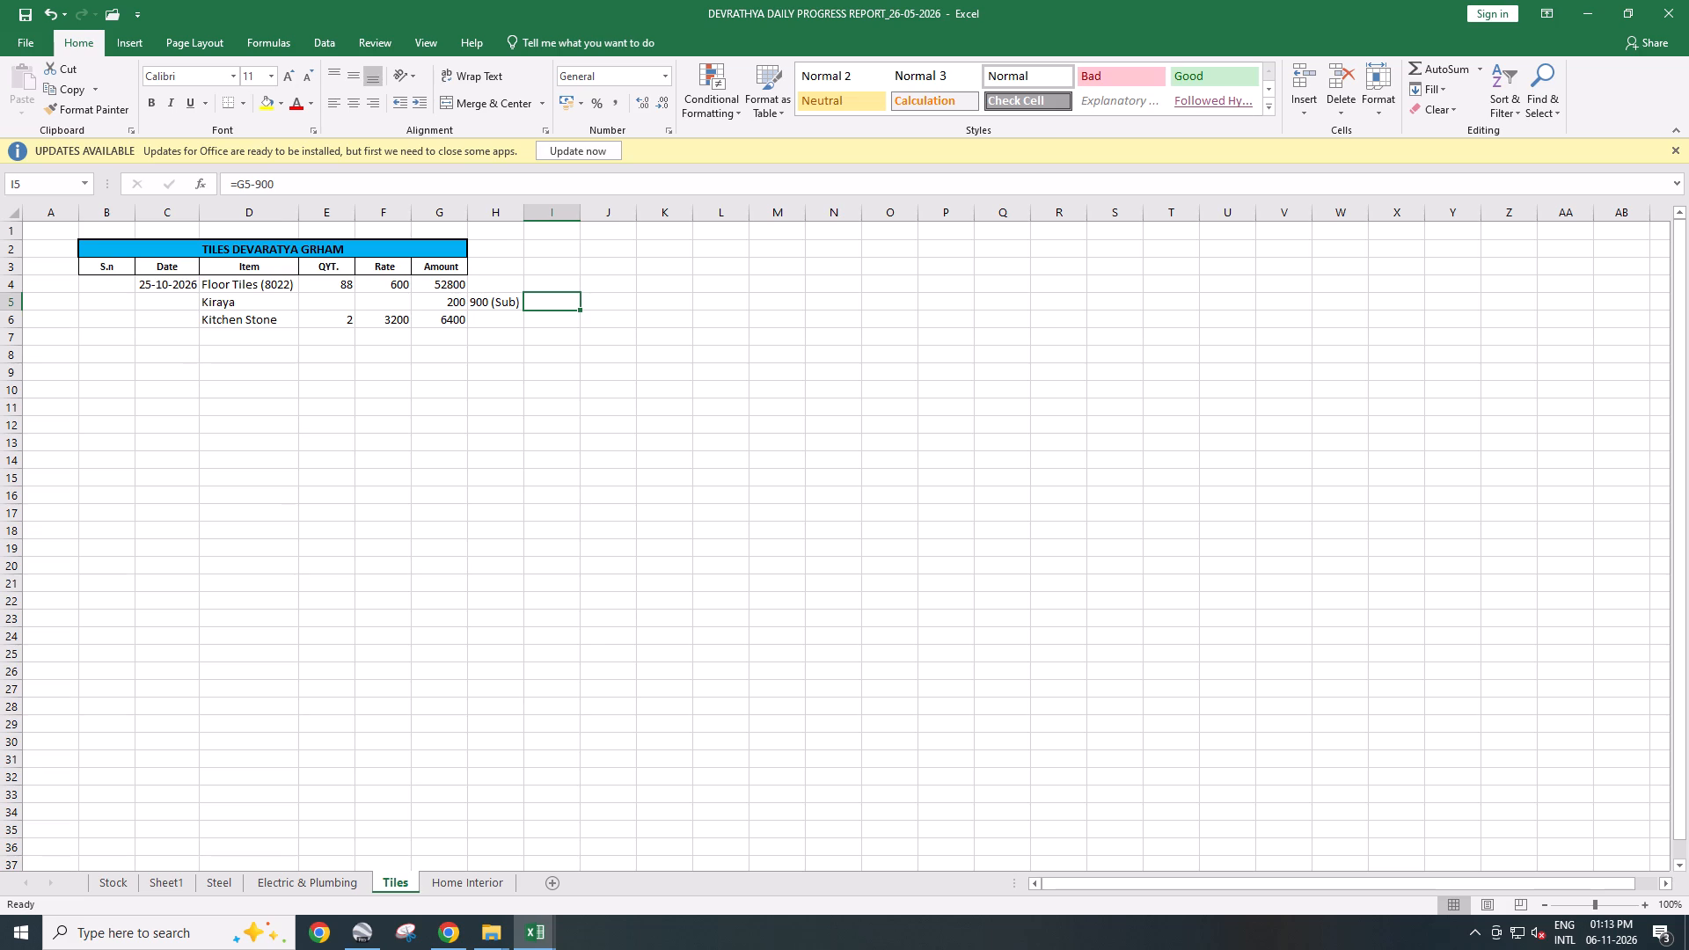
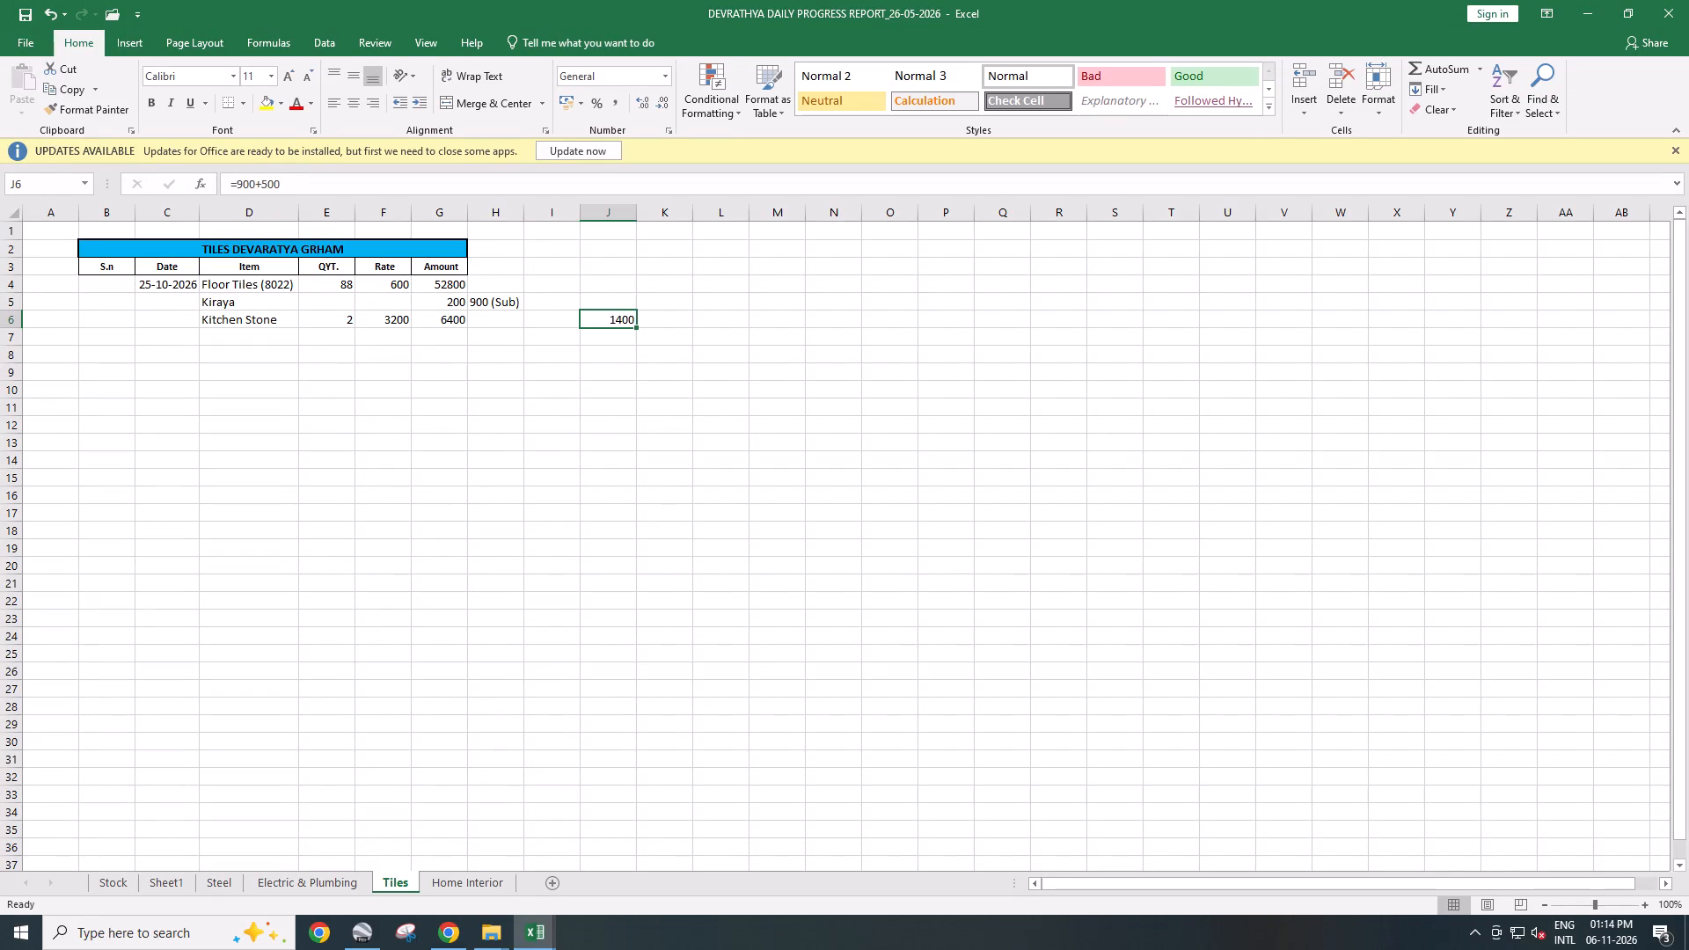
# Clear the side calculation from cell J6, beside the Kitchen Stone row.
pyautogui.press('Delete')
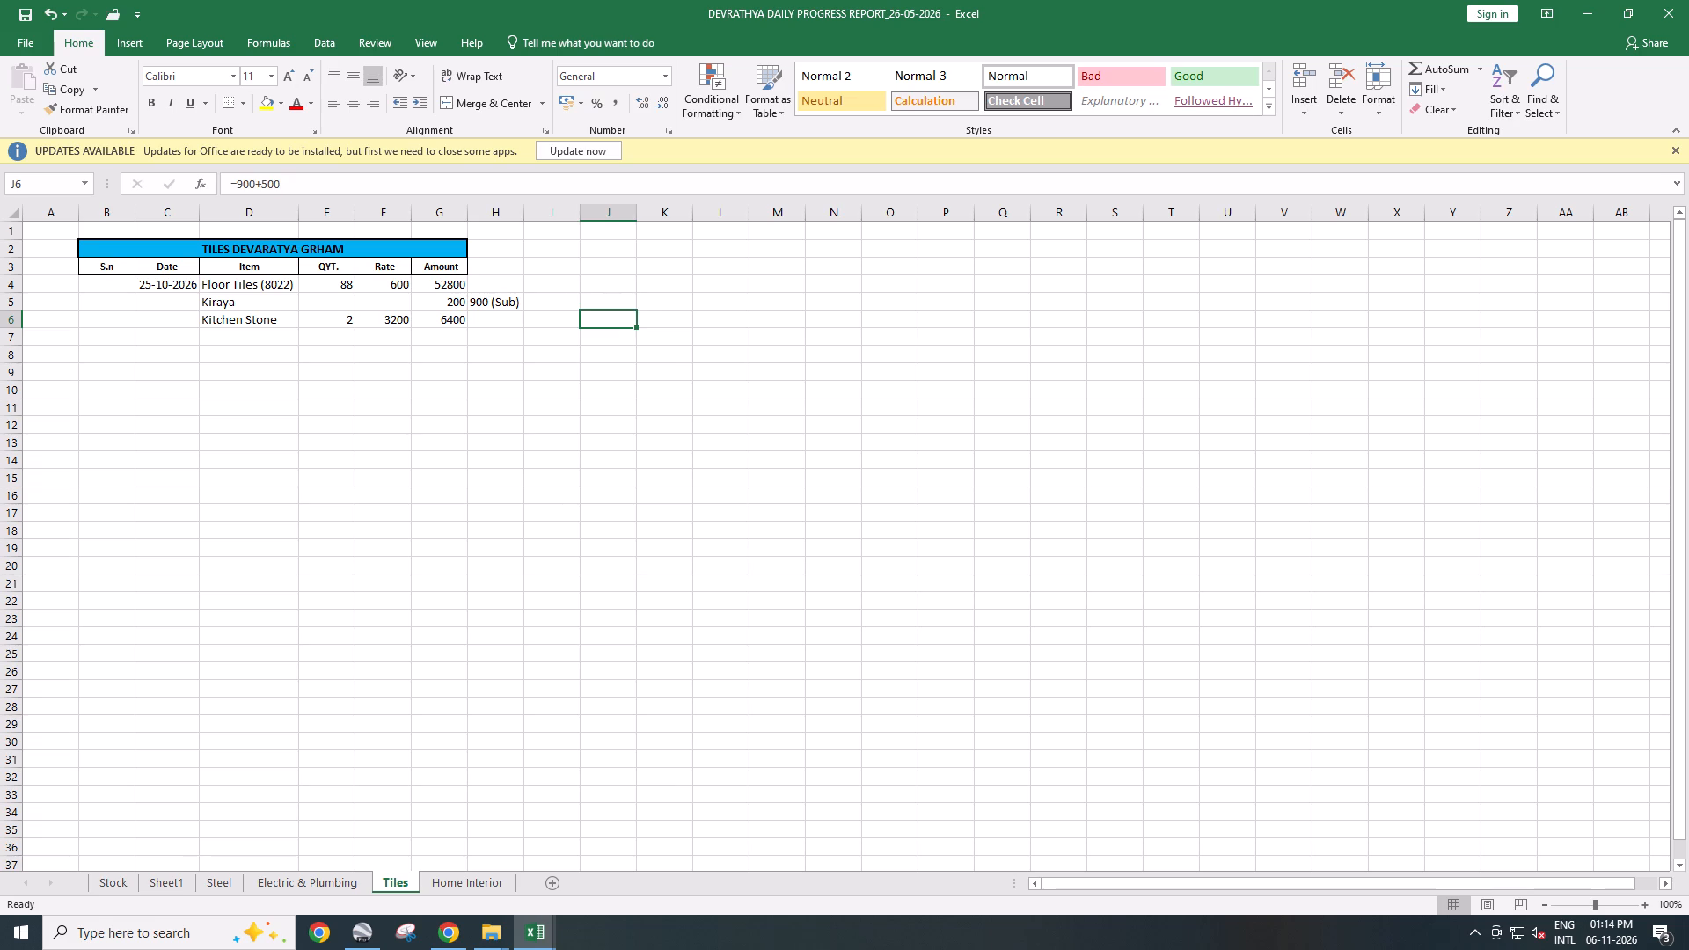
# Change the amount in the Kiraya row's side note in H5 so that it reads 1400(Sub).
pyautogui.doubleClick(479, 303)
pyautogui.moveTo(491, 302); pyautogui.dragTo(458, 299)
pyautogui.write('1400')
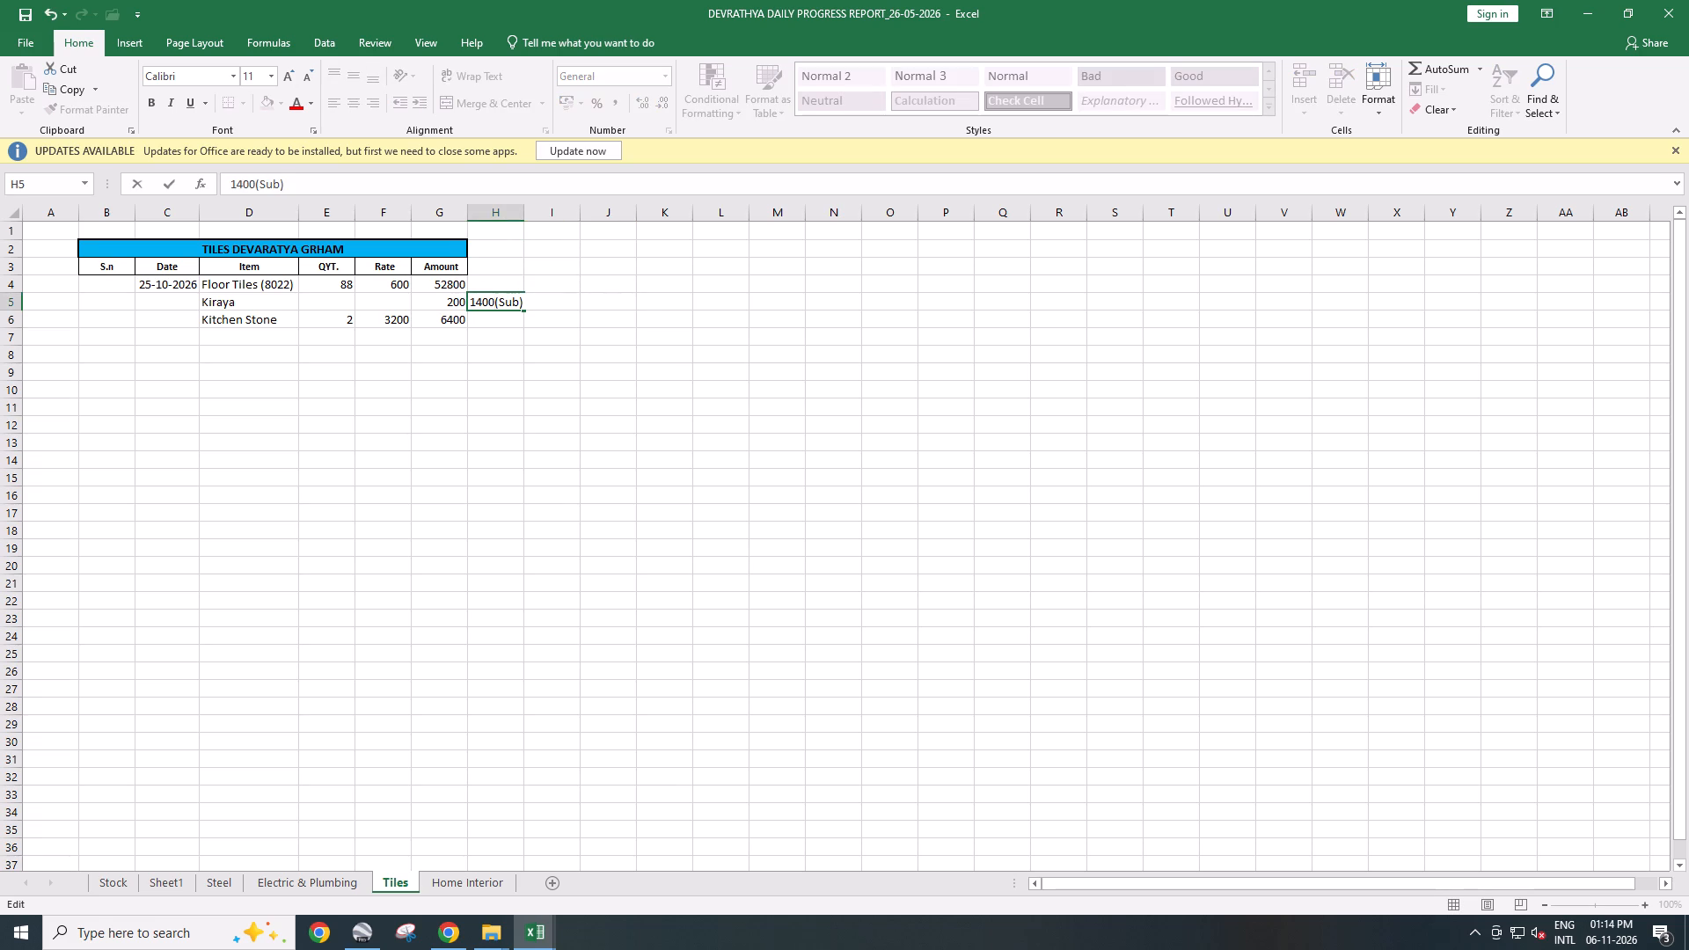
# Finish the 1400(Sub) note in H5 and set the Kiraya amount in G5 to 1100.
pyautogui.click(523, 381)
pyautogui.click(461, 300)
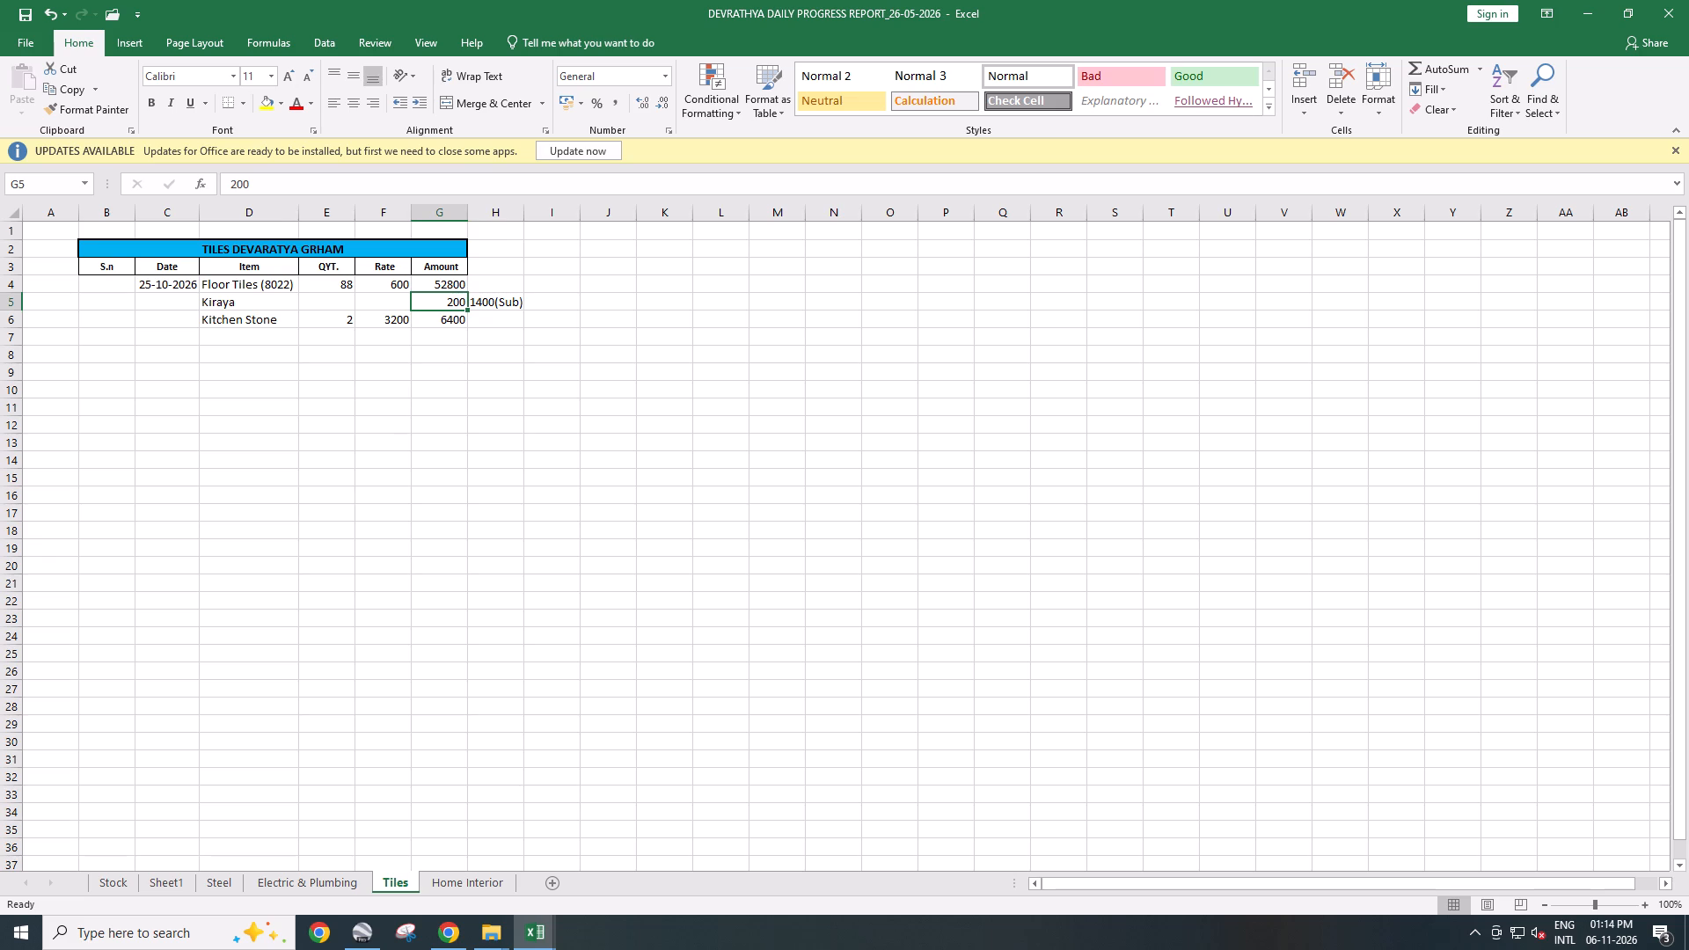
pyautogui.write('1100')
pyautogui.press('Return')
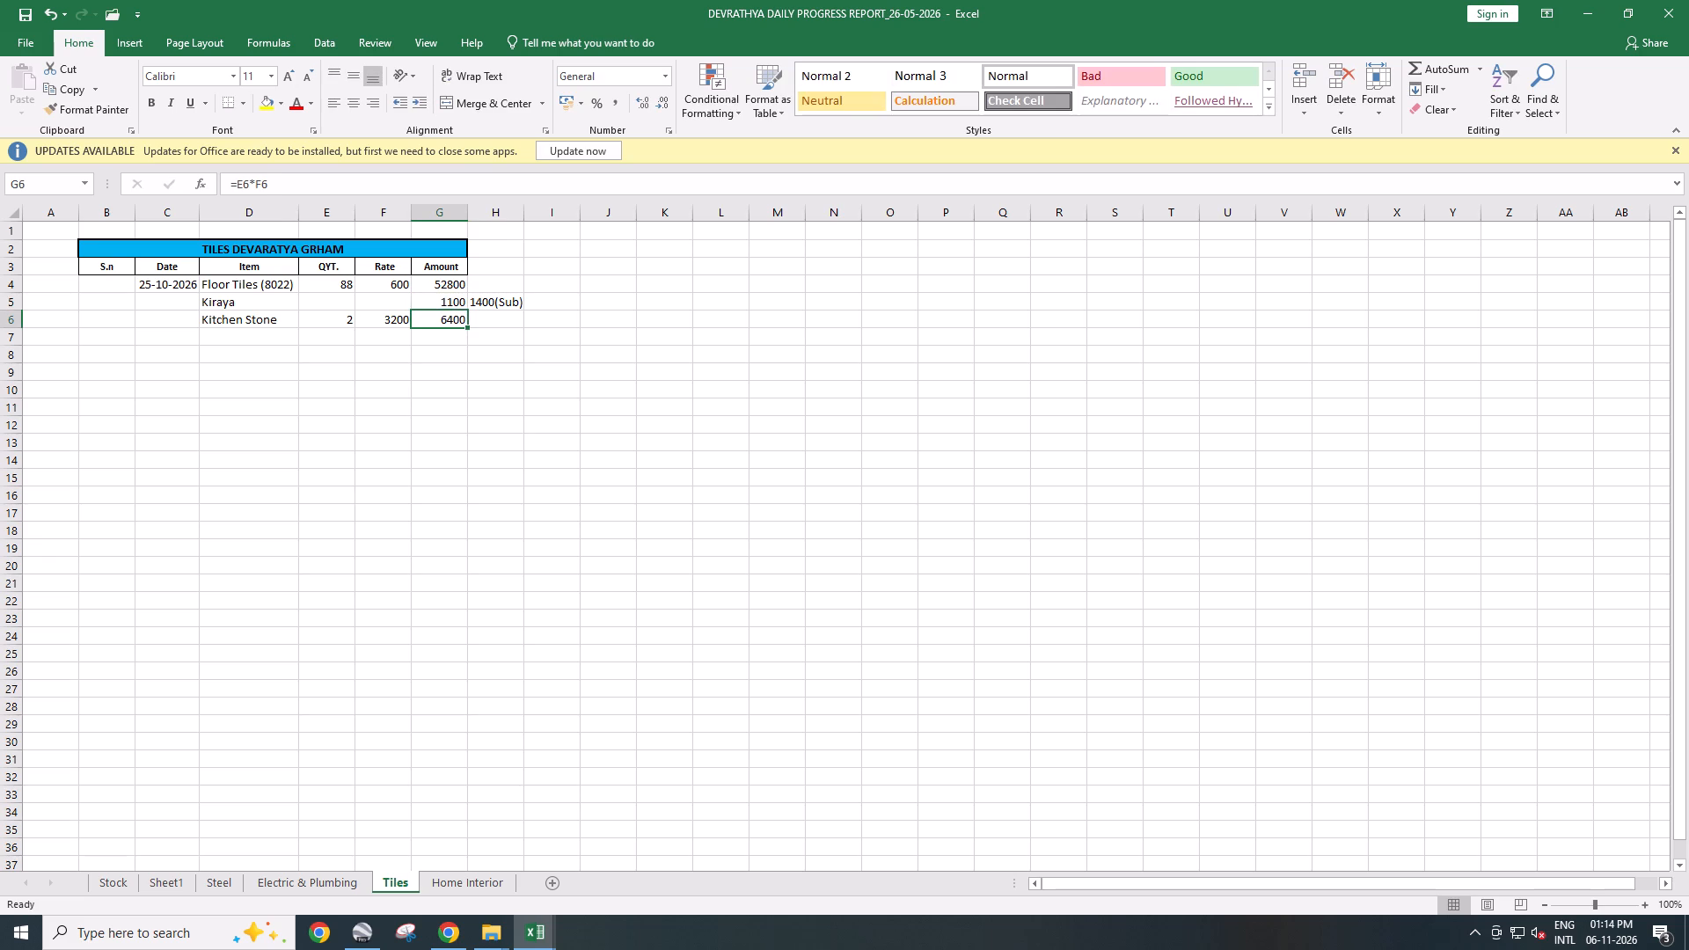
# Check the combined Floor Tiles and Kiraya amounts in G4:G5, and start a formula in H6 with =53900.
pyautogui.moveTo(454, 285); pyautogui.dragTo(453, 300)
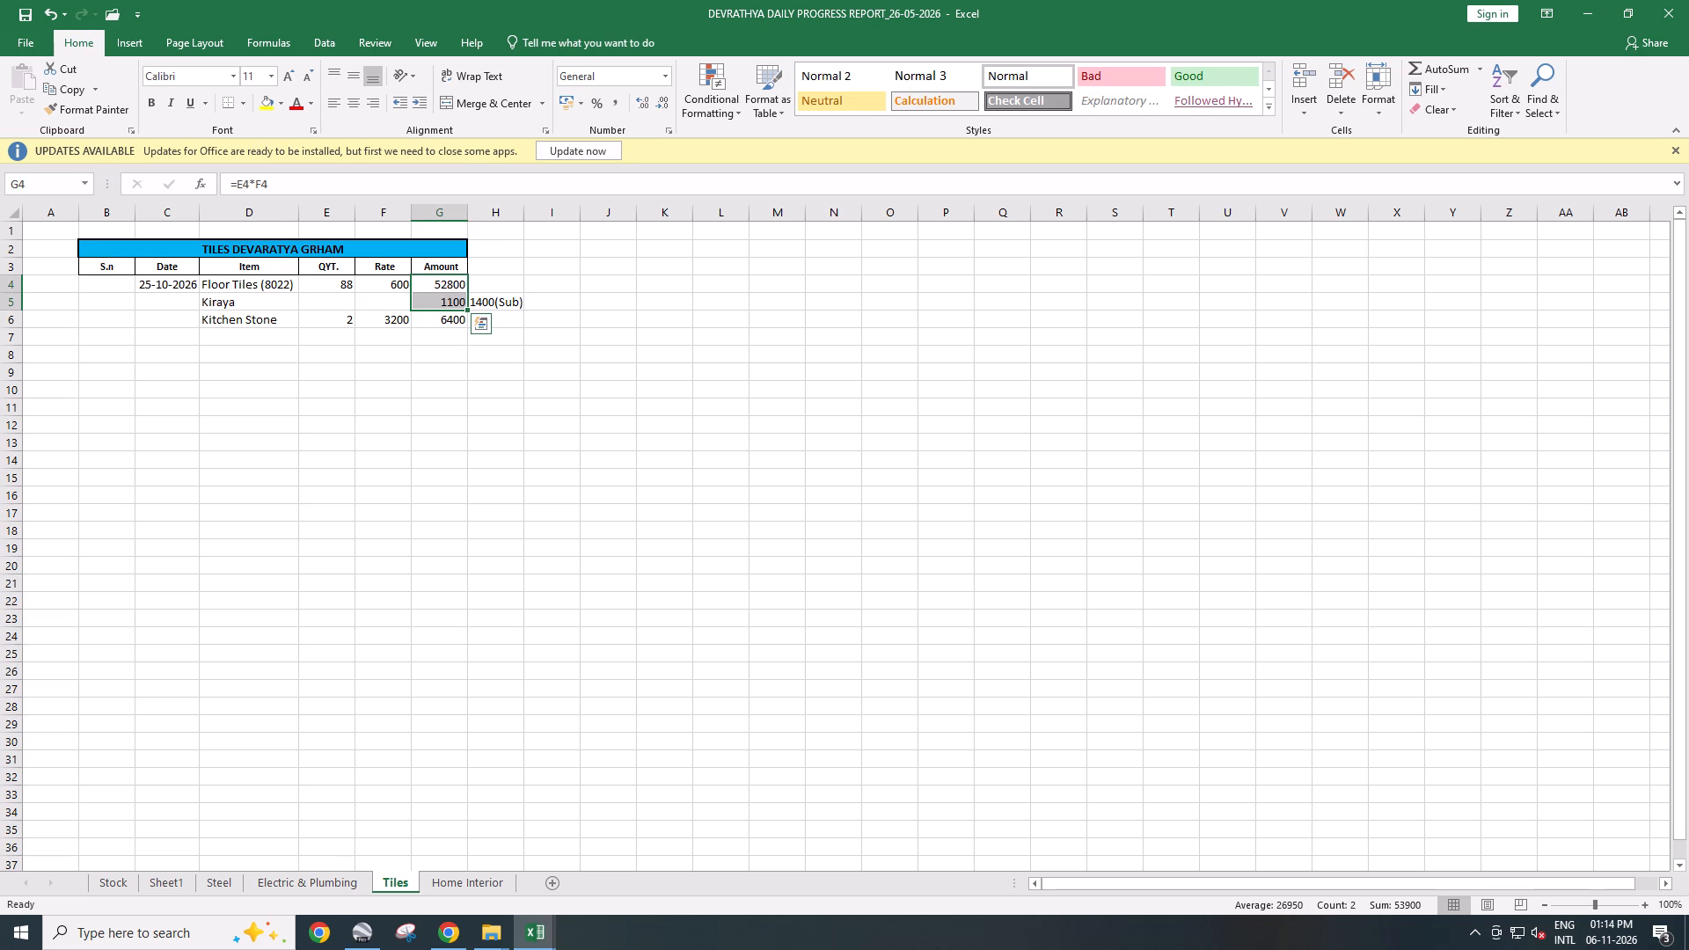
pyautogui.click(508, 325)
pyautogui.press('=')
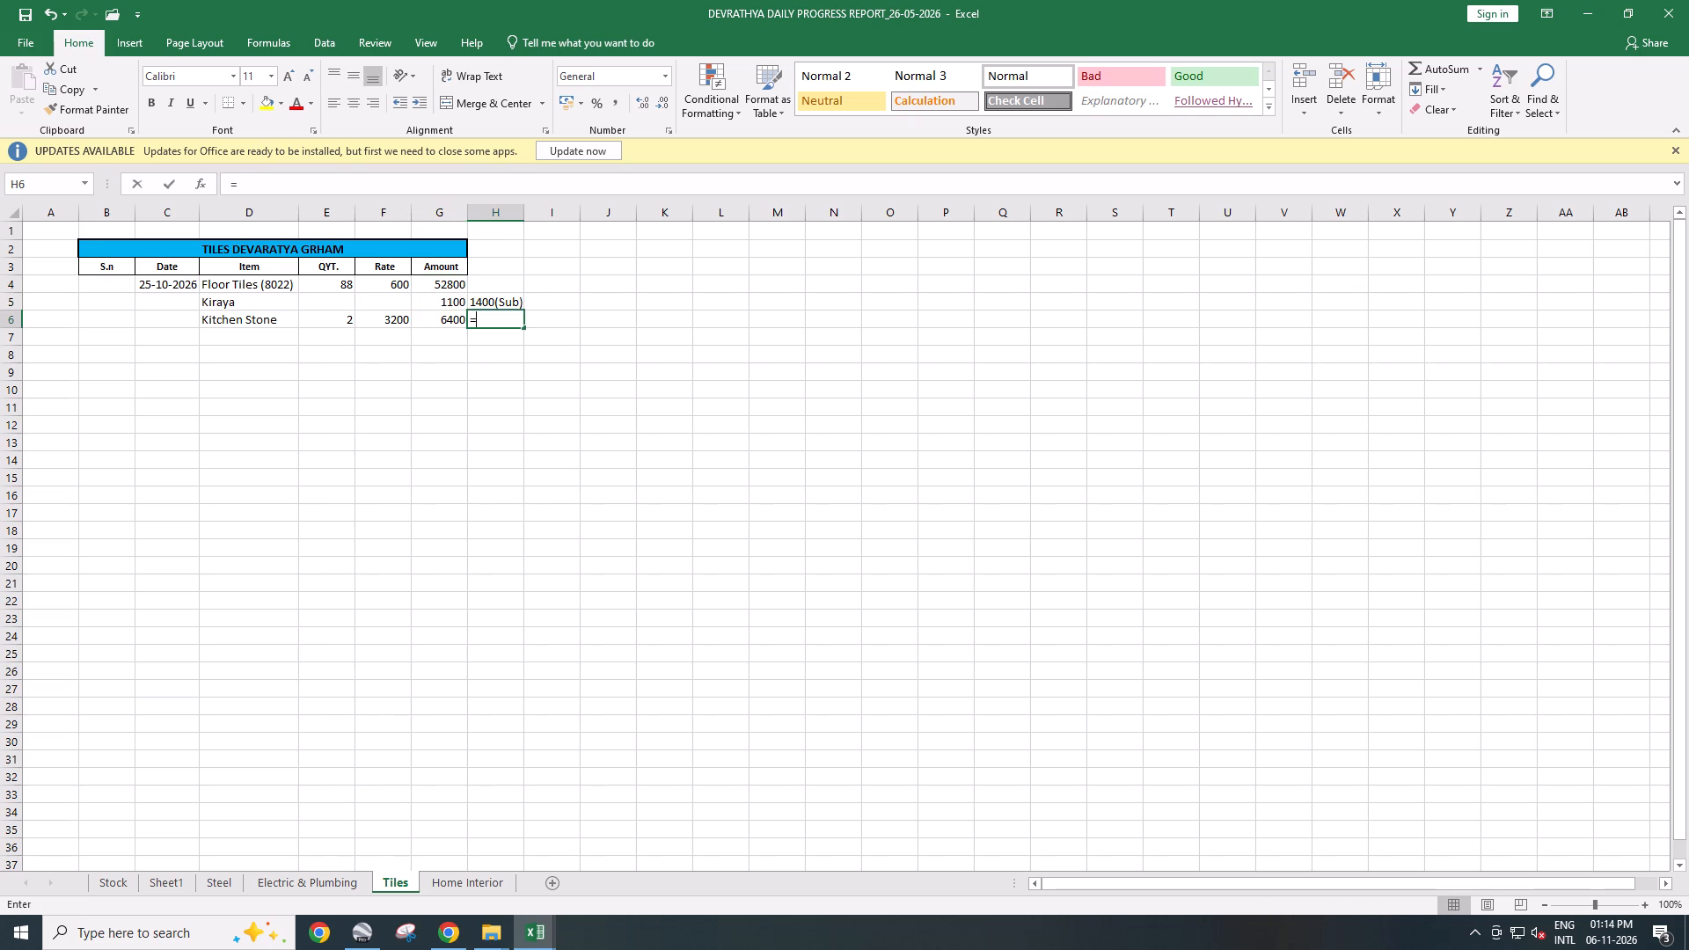
pyautogui.write('53900')
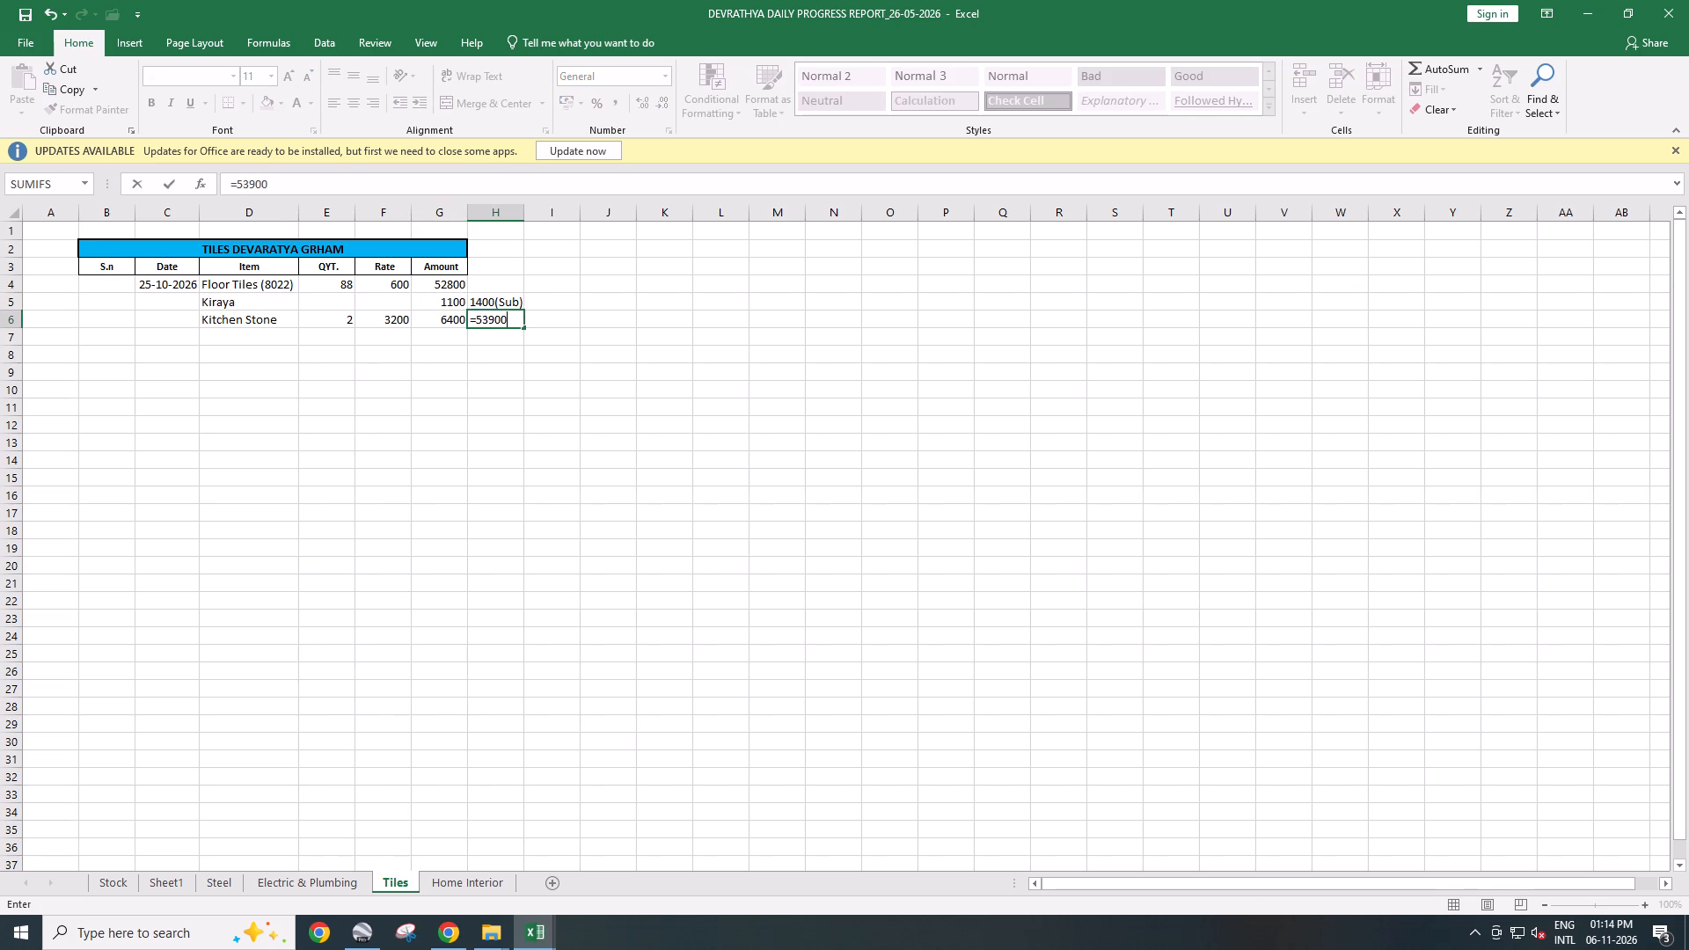
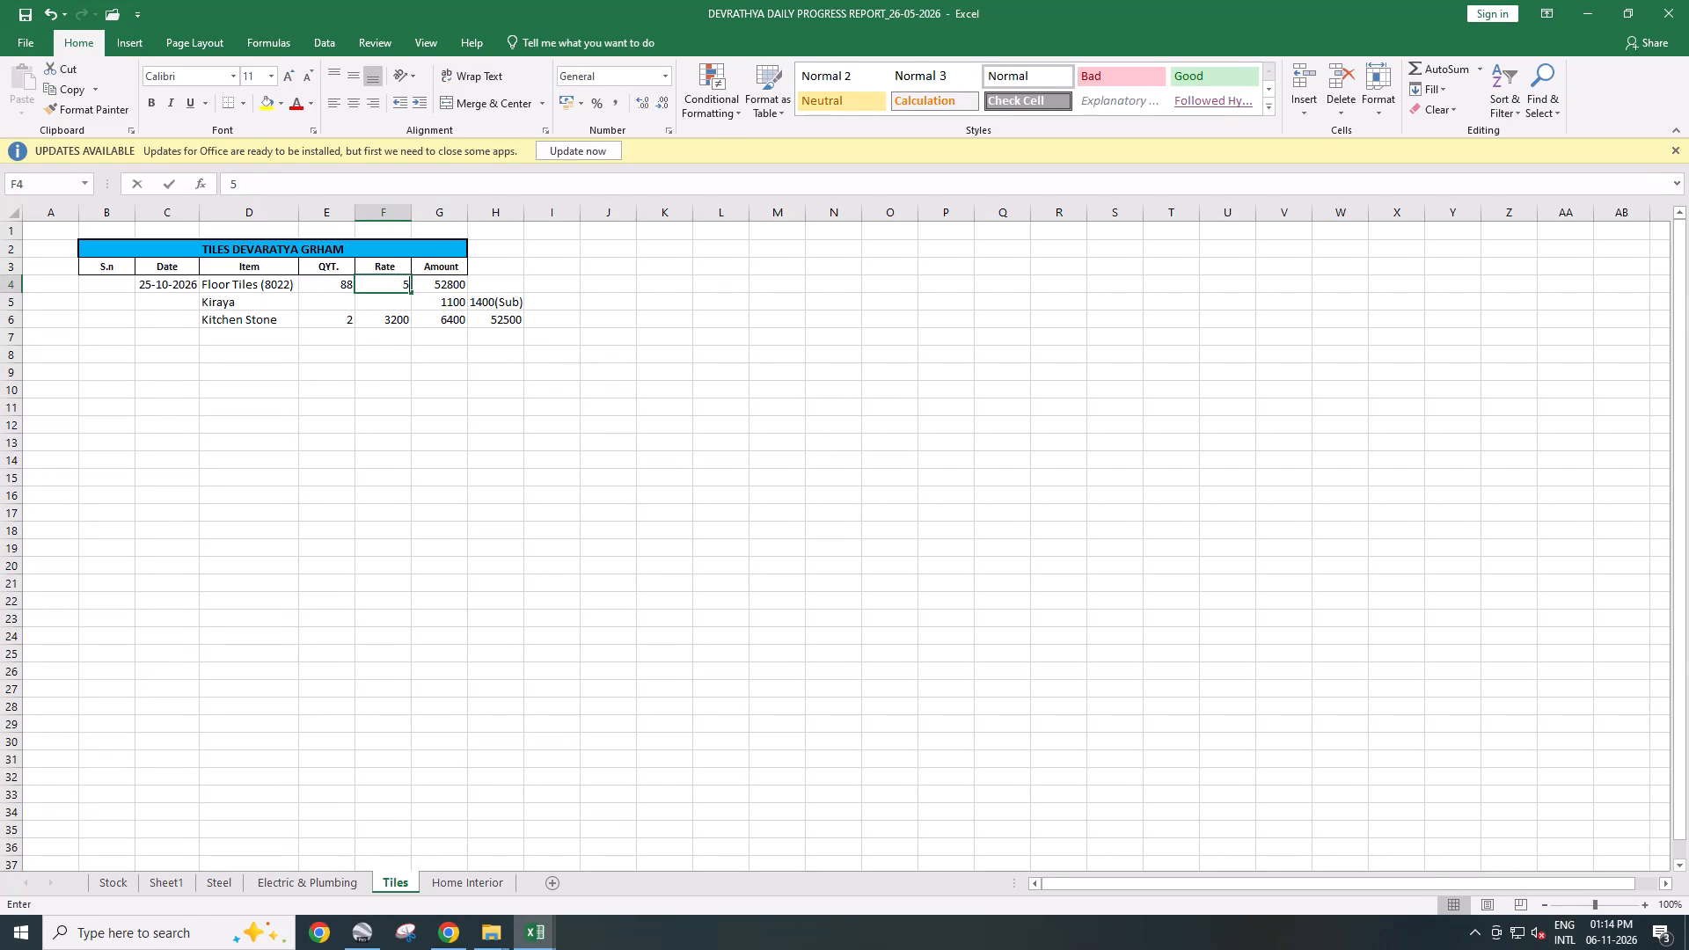
# Set the Floor Tiles rate in F4 to 590 and check the combined amount of G4:G5.
pyautogui.write('90')
pyautogui.press('Return')
pyautogui.moveTo(447, 286); pyautogui.dragTo(449, 303)
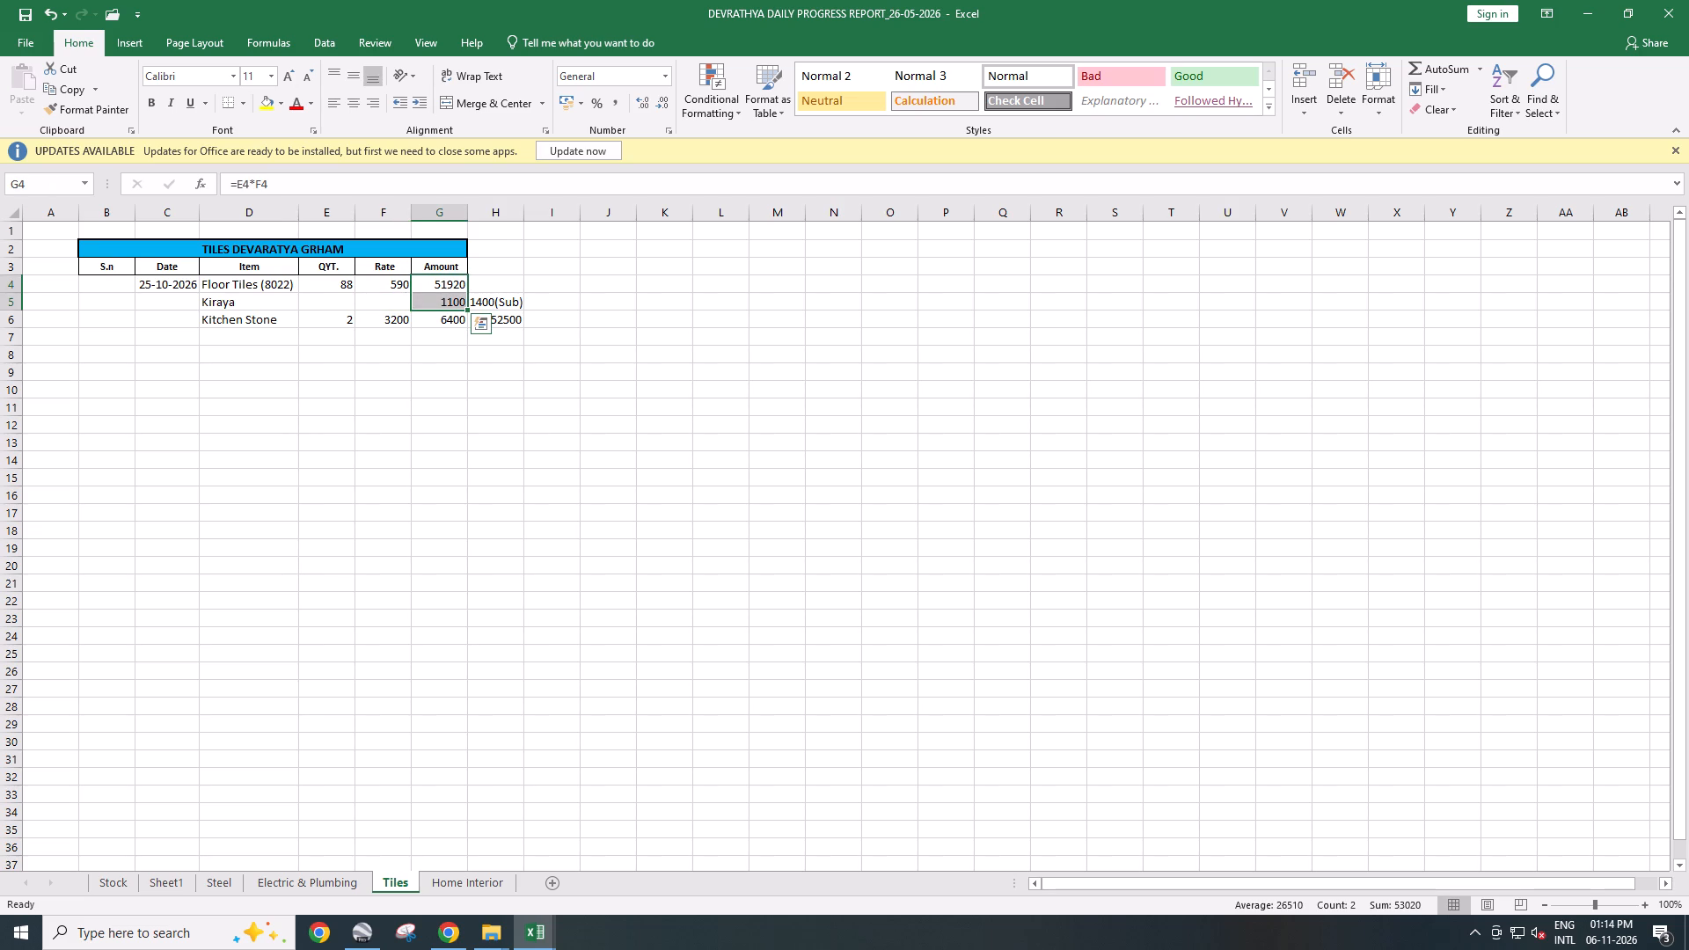
pyautogui.click(454, 352)
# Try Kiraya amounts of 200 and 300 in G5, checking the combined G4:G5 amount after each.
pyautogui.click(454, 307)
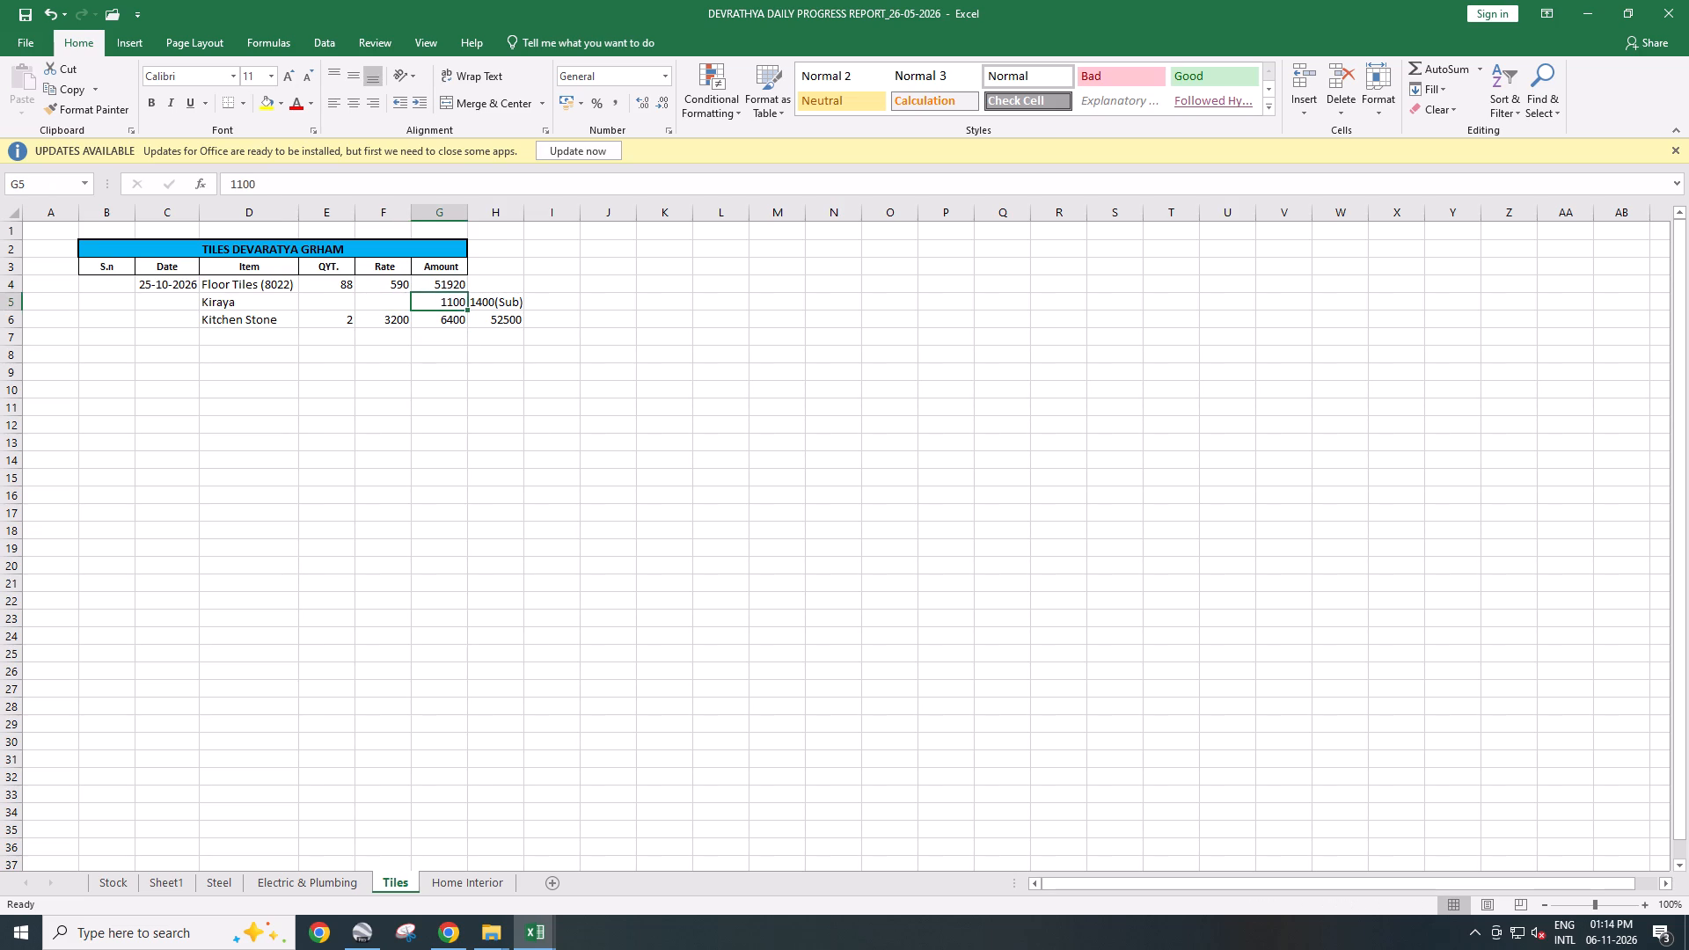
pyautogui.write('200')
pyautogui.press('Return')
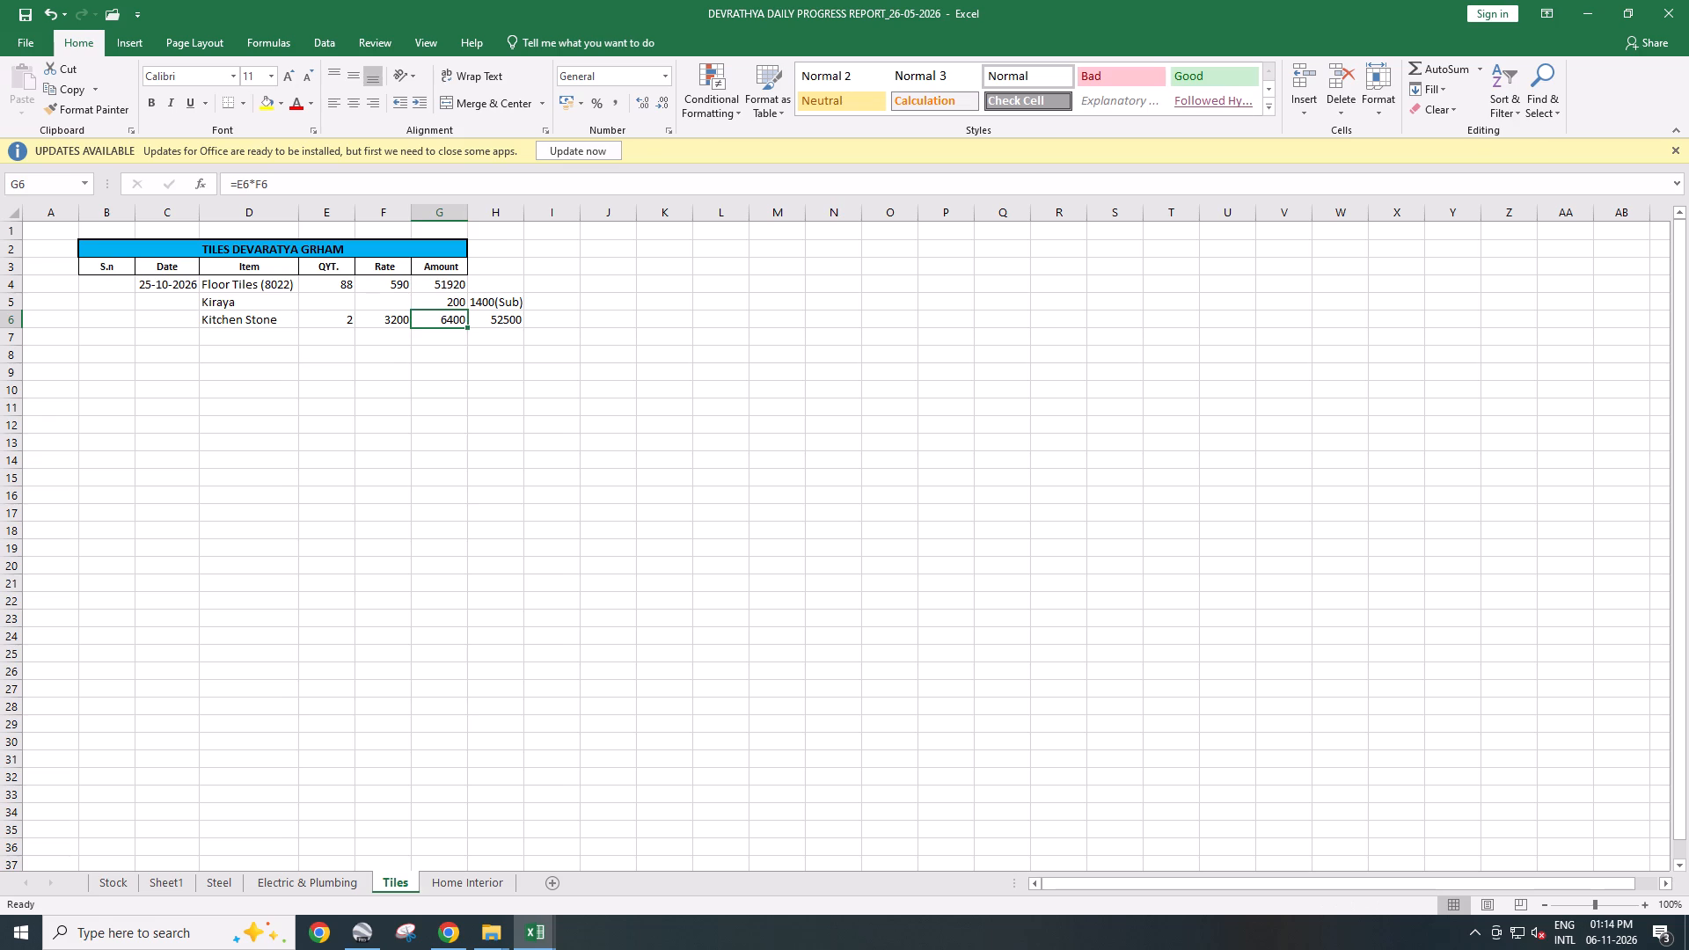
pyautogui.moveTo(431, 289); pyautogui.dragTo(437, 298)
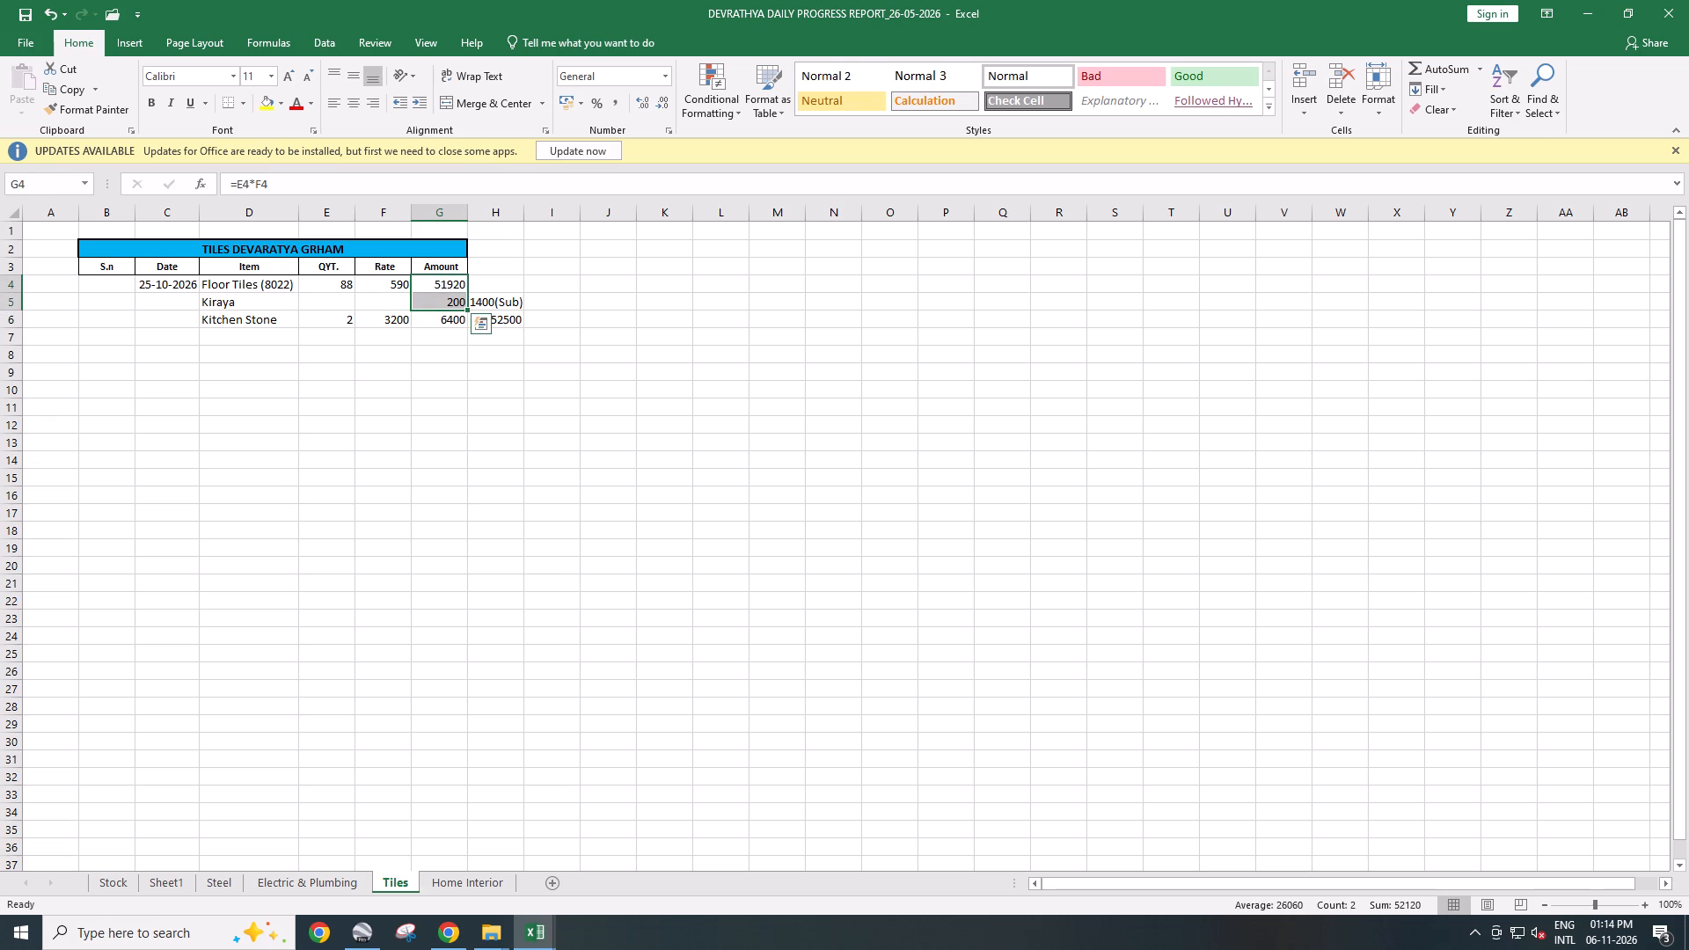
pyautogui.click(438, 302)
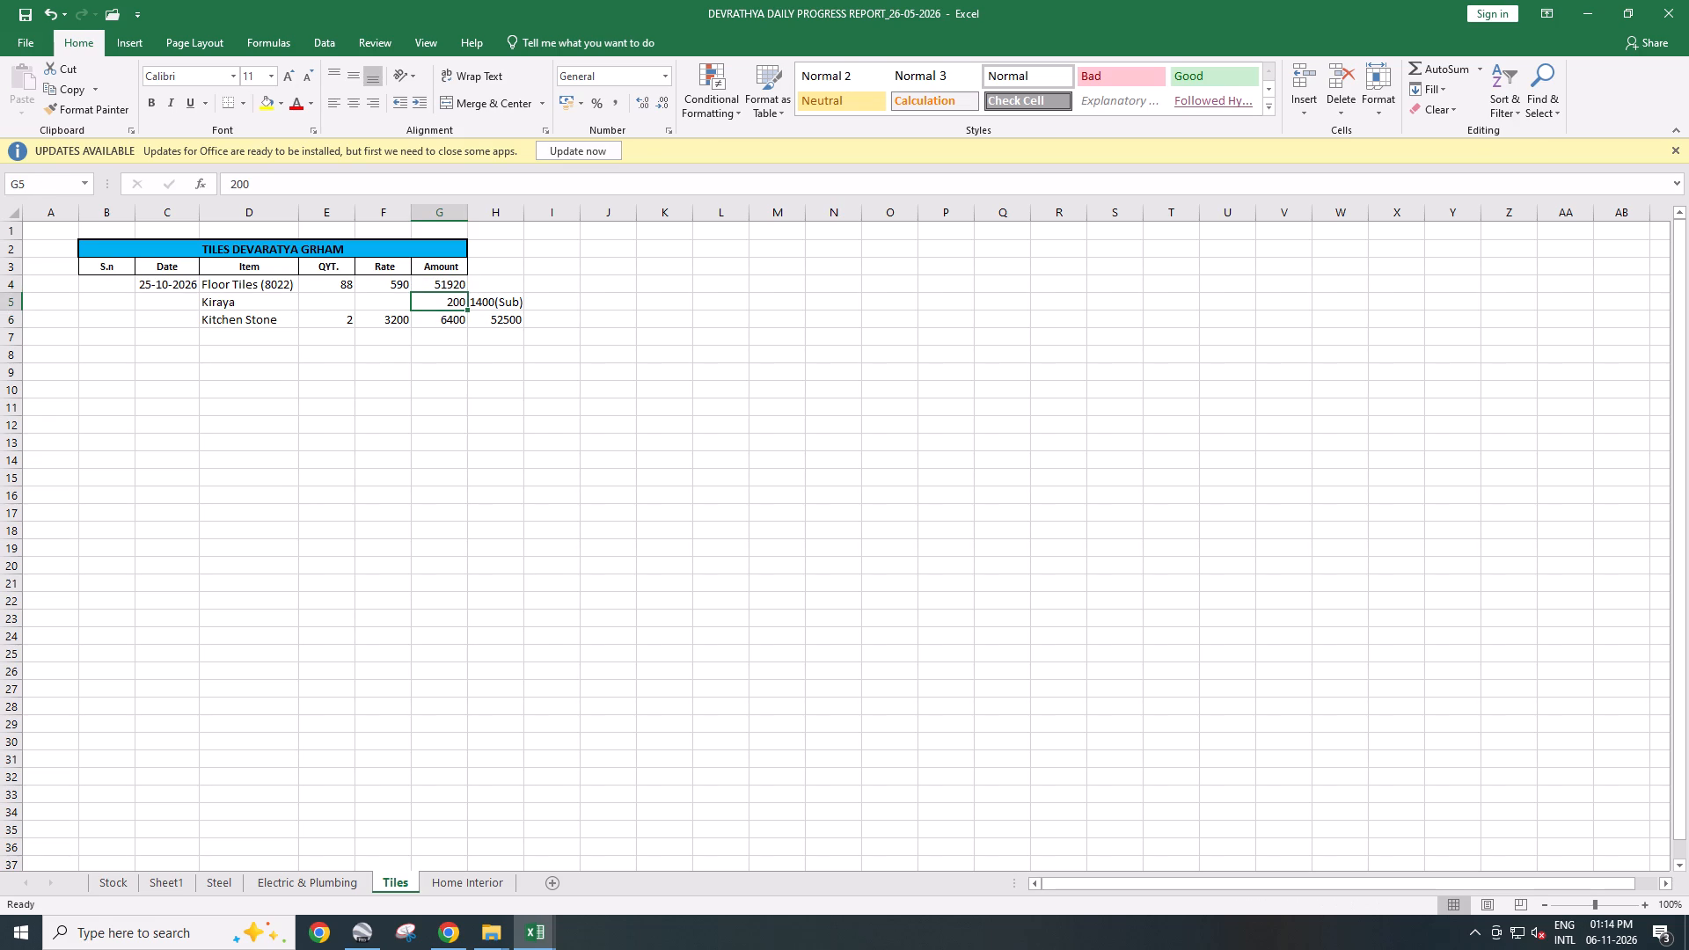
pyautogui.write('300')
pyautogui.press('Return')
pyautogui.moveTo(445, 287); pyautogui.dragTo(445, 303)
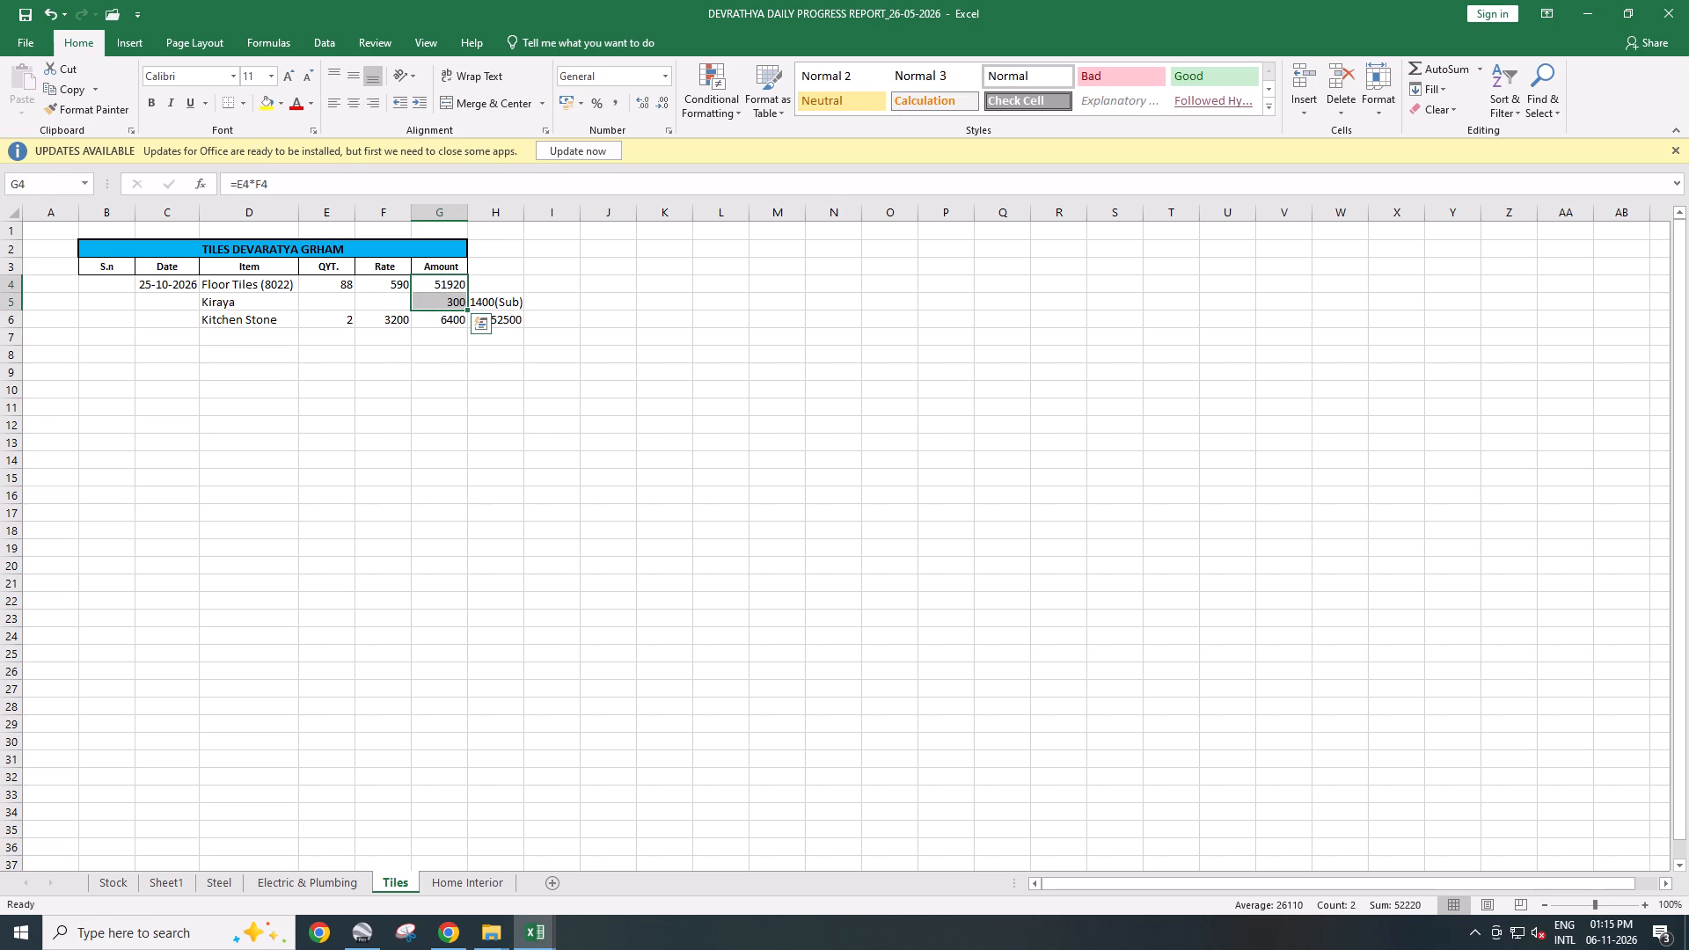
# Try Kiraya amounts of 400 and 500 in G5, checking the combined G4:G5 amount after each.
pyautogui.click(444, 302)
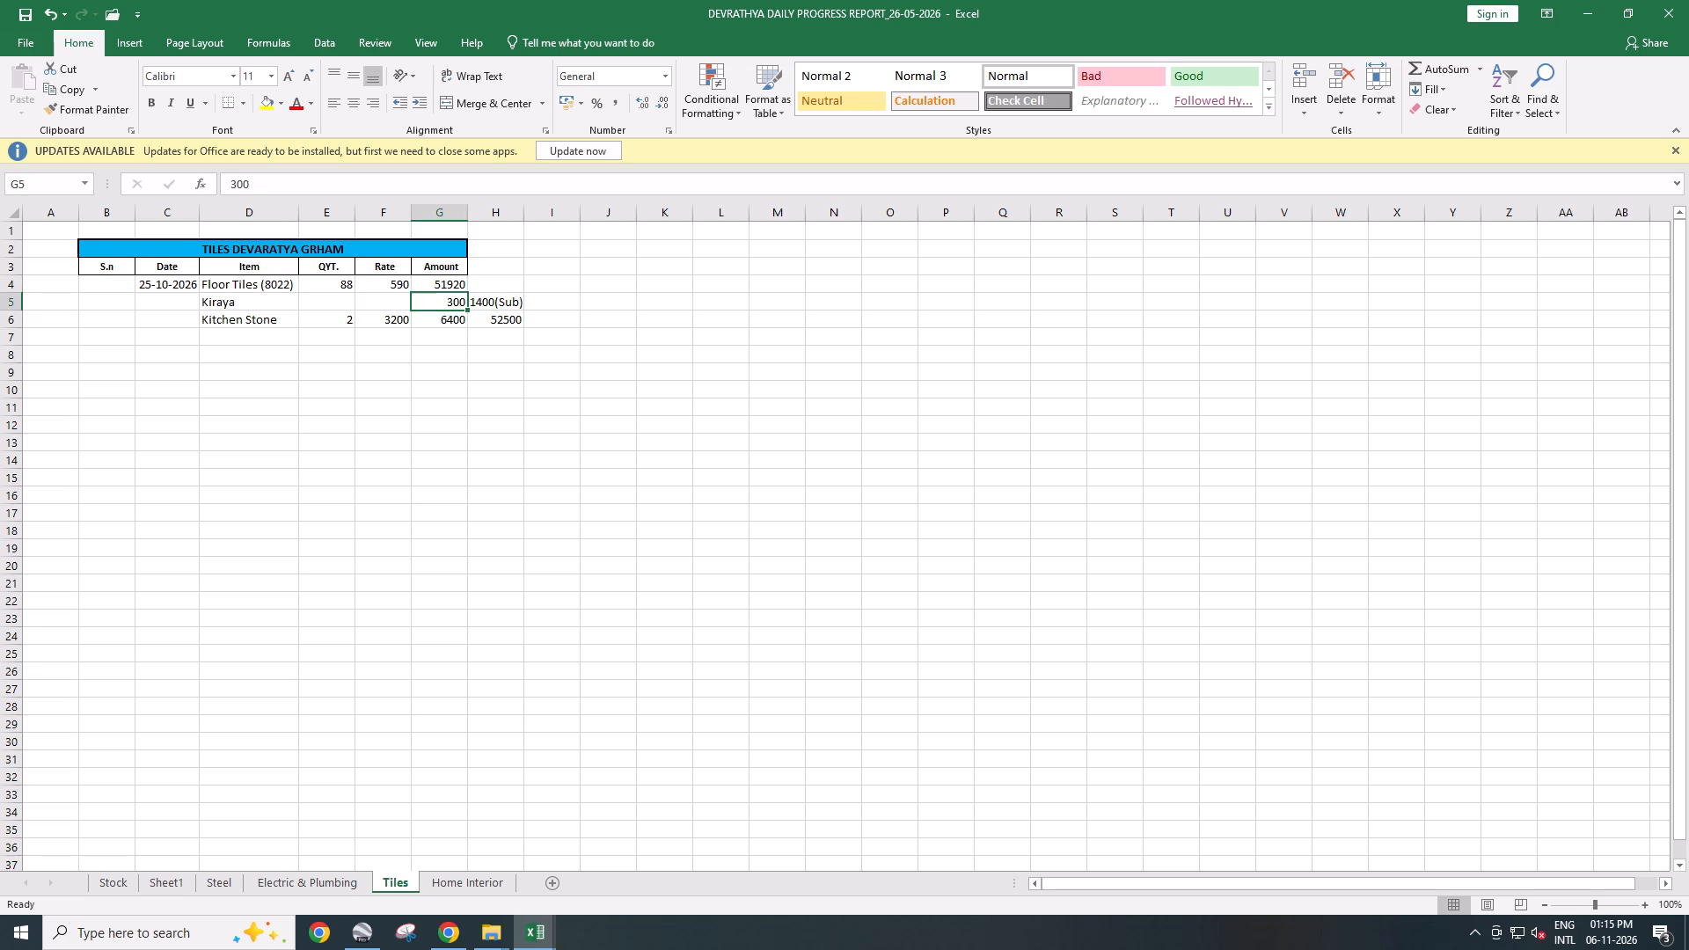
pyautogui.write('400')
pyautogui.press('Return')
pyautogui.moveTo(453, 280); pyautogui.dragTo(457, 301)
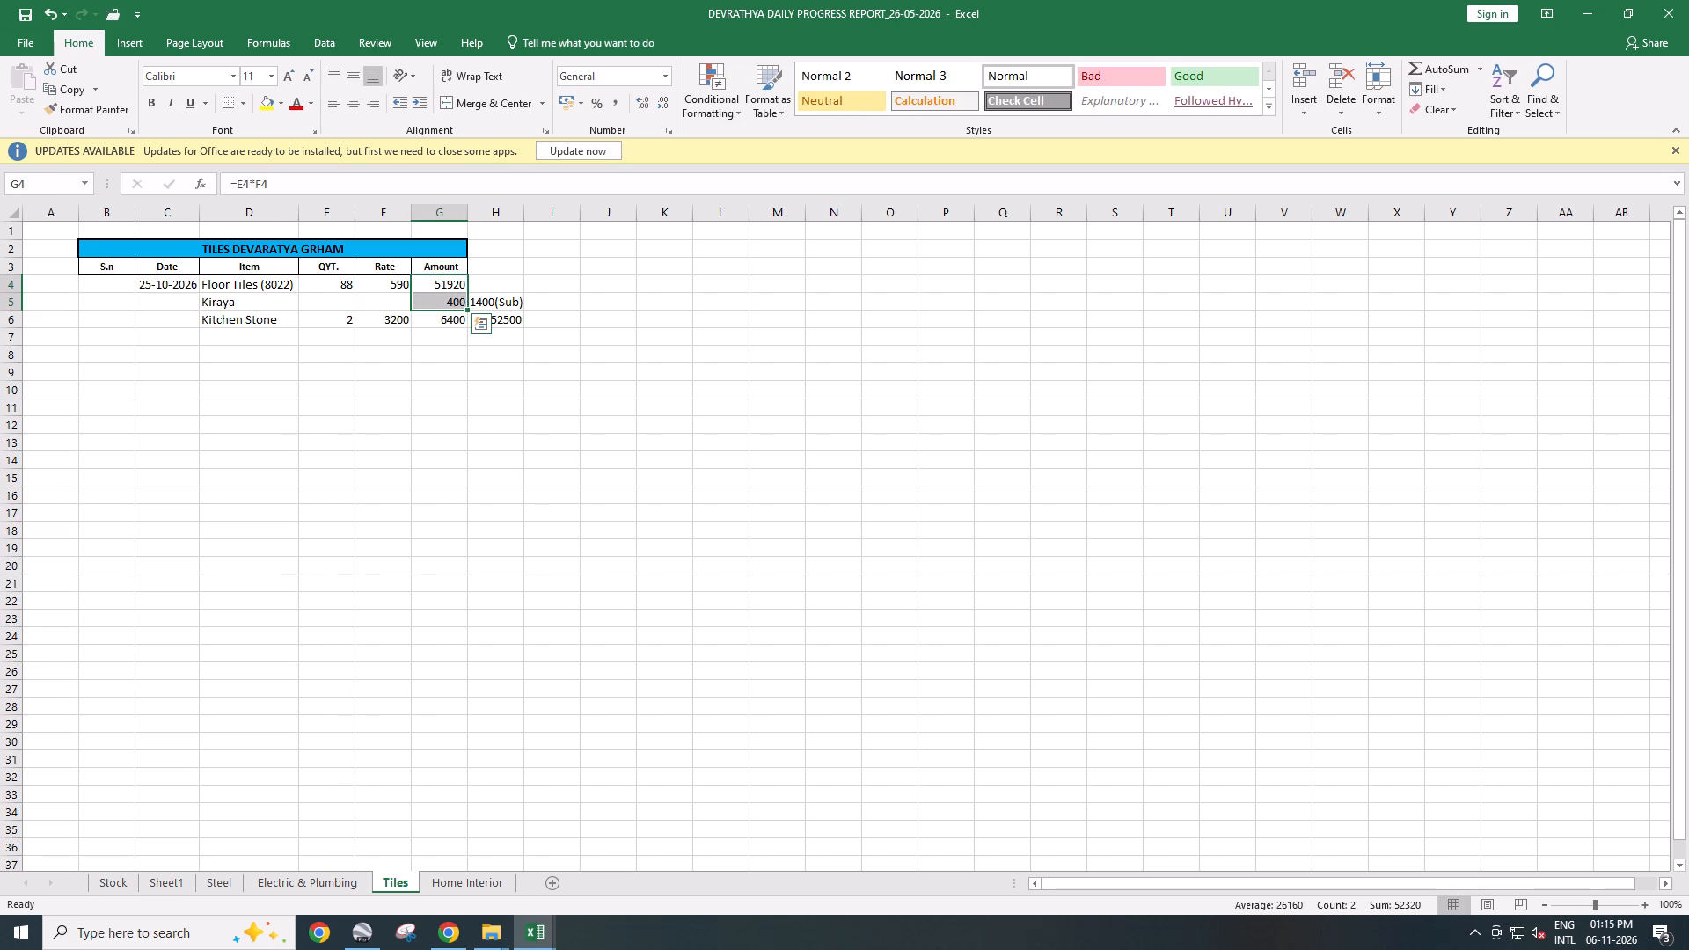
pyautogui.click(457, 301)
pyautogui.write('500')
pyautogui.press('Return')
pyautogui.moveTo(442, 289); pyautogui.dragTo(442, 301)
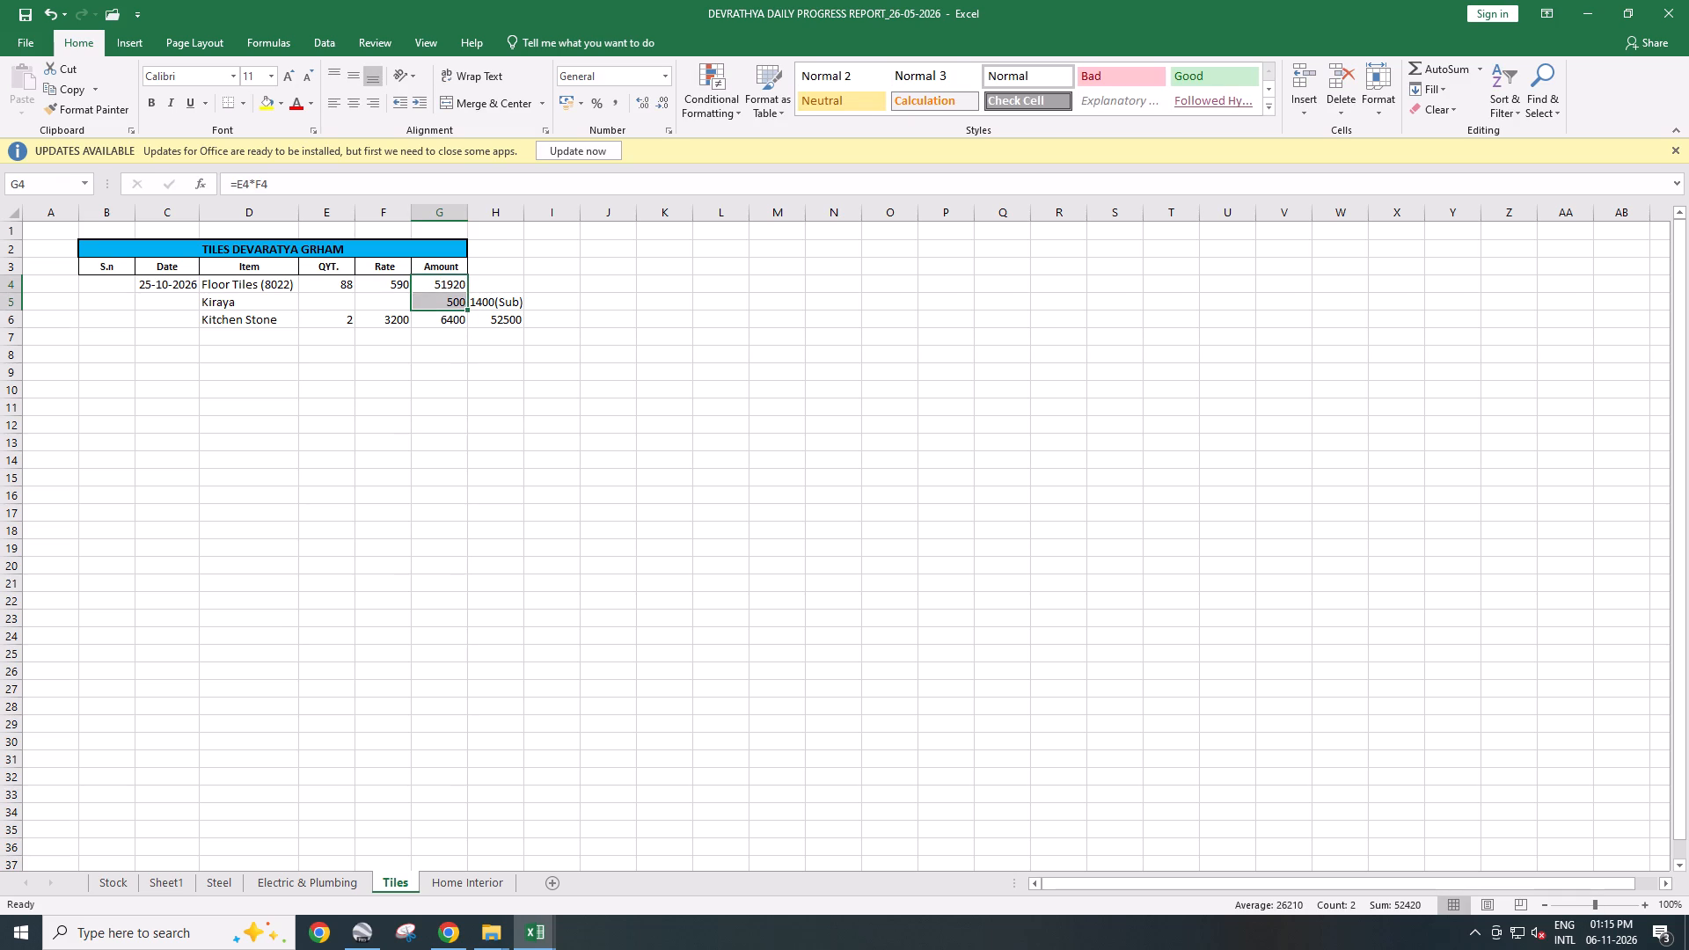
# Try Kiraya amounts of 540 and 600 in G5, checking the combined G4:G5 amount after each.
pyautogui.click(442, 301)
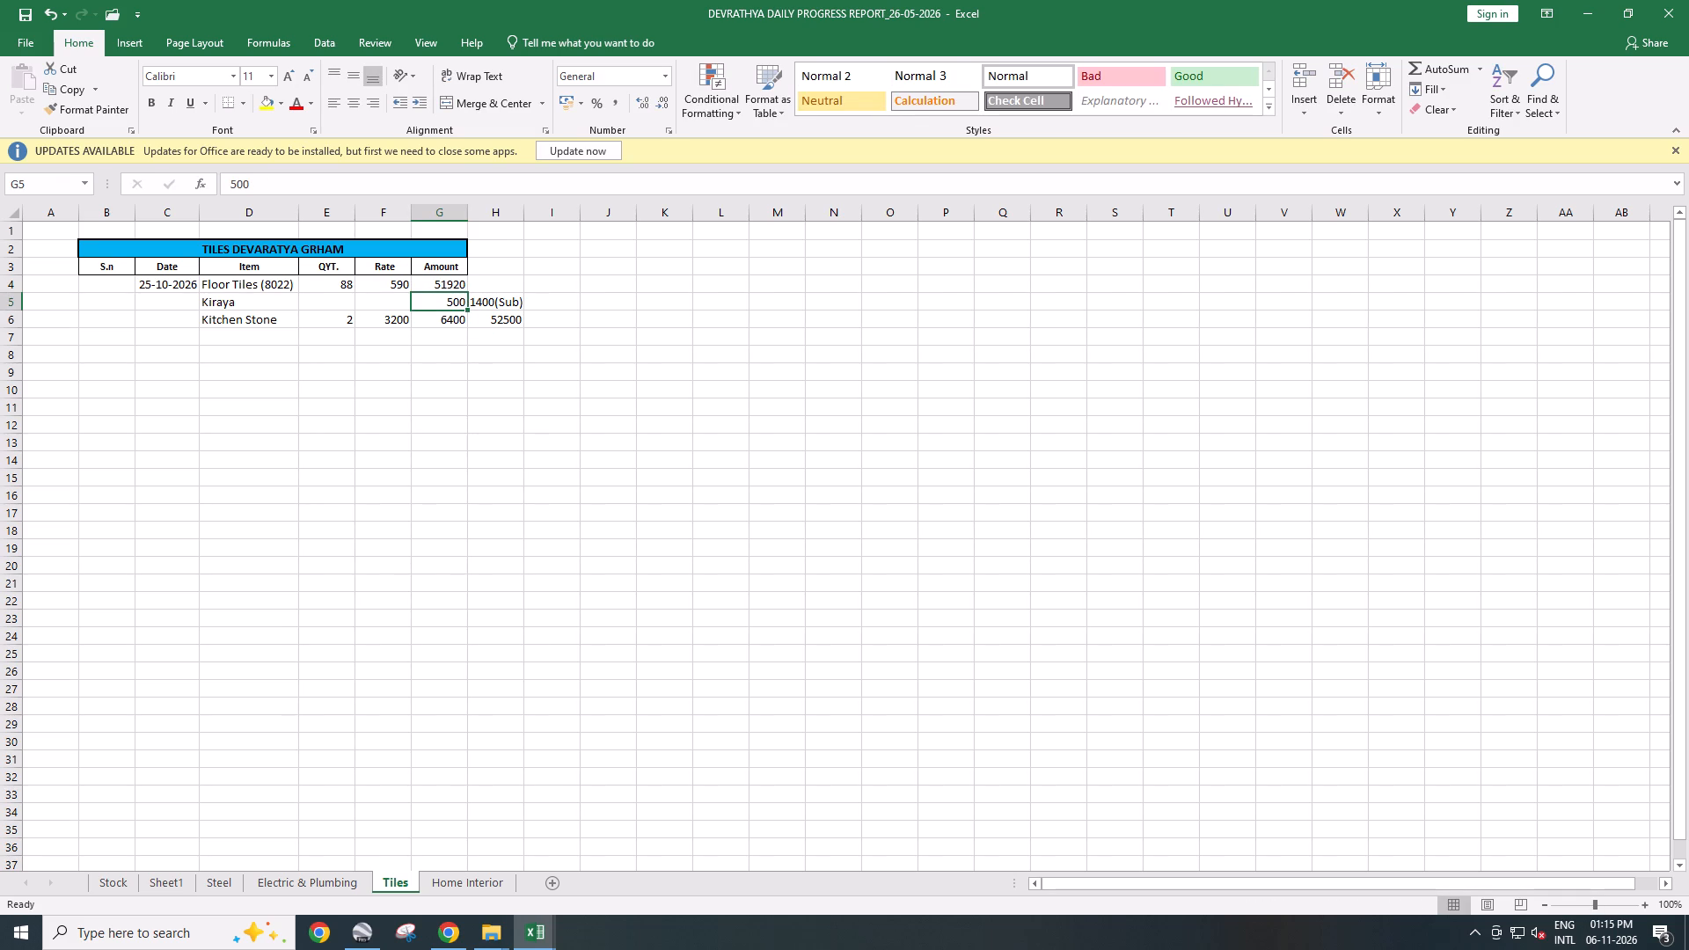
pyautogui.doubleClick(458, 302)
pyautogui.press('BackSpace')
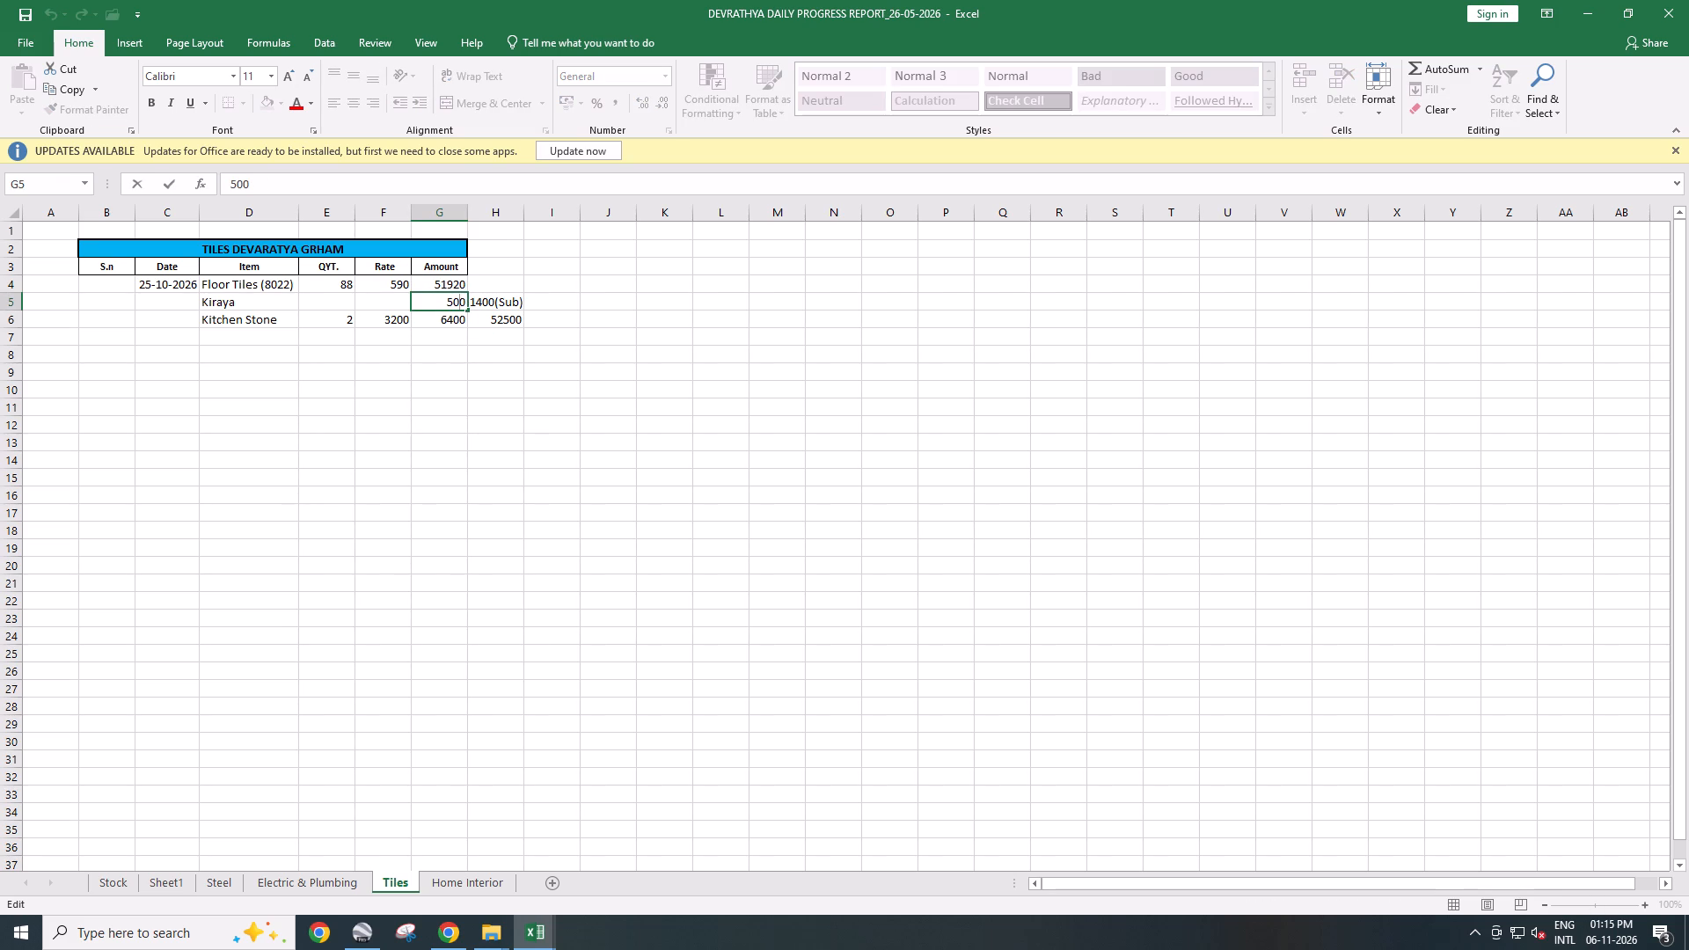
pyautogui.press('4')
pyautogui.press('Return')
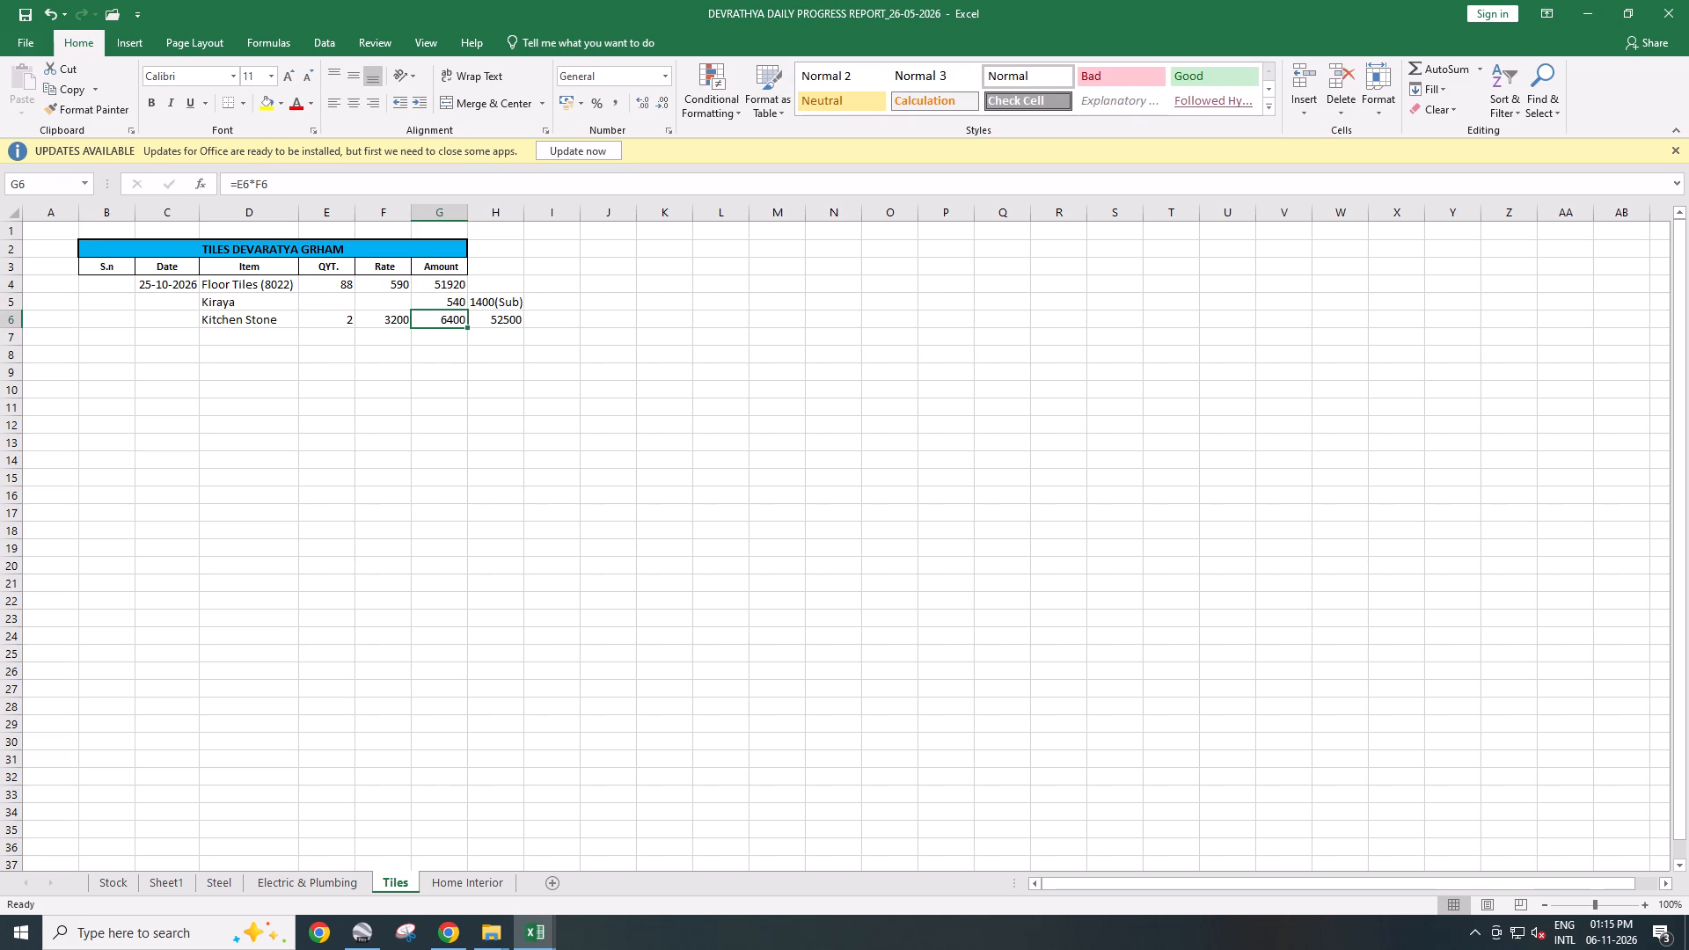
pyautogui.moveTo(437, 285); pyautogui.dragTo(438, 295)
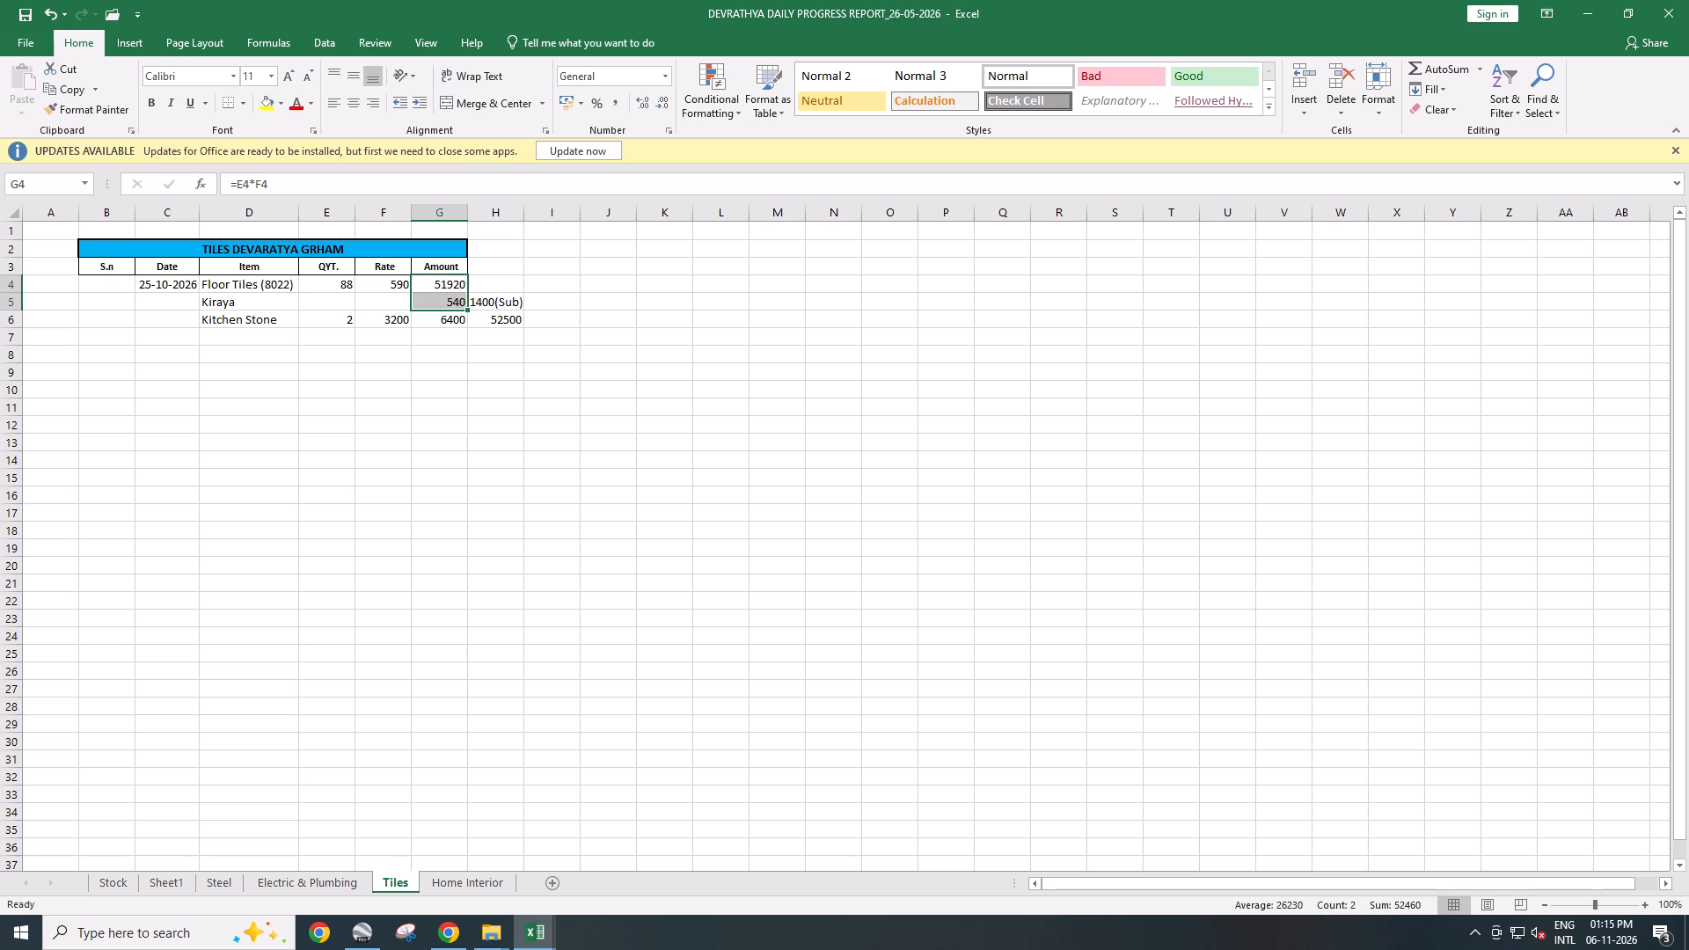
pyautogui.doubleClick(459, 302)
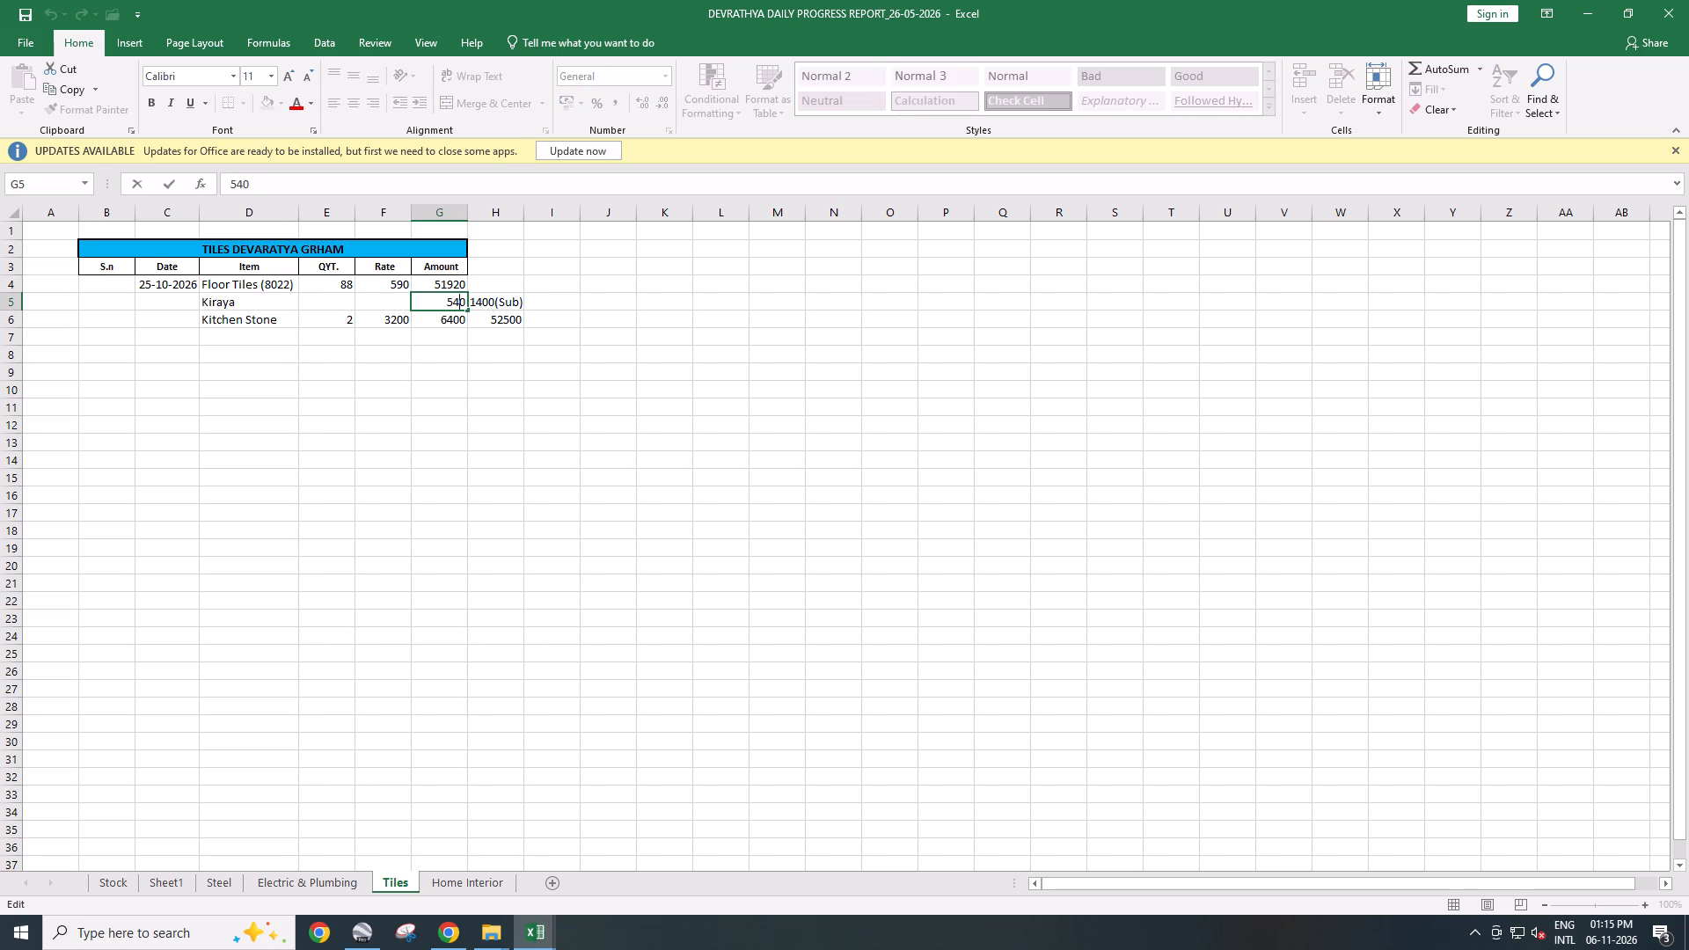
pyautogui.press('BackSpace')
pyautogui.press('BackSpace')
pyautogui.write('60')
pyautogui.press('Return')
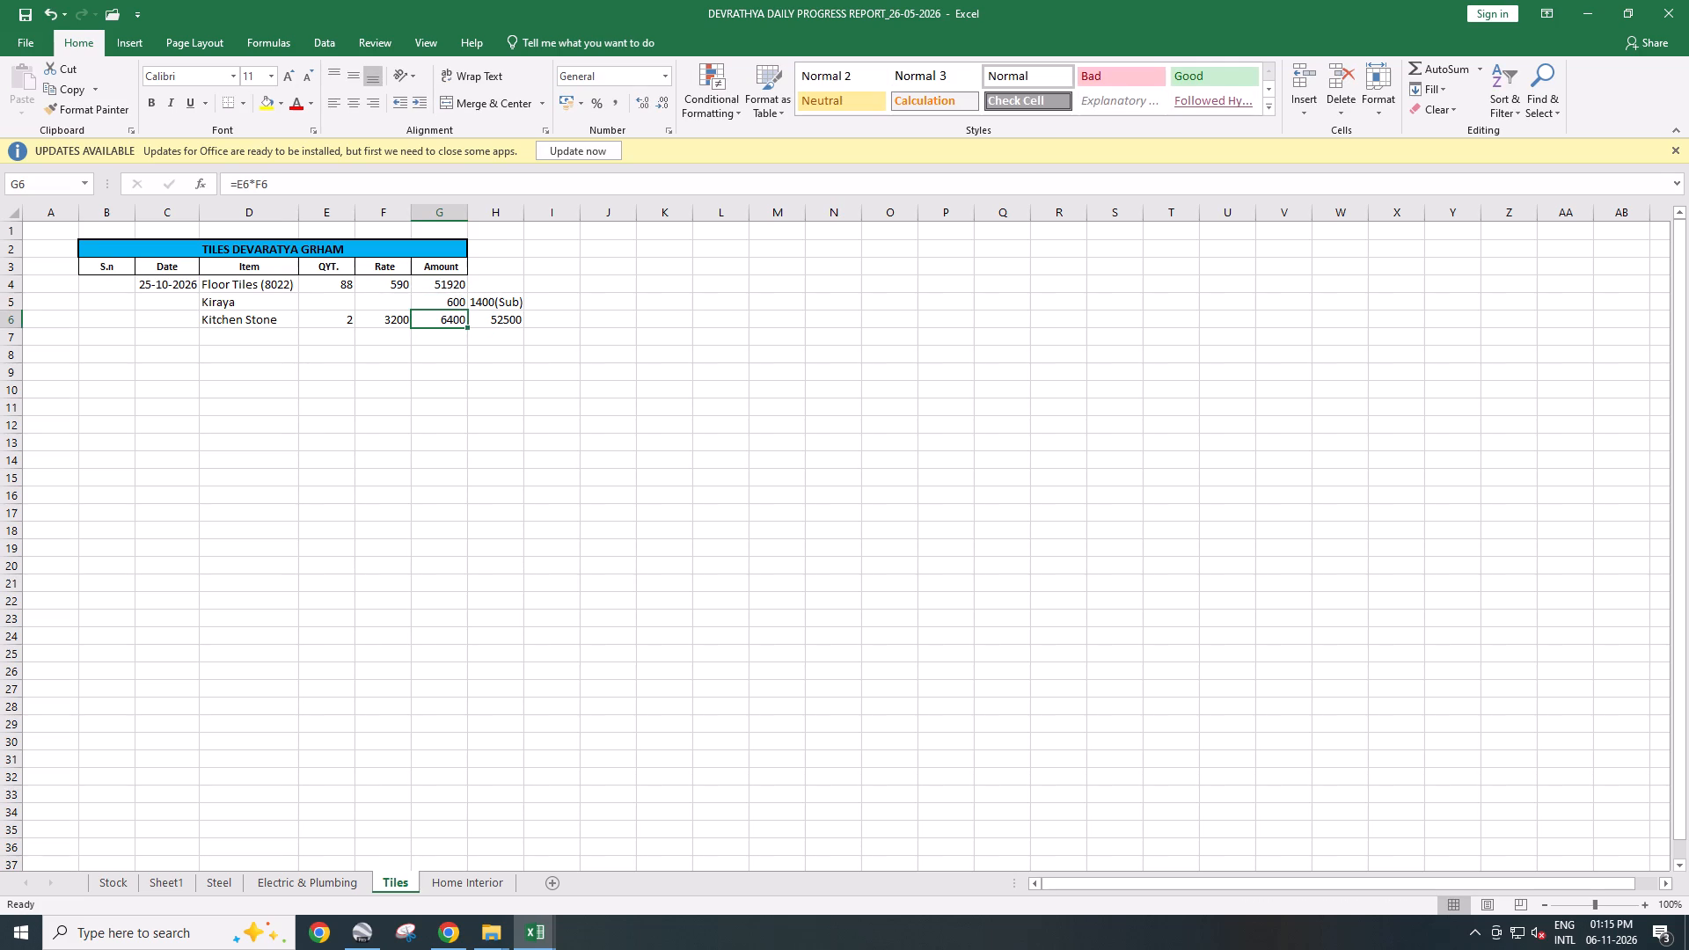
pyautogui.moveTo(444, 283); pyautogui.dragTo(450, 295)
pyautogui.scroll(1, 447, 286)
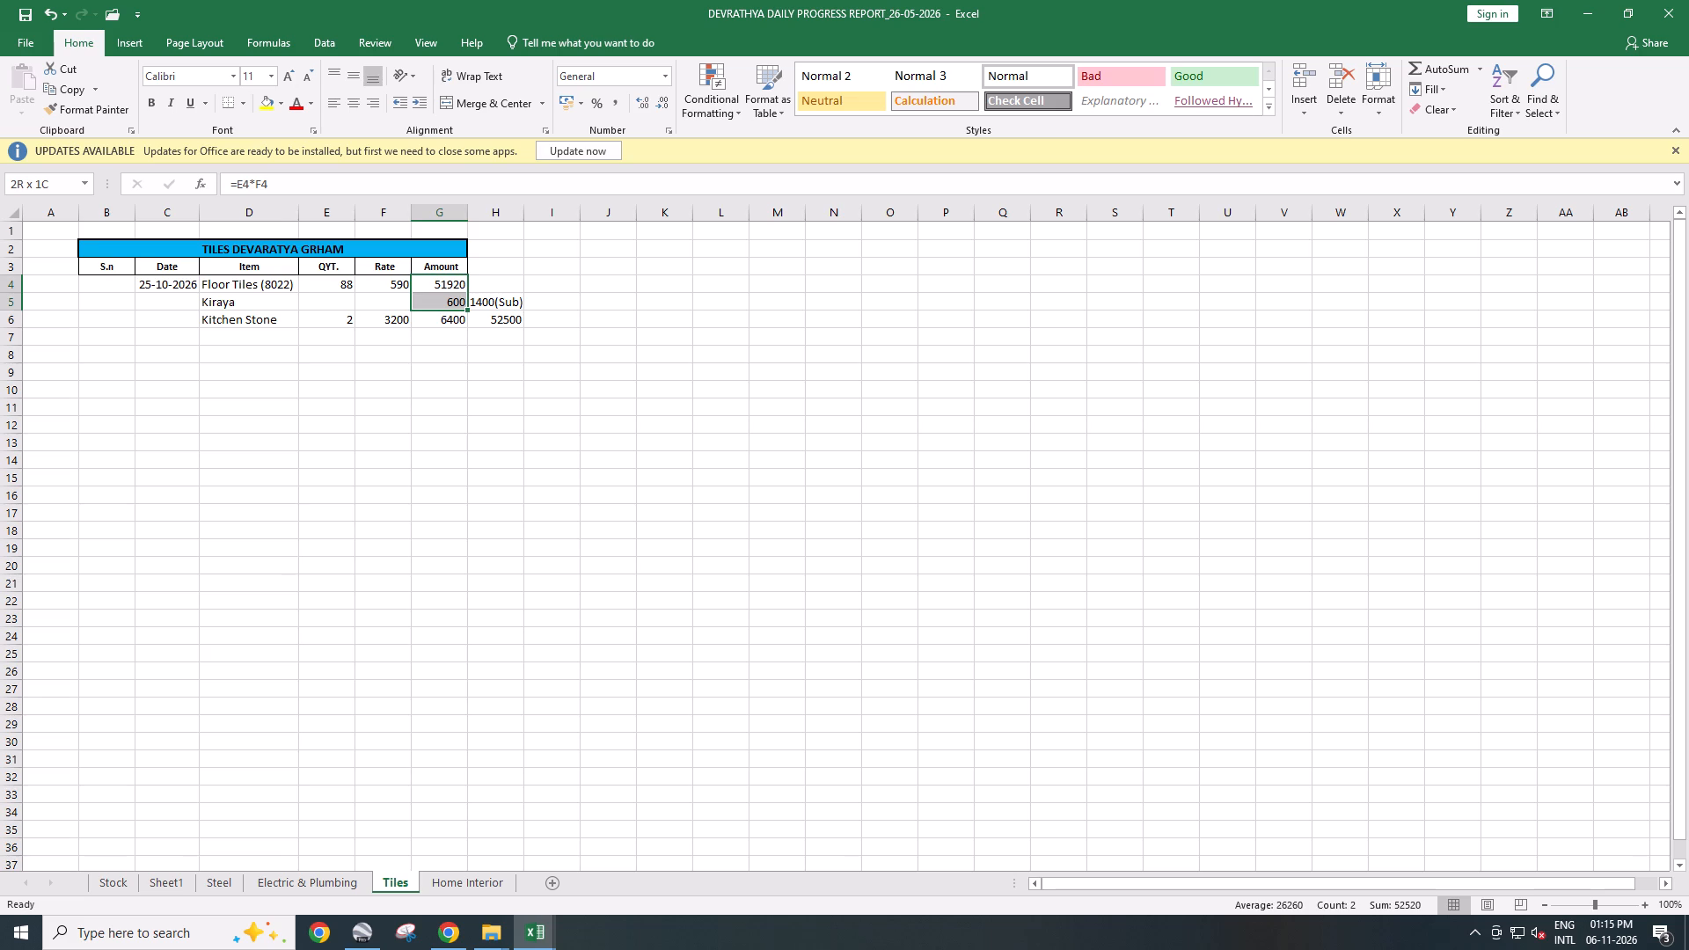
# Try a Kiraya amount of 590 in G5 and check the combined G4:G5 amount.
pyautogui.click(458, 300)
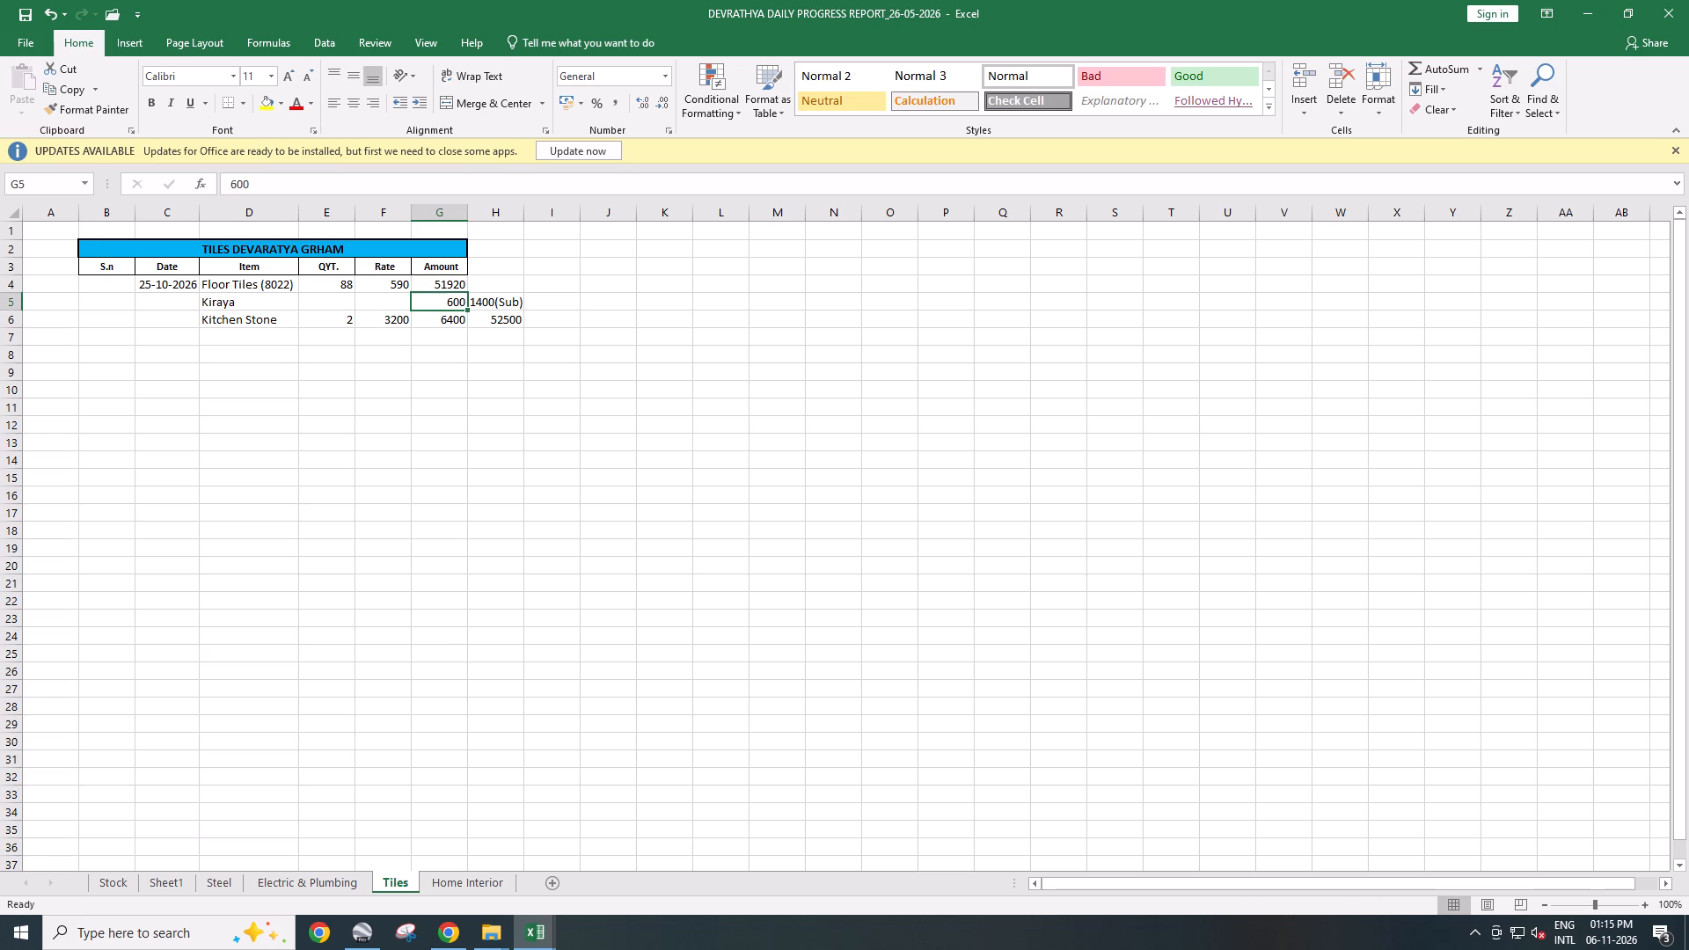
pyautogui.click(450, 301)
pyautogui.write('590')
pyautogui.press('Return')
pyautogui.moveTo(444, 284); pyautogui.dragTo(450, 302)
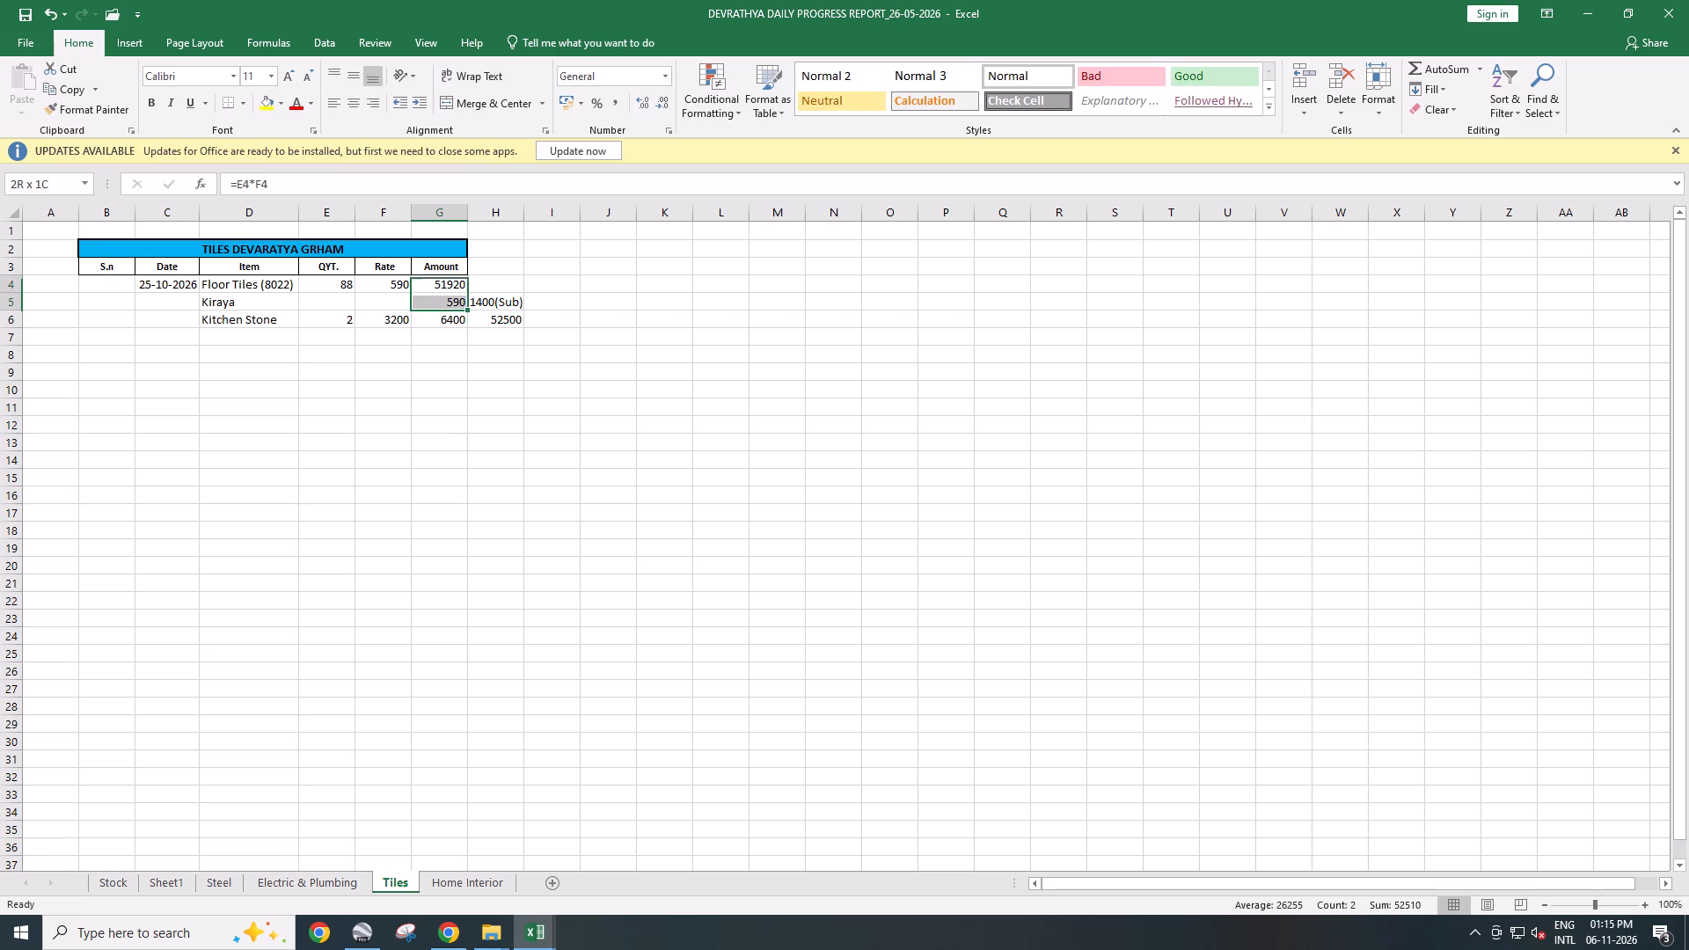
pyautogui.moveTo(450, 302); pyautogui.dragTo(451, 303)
# Set the Kiraya amount in G5 to 580 and check the combined amounts of G4:G5 and G4:G6.
pyautogui.click(453, 303)
pyautogui.write('580')
pyautogui.press('Return')
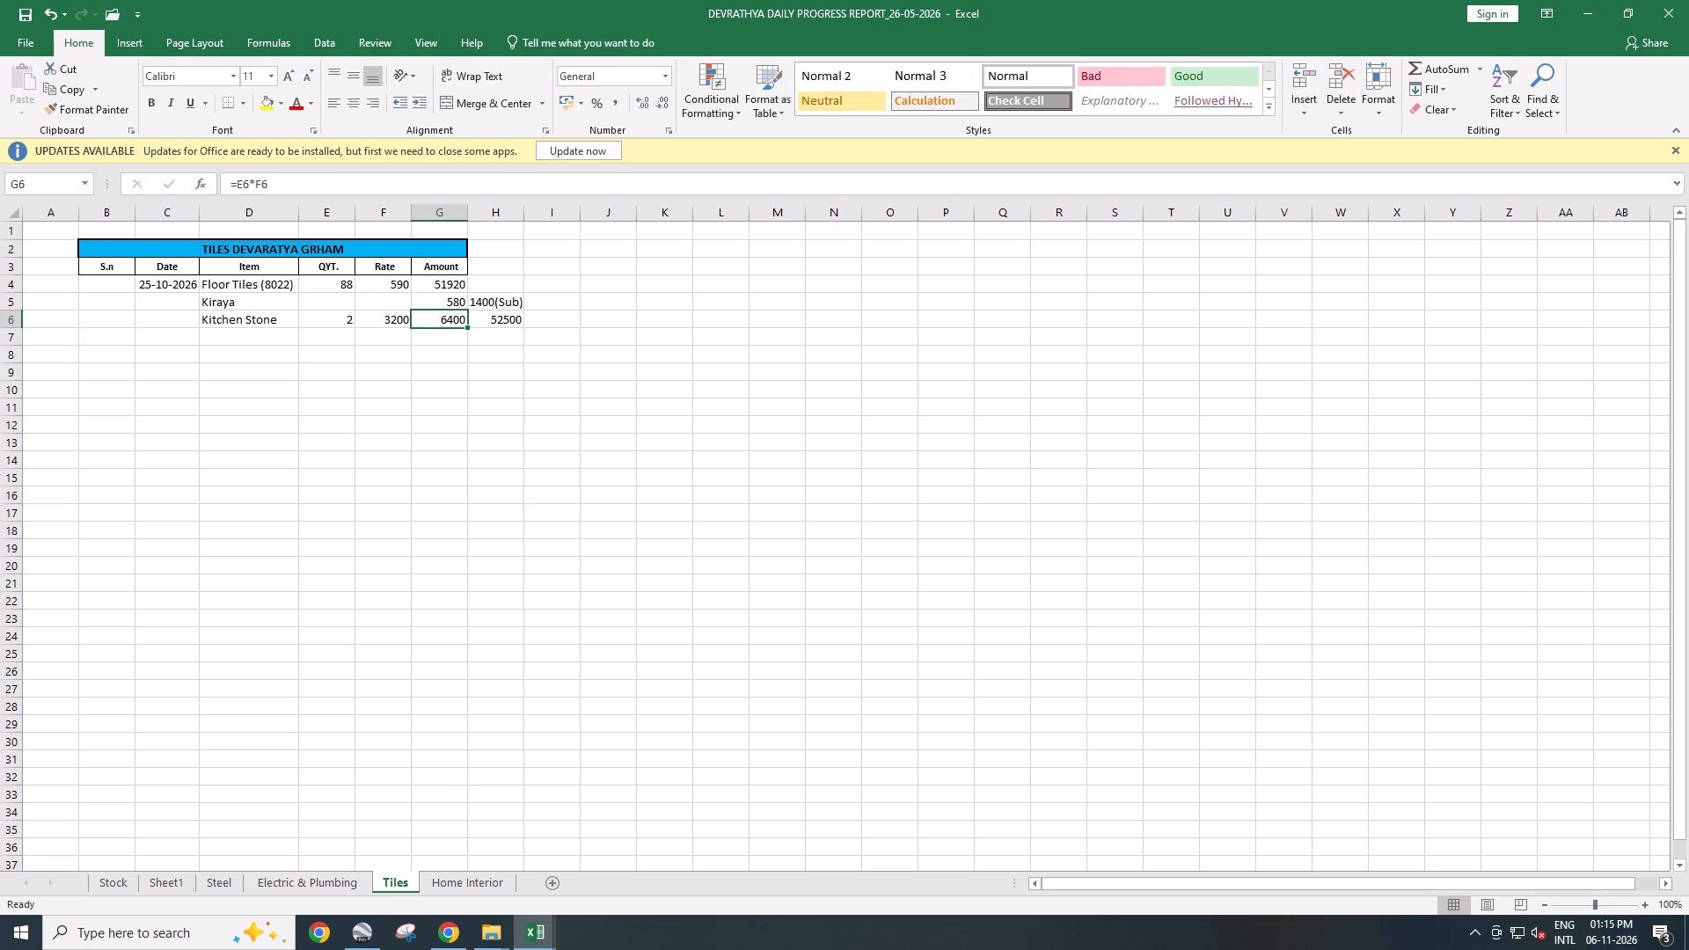
pyautogui.moveTo(435, 289); pyautogui.dragTo(442, 303)
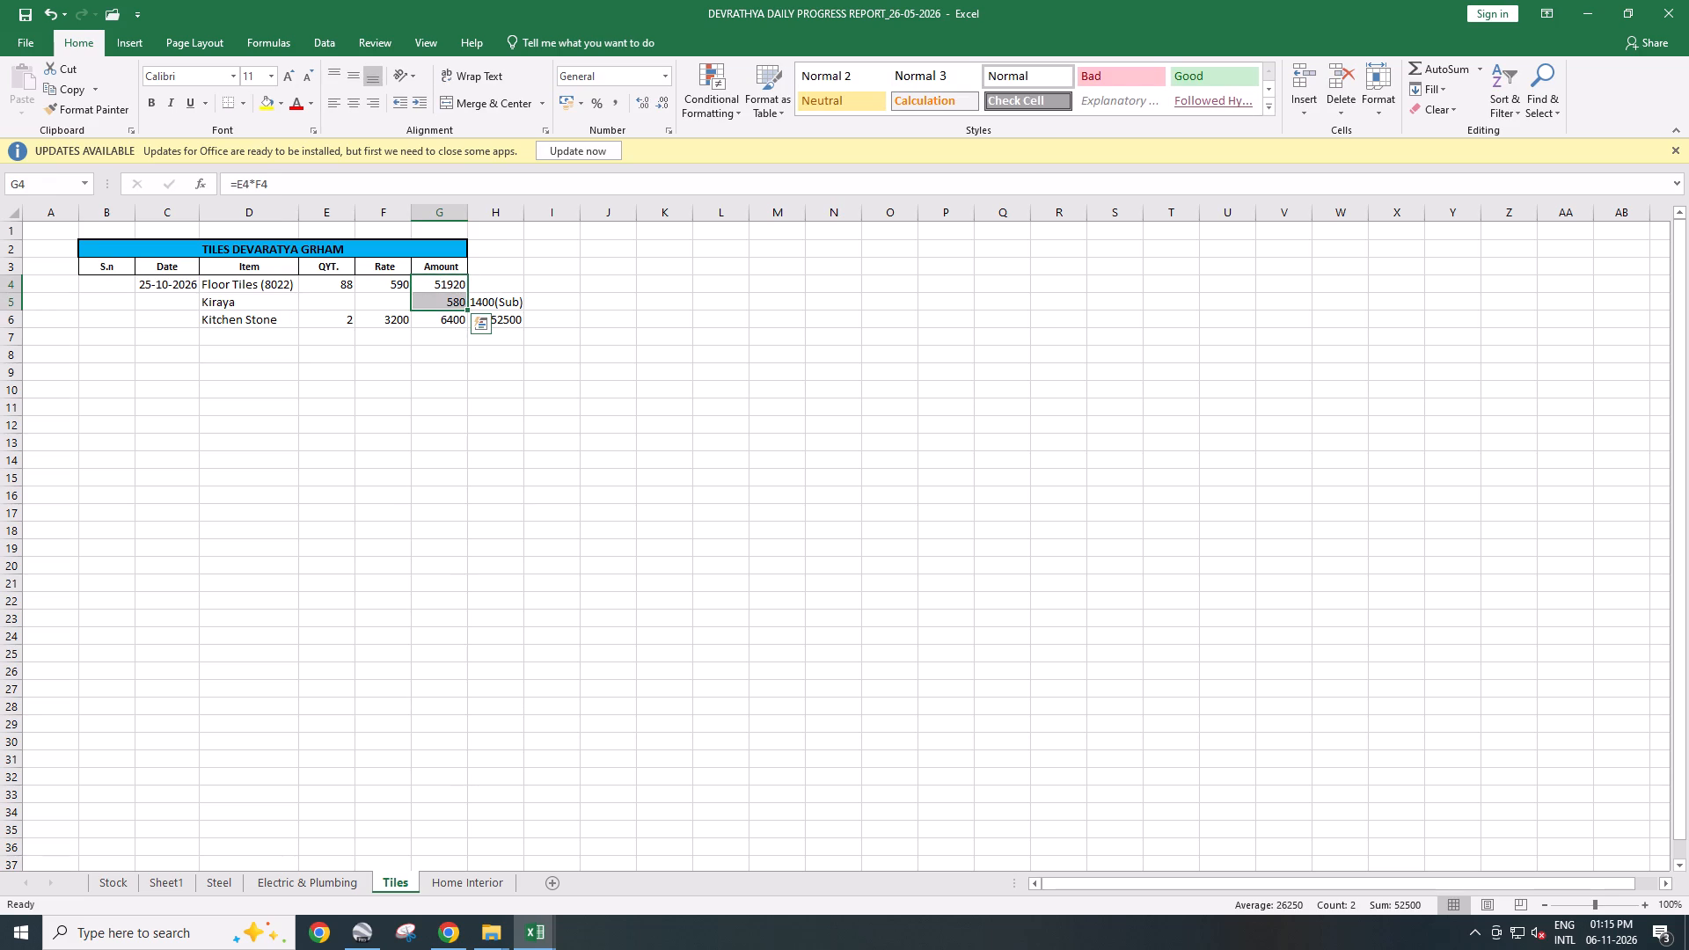
pyautogui.click(404, 416)
pyautogui.moveTo(455, 287); pyautogui.dragTo(455, 312)
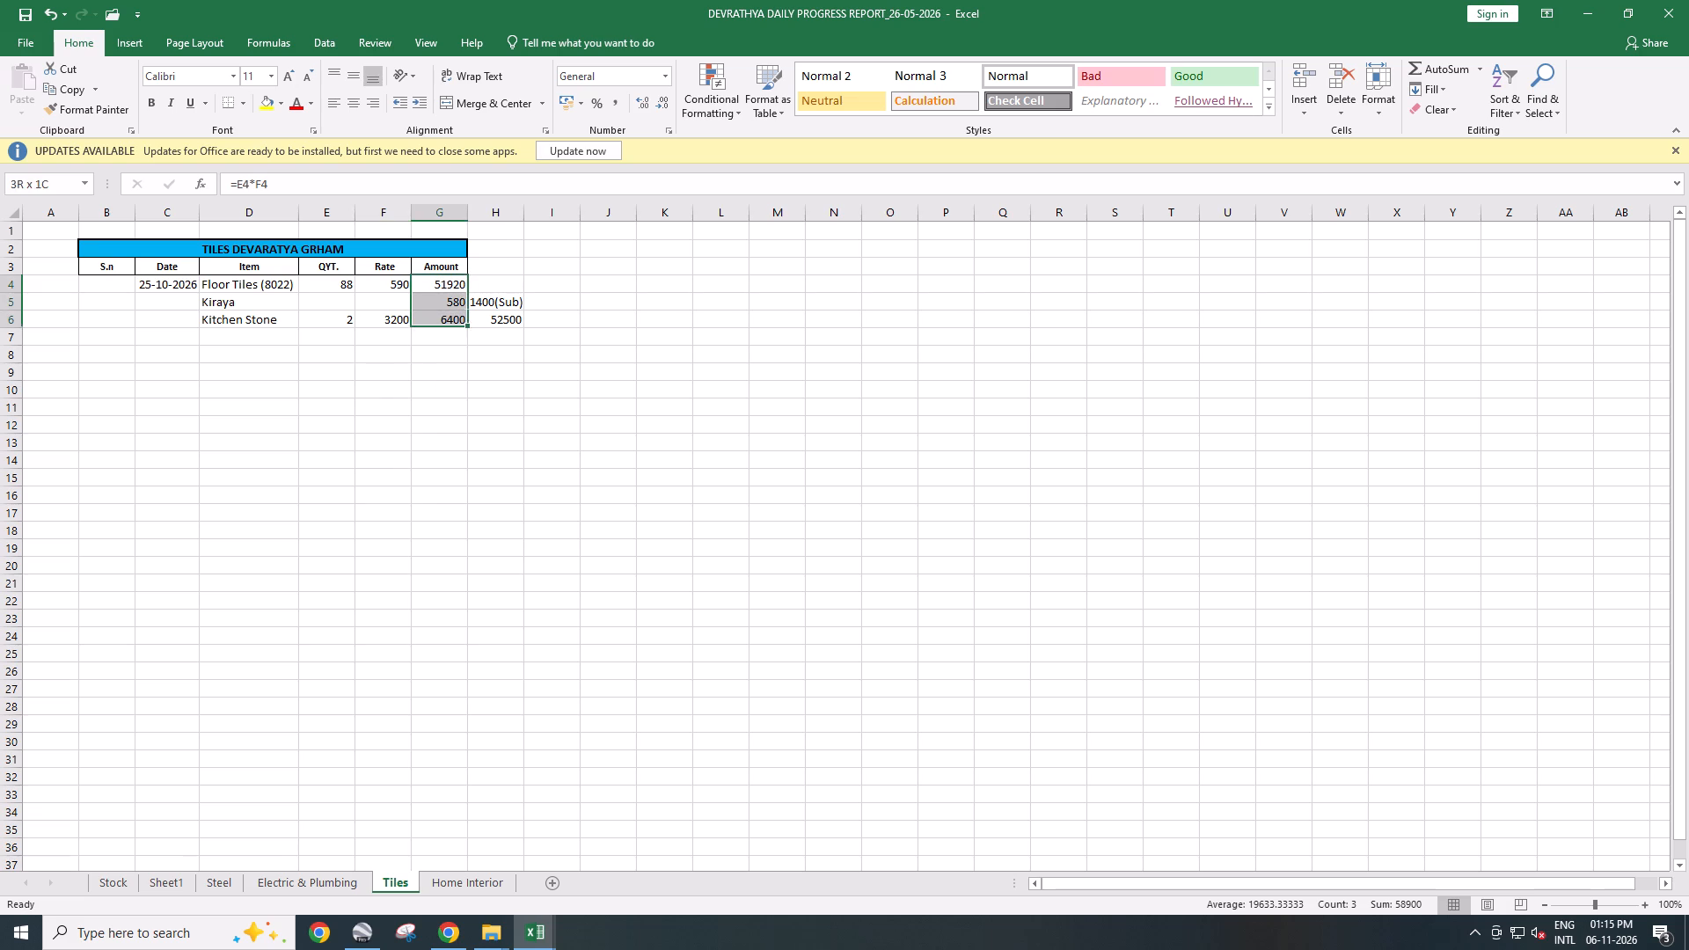
pyautogui.moveTo(455, 312); pyautogui.dragTo(456, 315)
# Copy the date 25-10-2026 from C4 unchanged into C5:C6 for Kiraya and Kitchen Stone, and save the workbook.
pyautogui.click(150, 284)
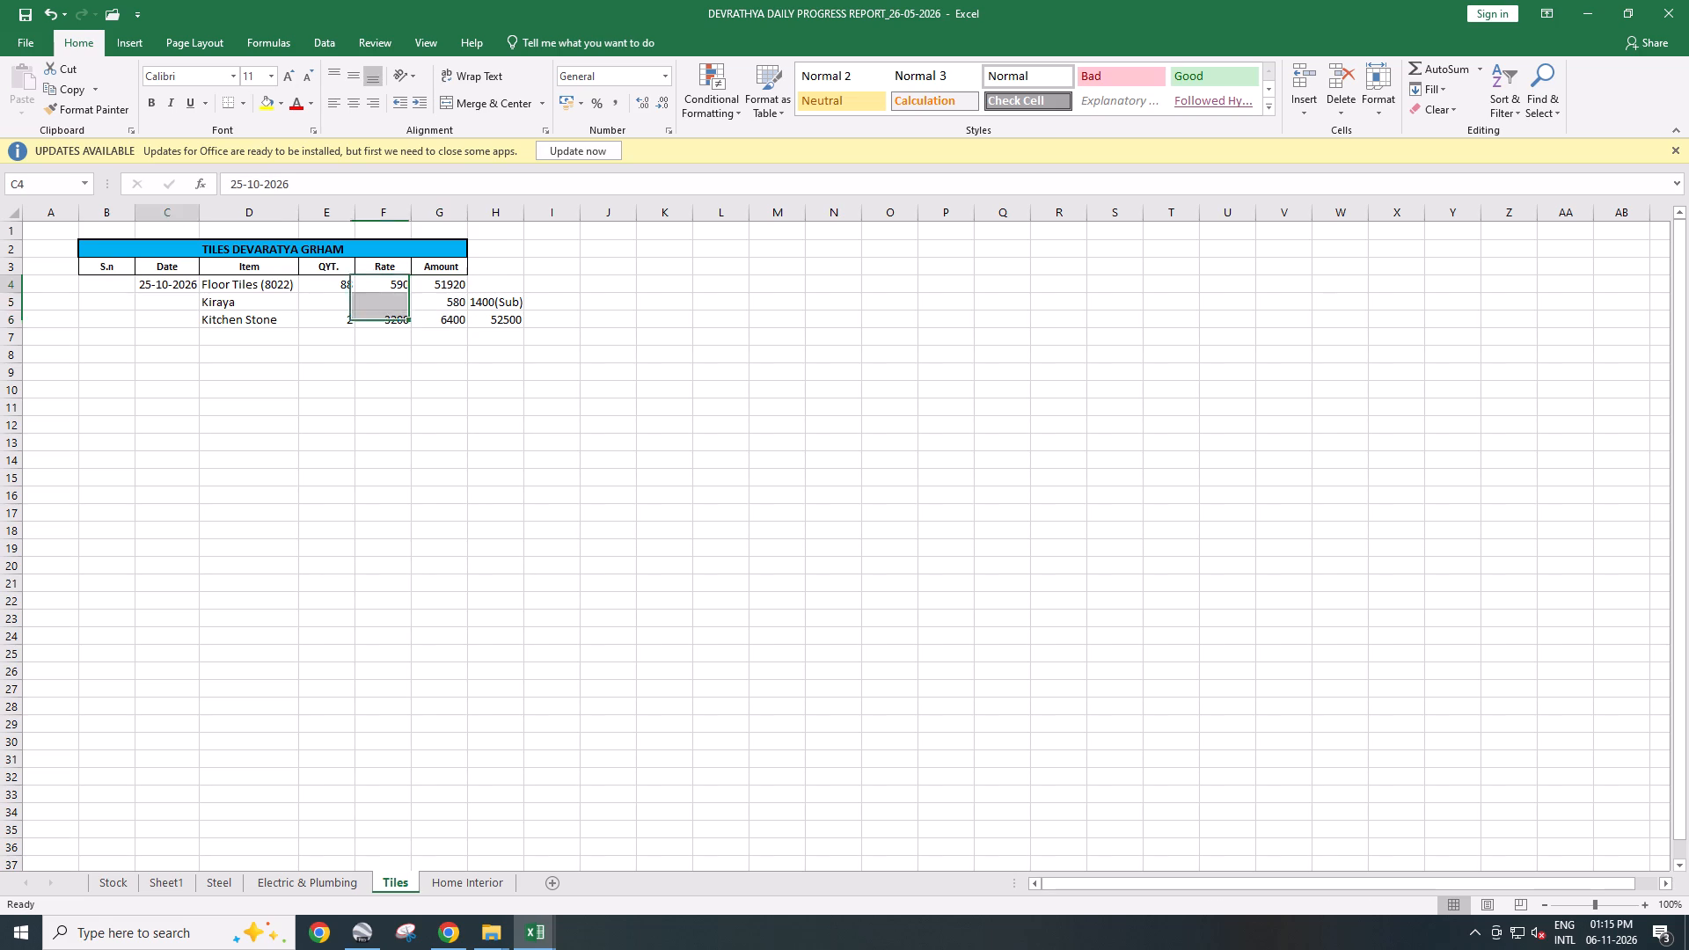
pyautogui.moveTo(198, 291); pyautogui.dragTo(197, 329)
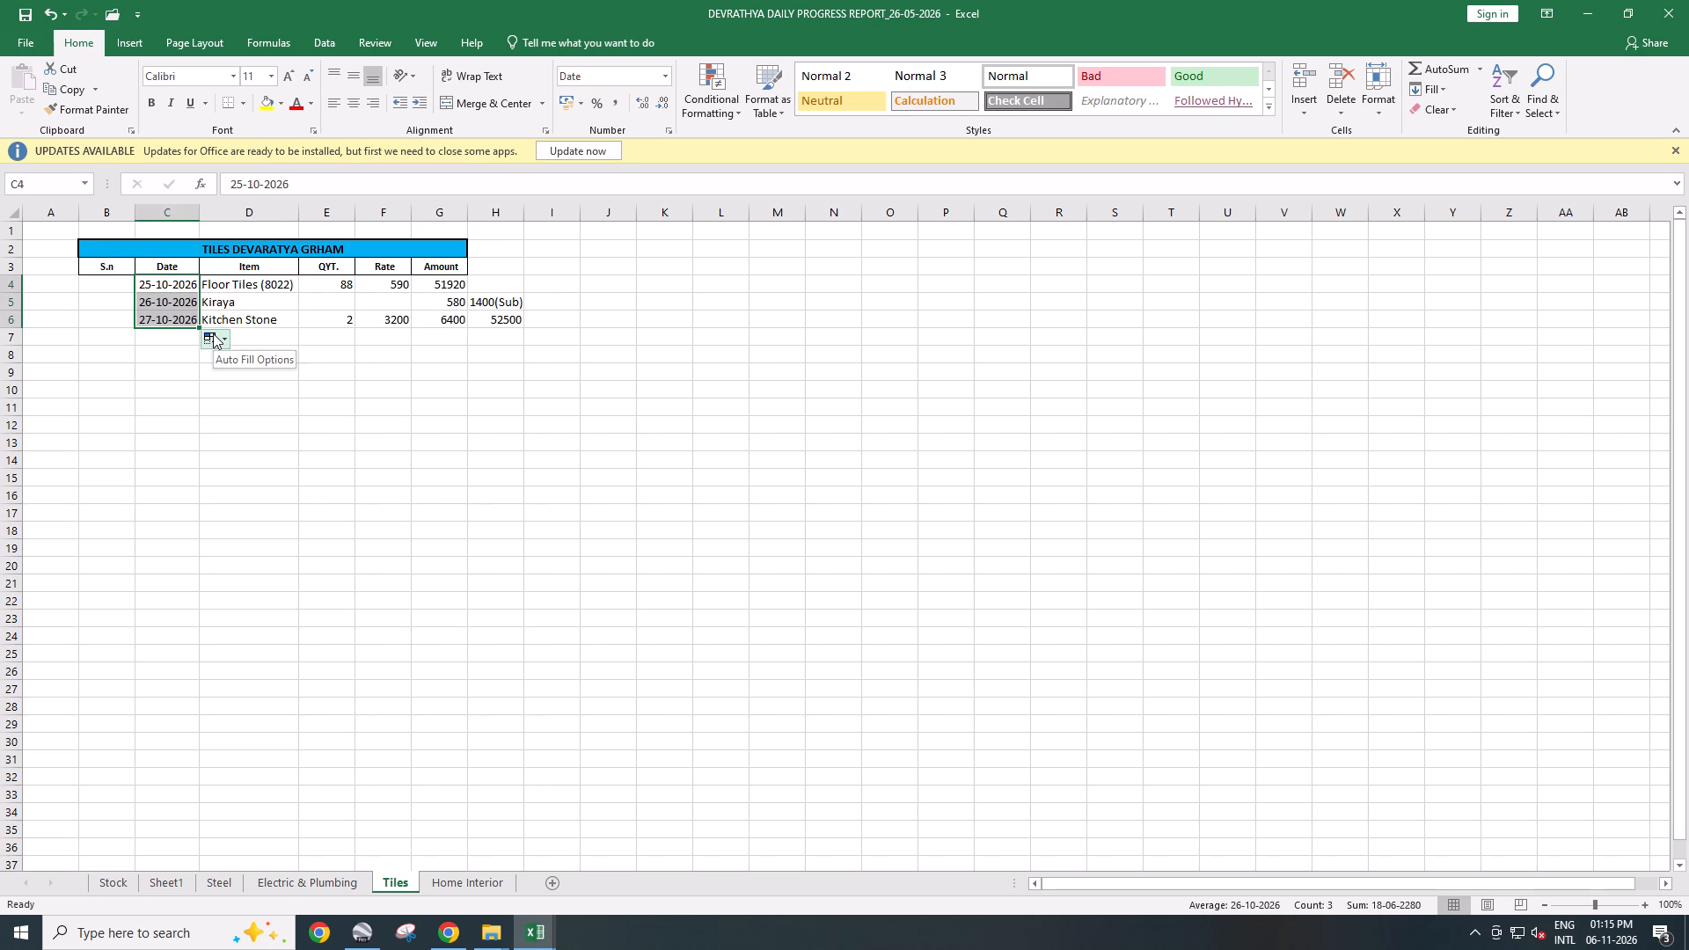
pyautogui.click(213, 333)
pyautogui.click(251, 362)
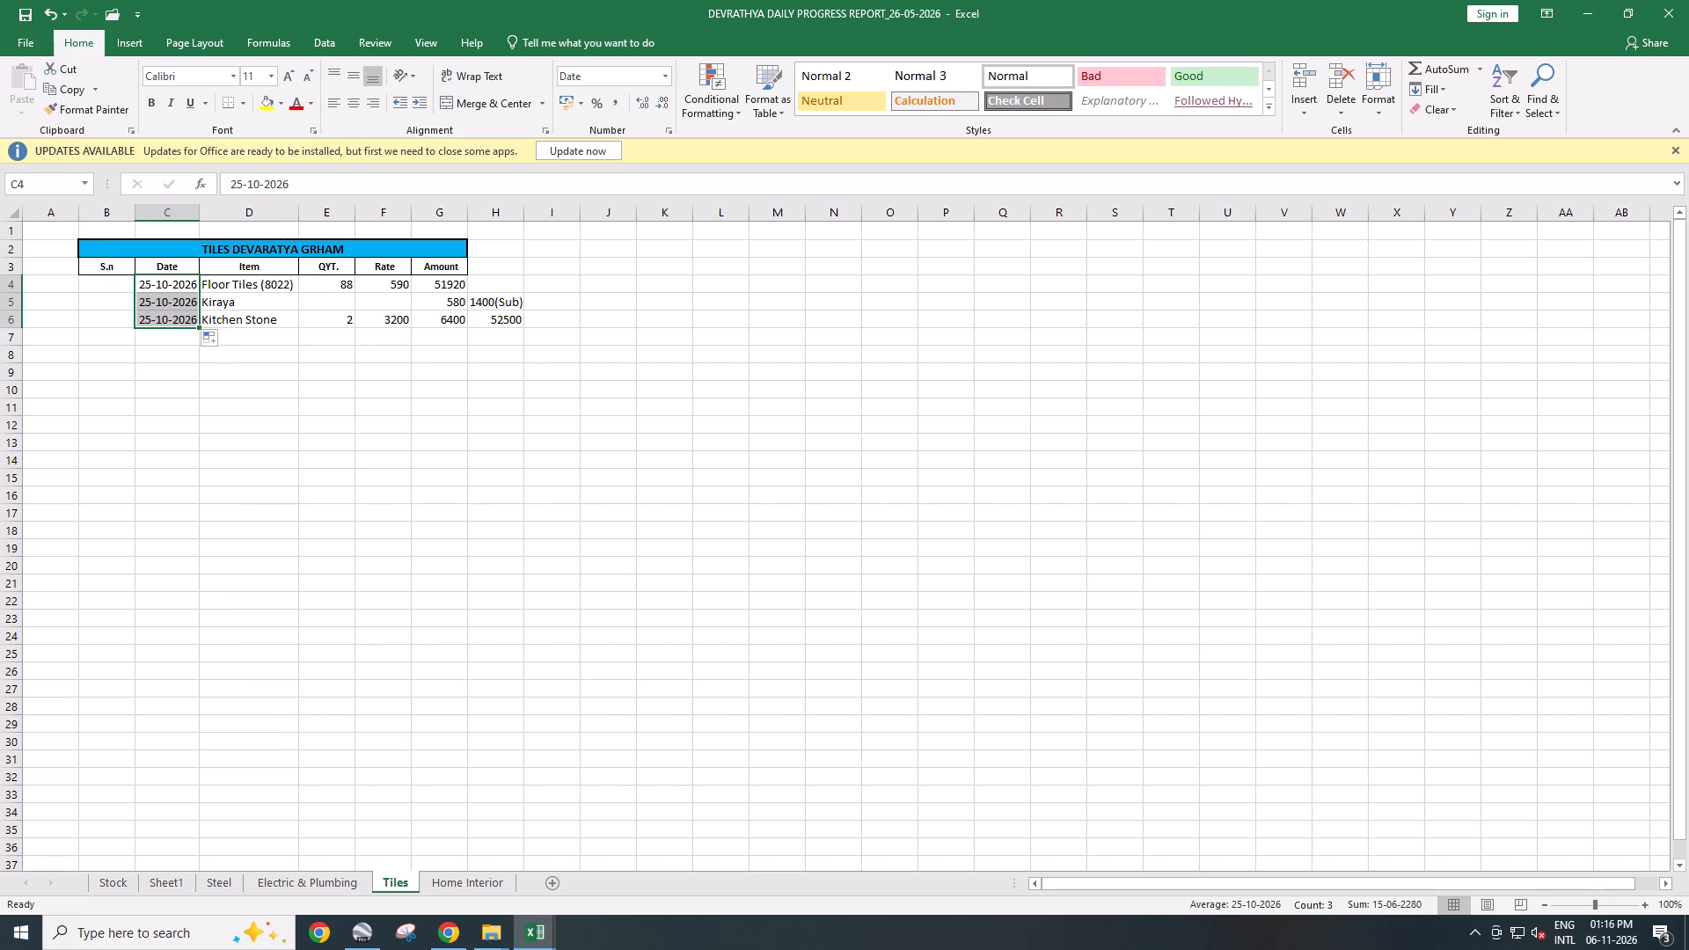
pyautogui.hotkey('ctrl', 's')
# Total the Amount column in G7 with the formula =SUM(G4:G6).
pyautogui.moveTo(433, 288); pyautogui.dragTo(445, 318)
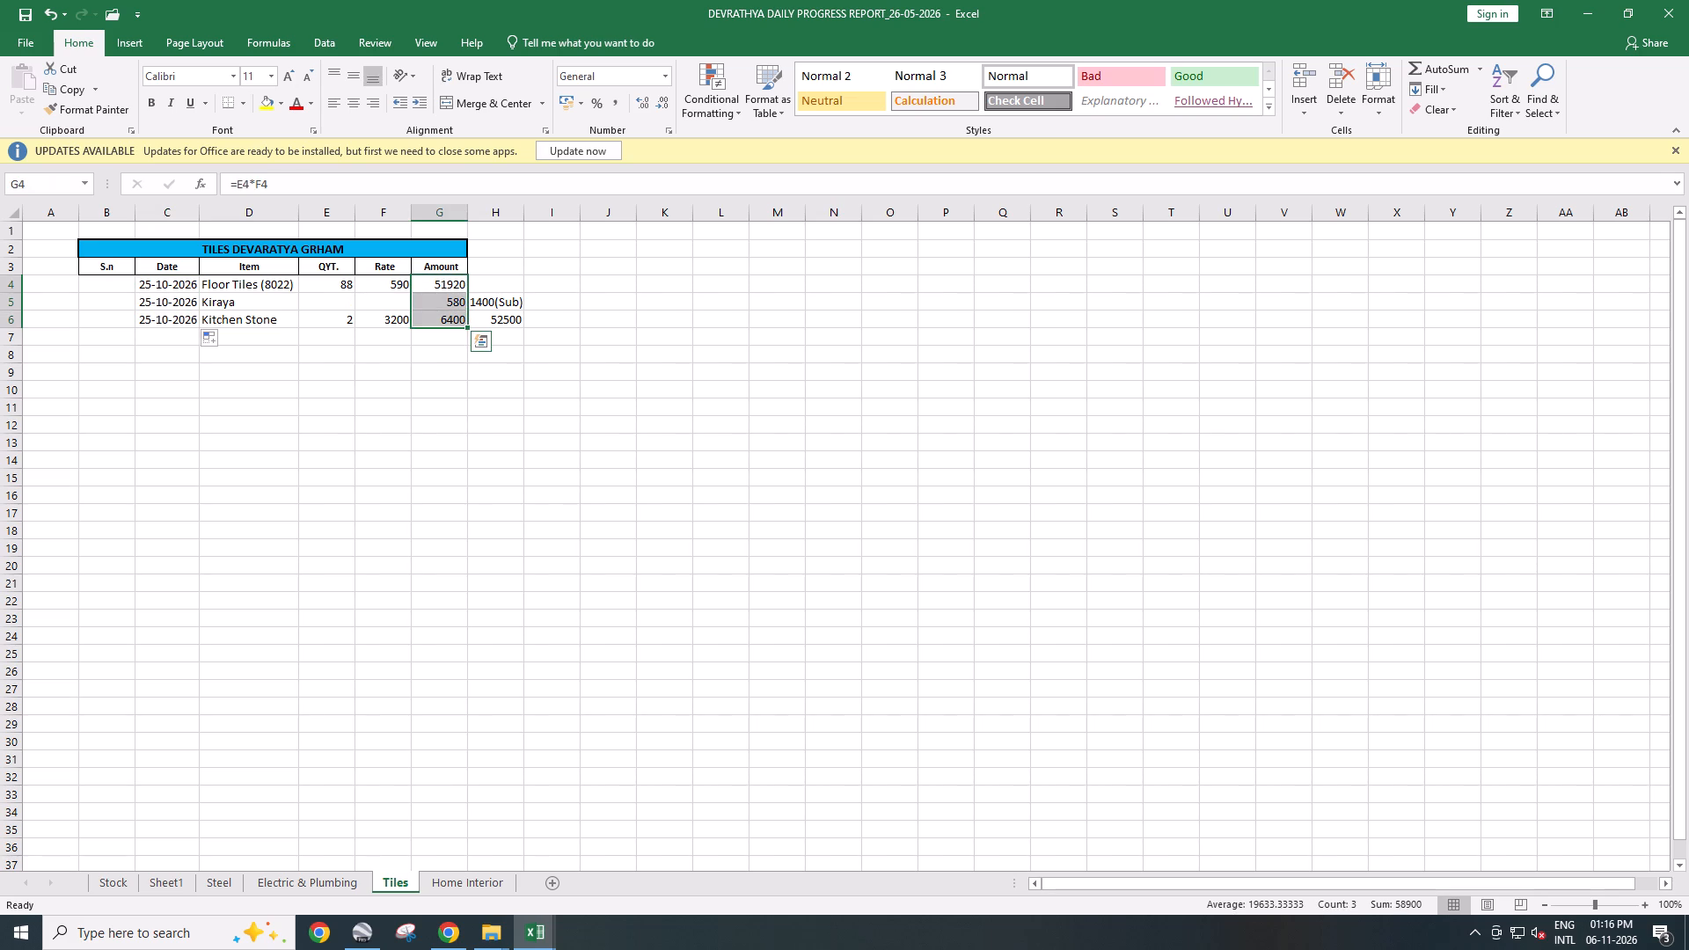
pyautogui.click(489, 369)
pyautogui.click(447, 345)
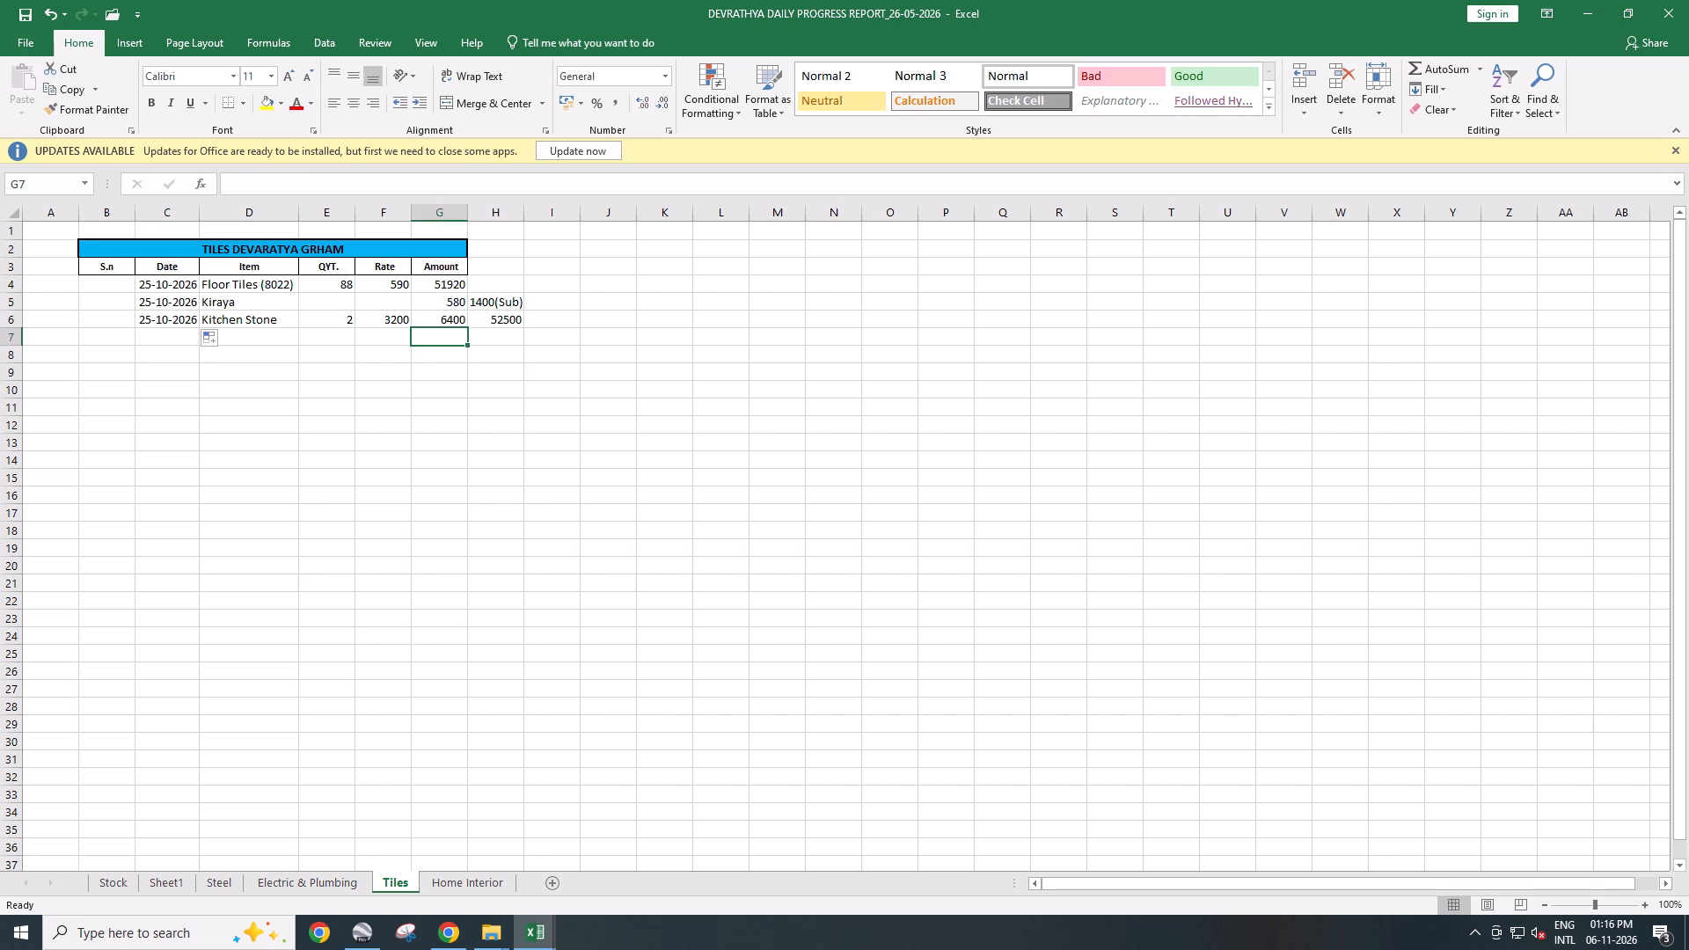
pyautogui.hotkey('alt', '=')
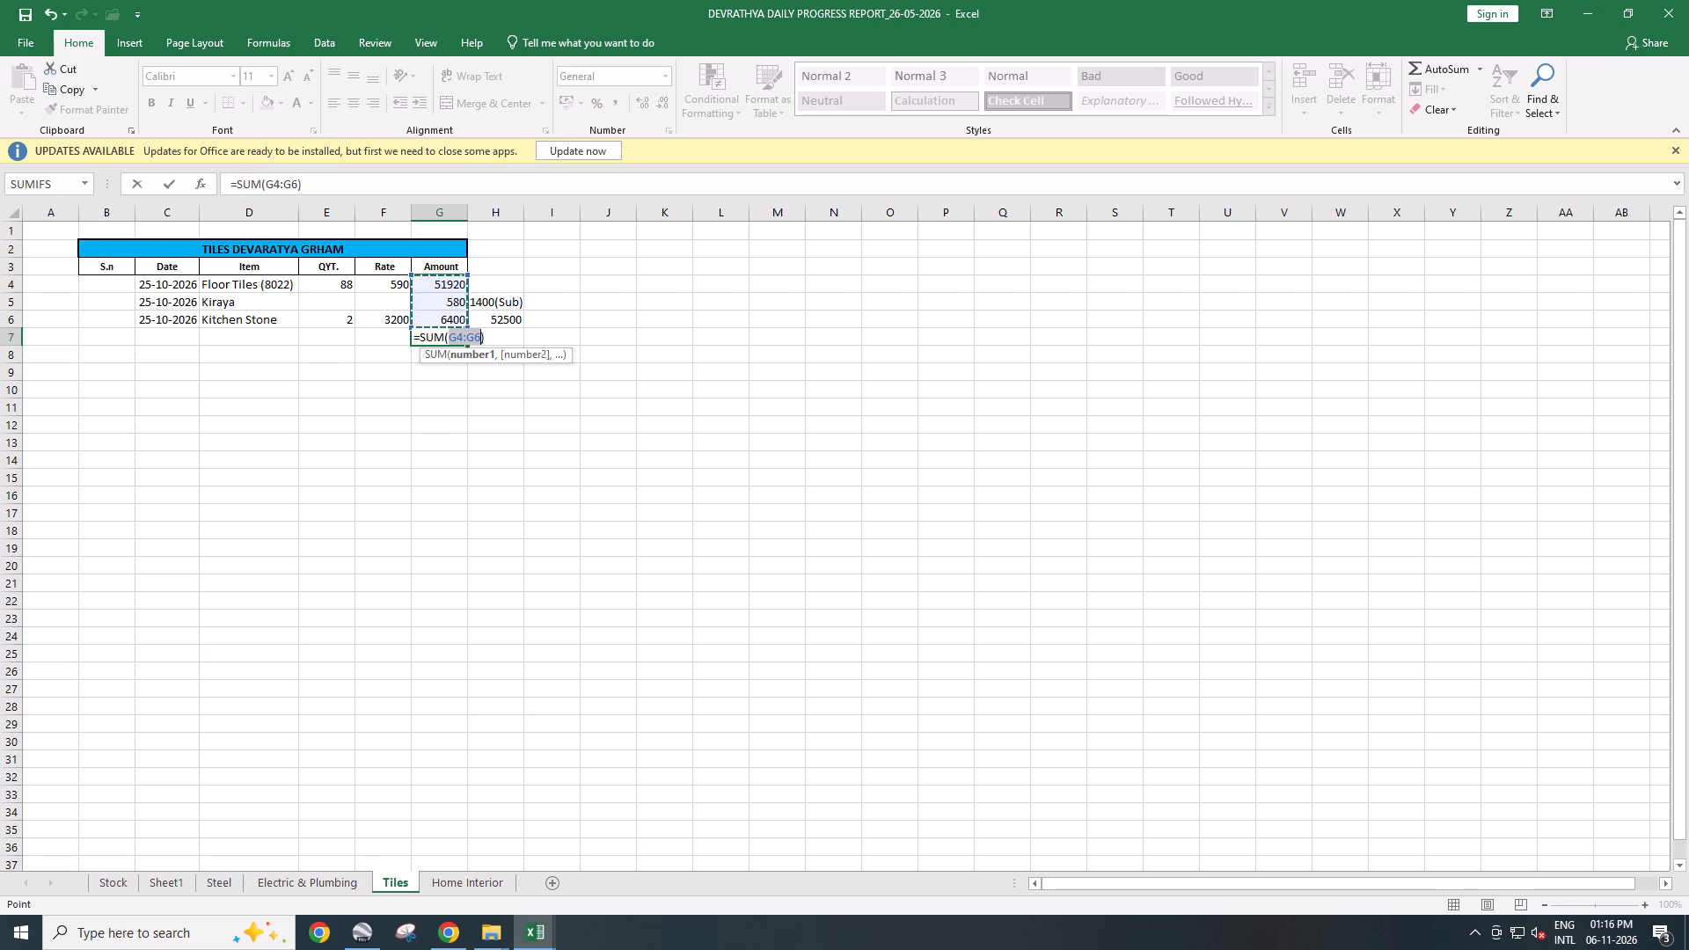
pyautogui.press('Return')
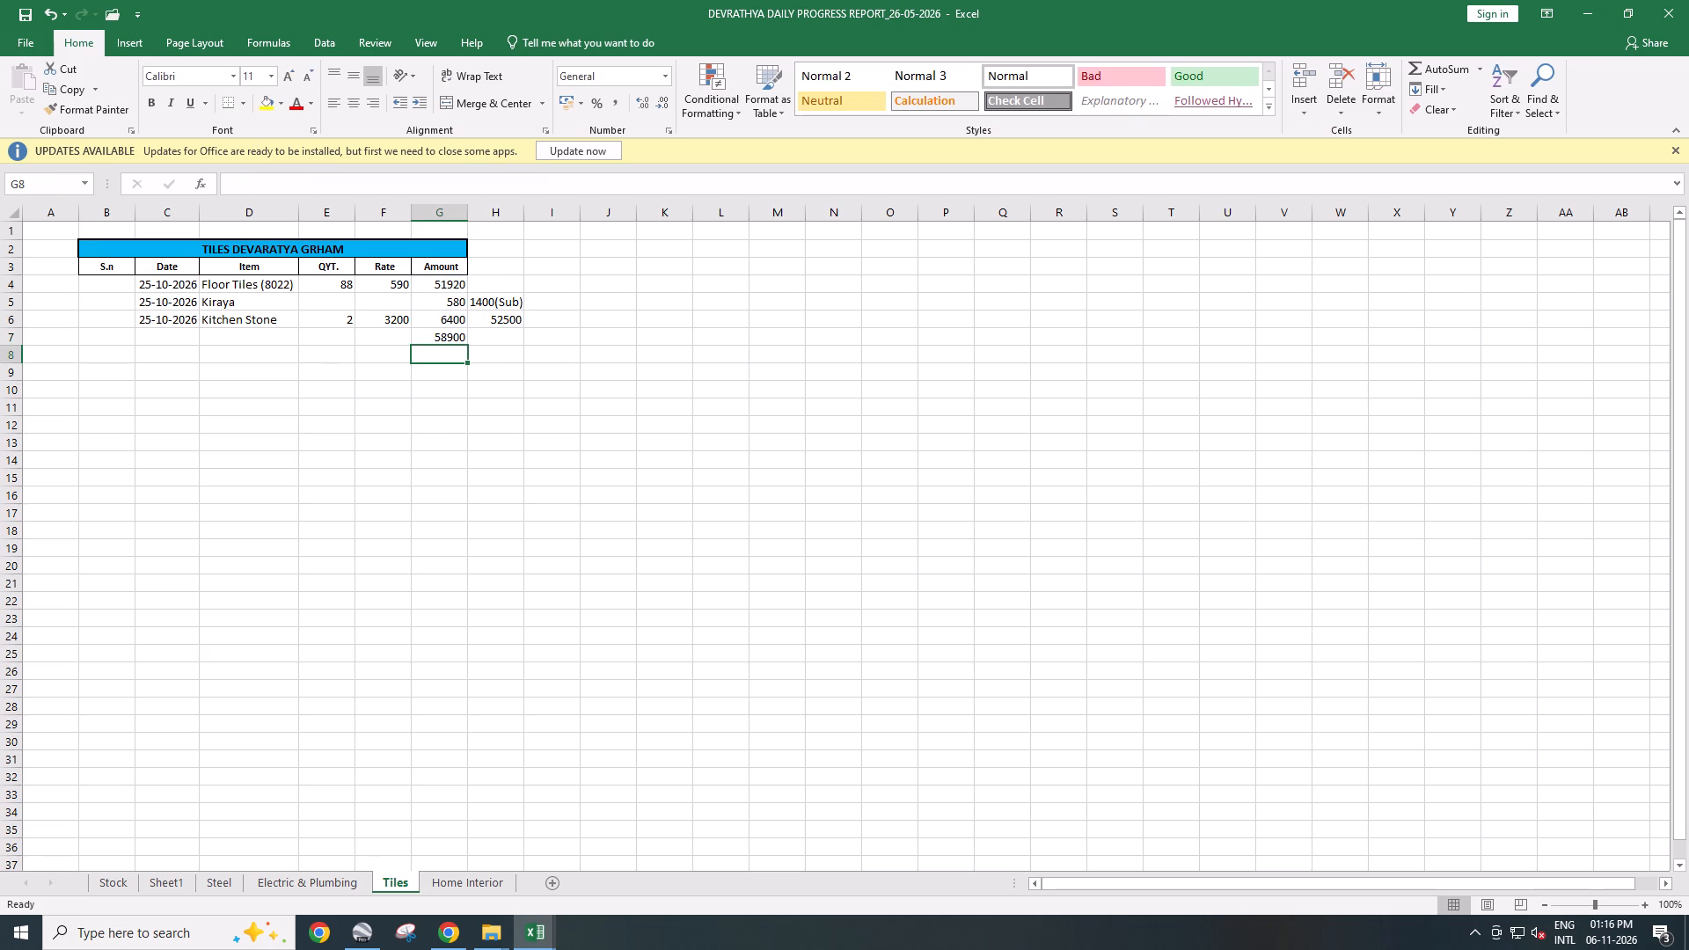
# Enter 20000 in G8, directly below the Amount column total.
pyautogui.write('20000')
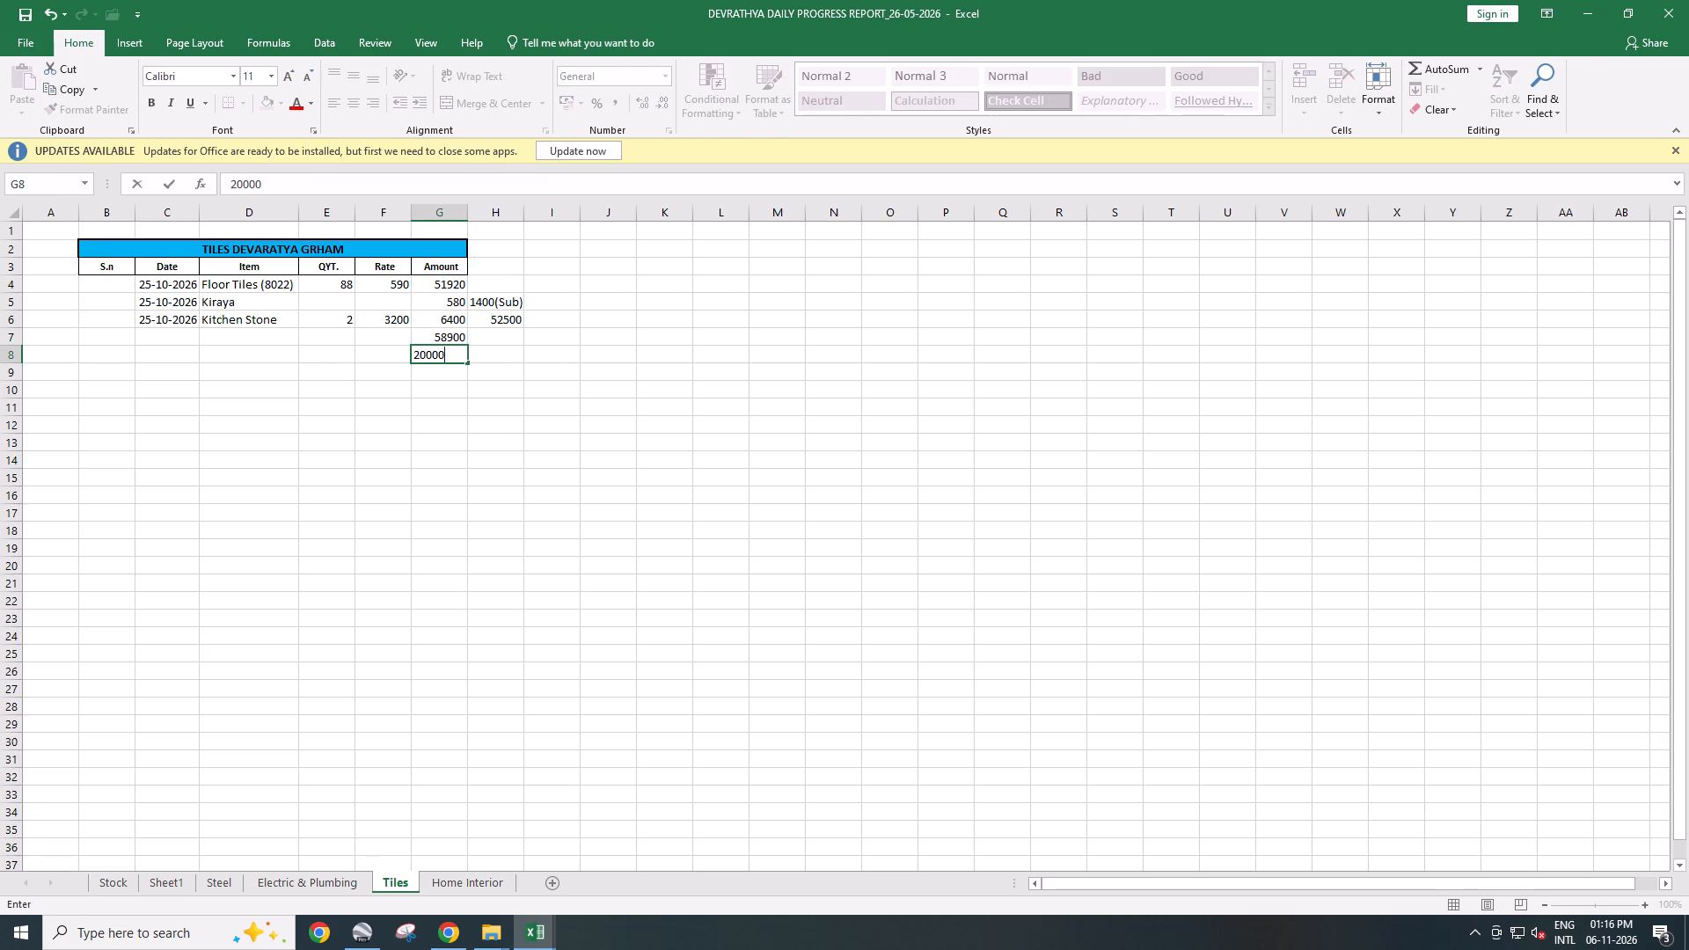
pyautogui.press('Return')
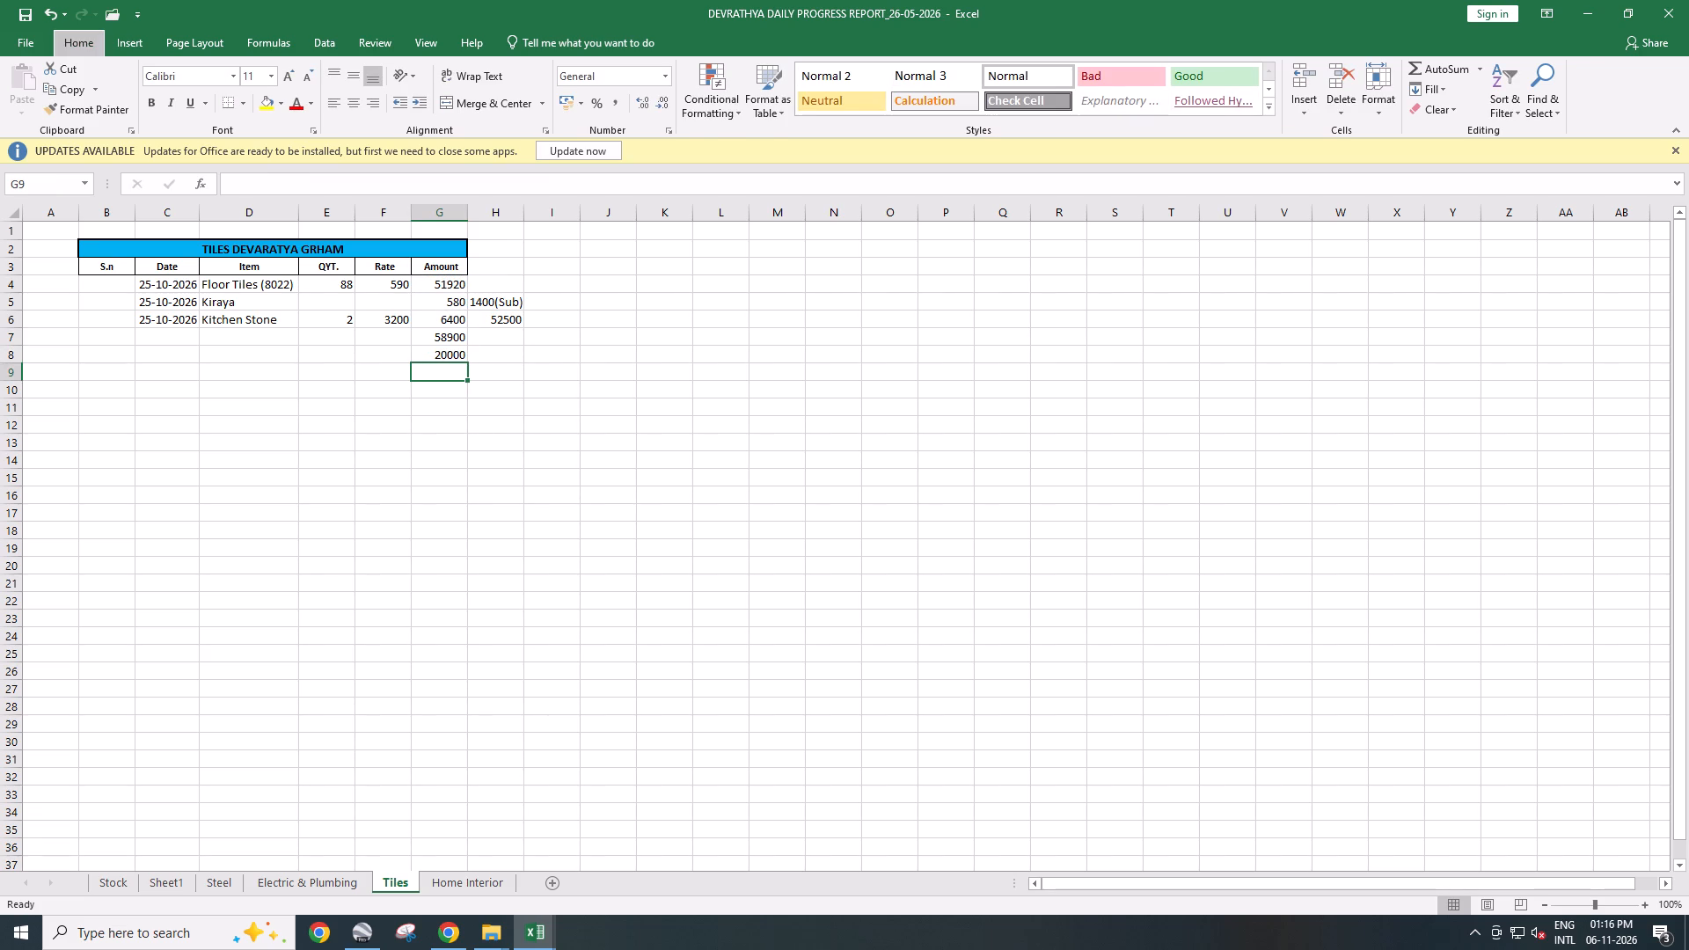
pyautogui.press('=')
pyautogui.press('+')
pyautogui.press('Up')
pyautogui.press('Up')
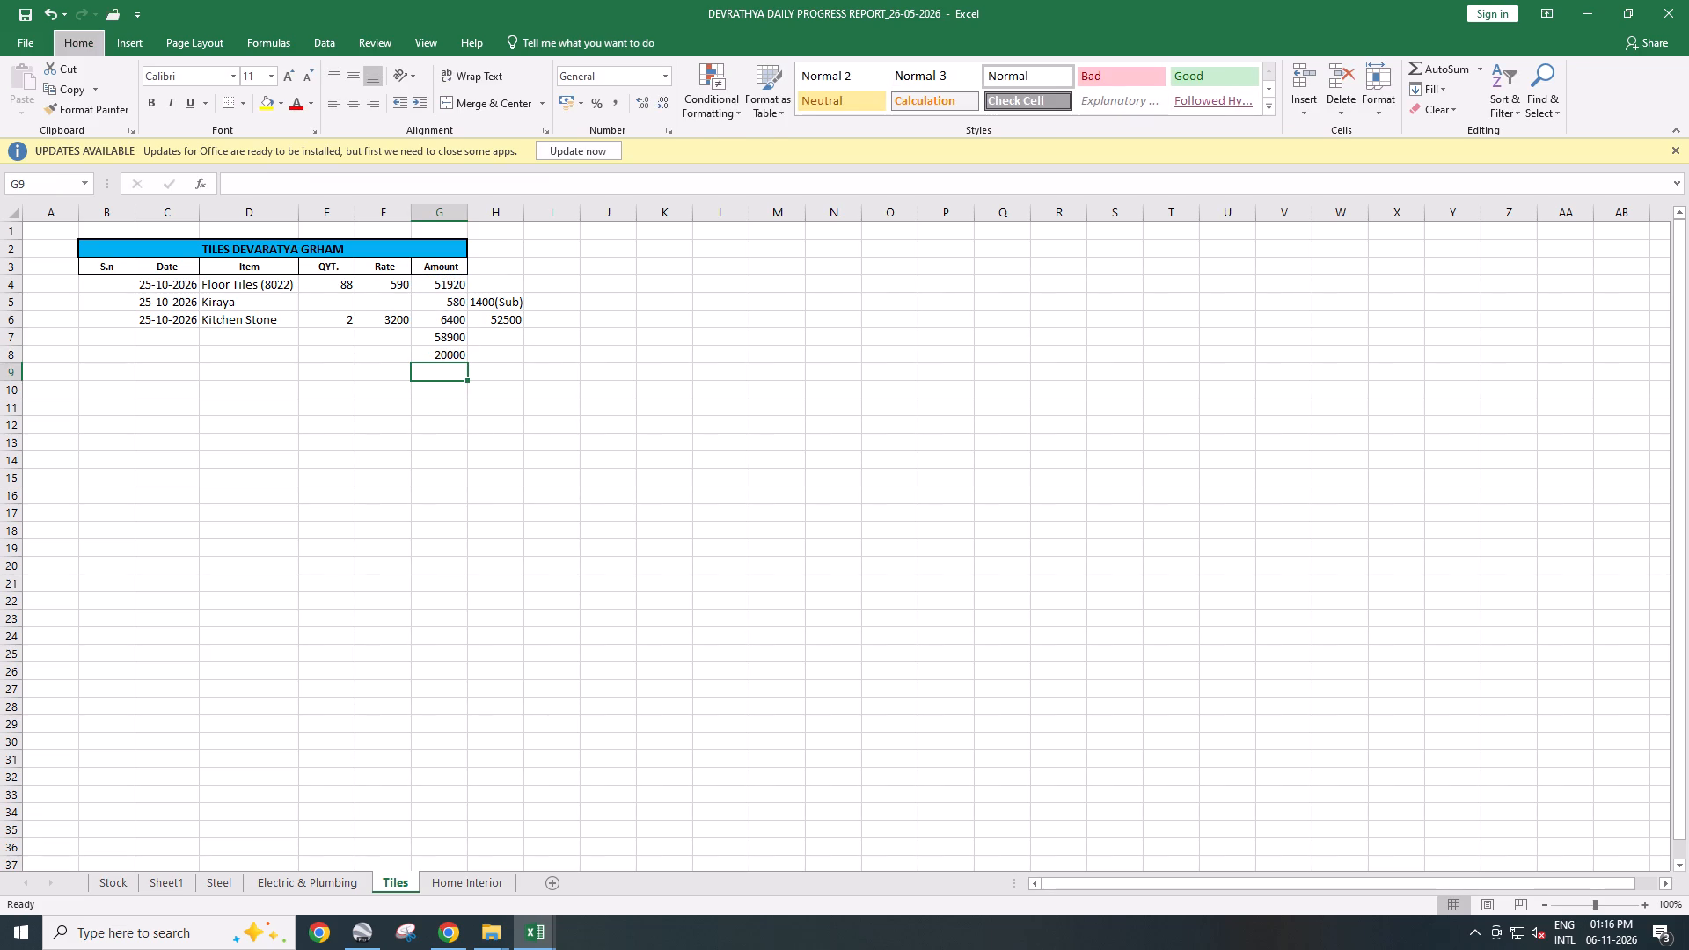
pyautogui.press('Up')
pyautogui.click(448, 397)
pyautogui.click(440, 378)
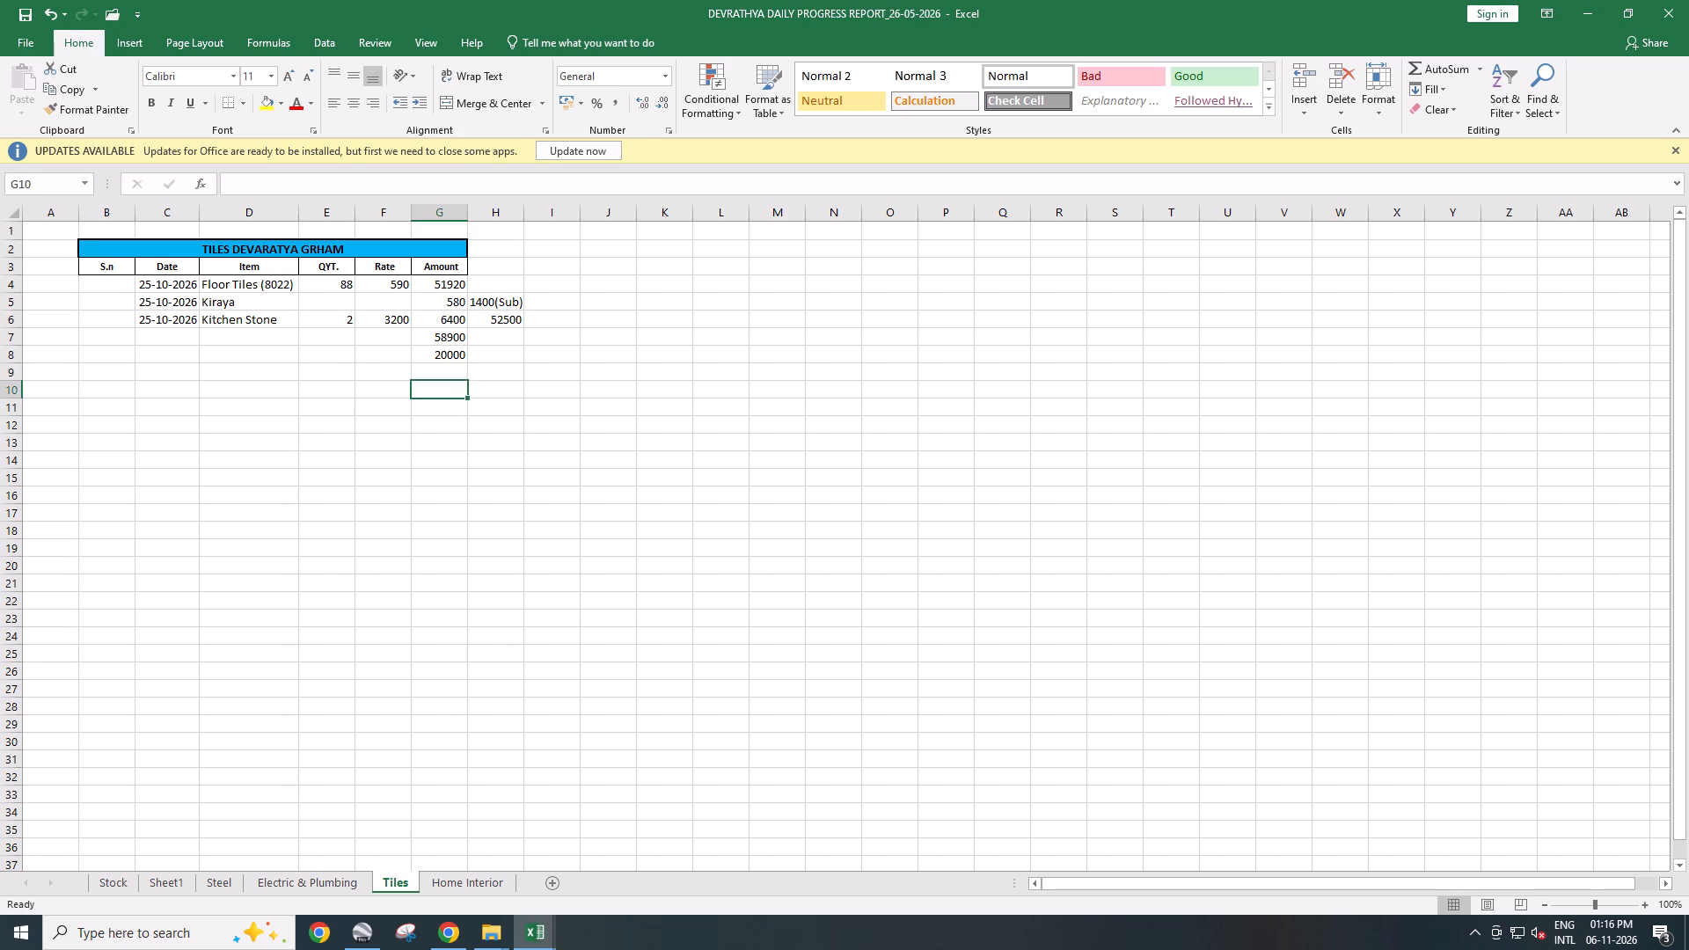
# Build a formula in G9 that subtracts the G8 amount from the total in G7.
pyautogui.click(439, 370)
pyautogui.press('+')
pyautogui.press('Up')
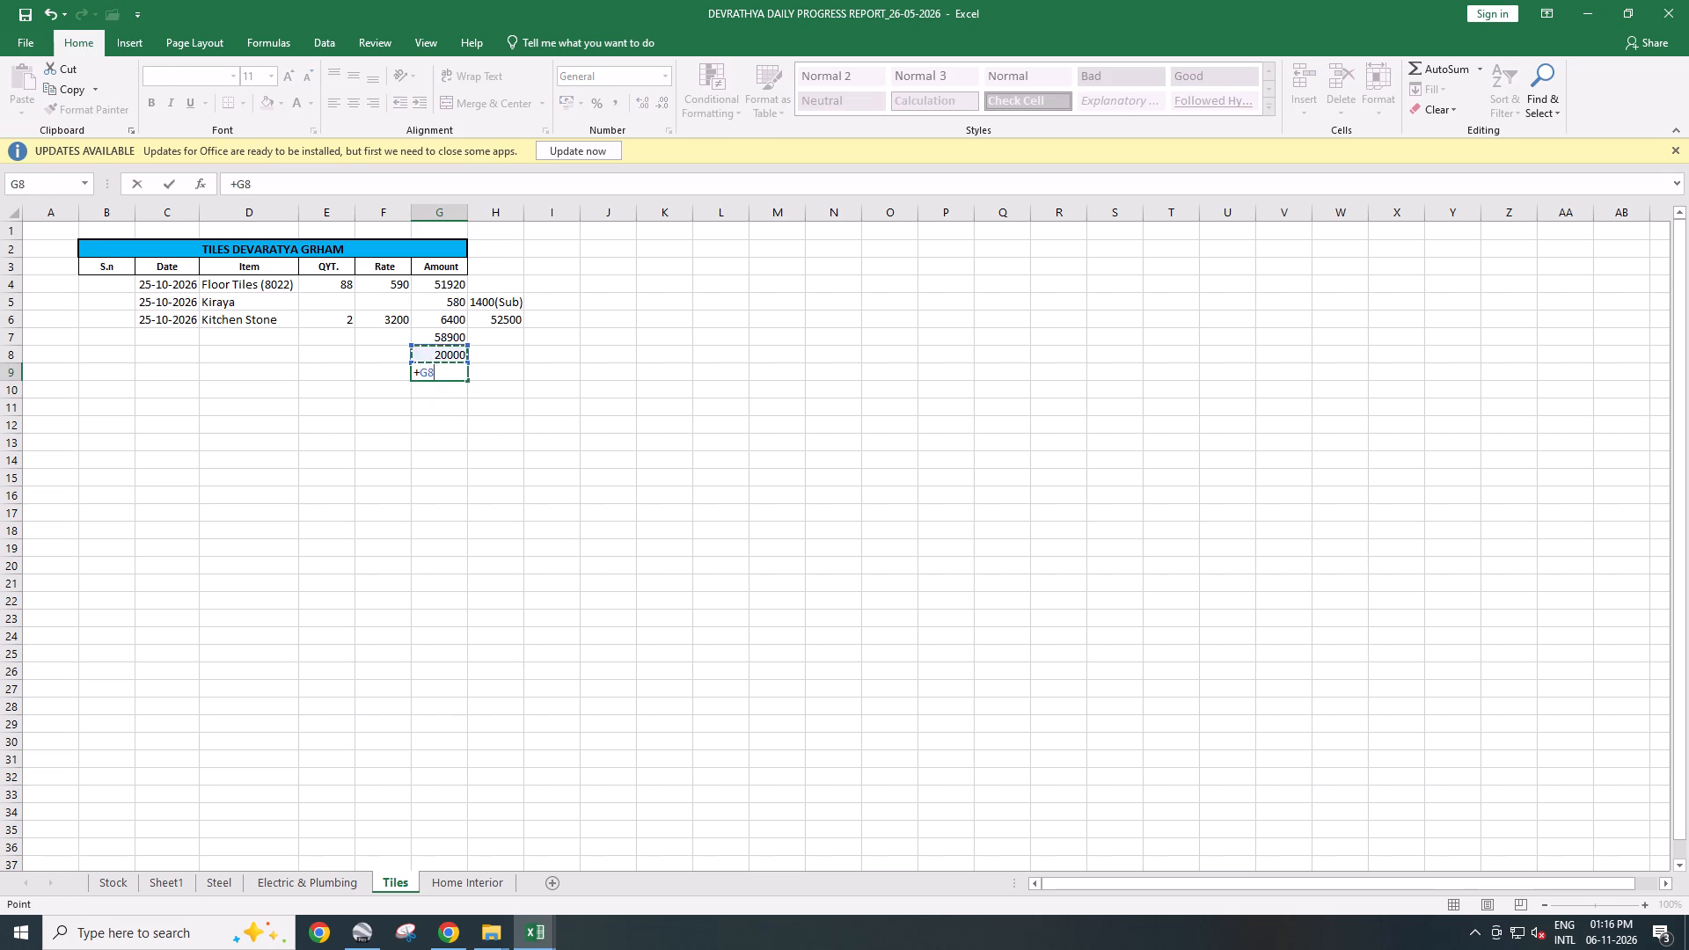
pyautogui.press('Up')
pyautogui.press('-')
pyautogui.press('Down')
pyautogui.press('Up')
pyautogui.press('Up')
pyautogui.press('Up')
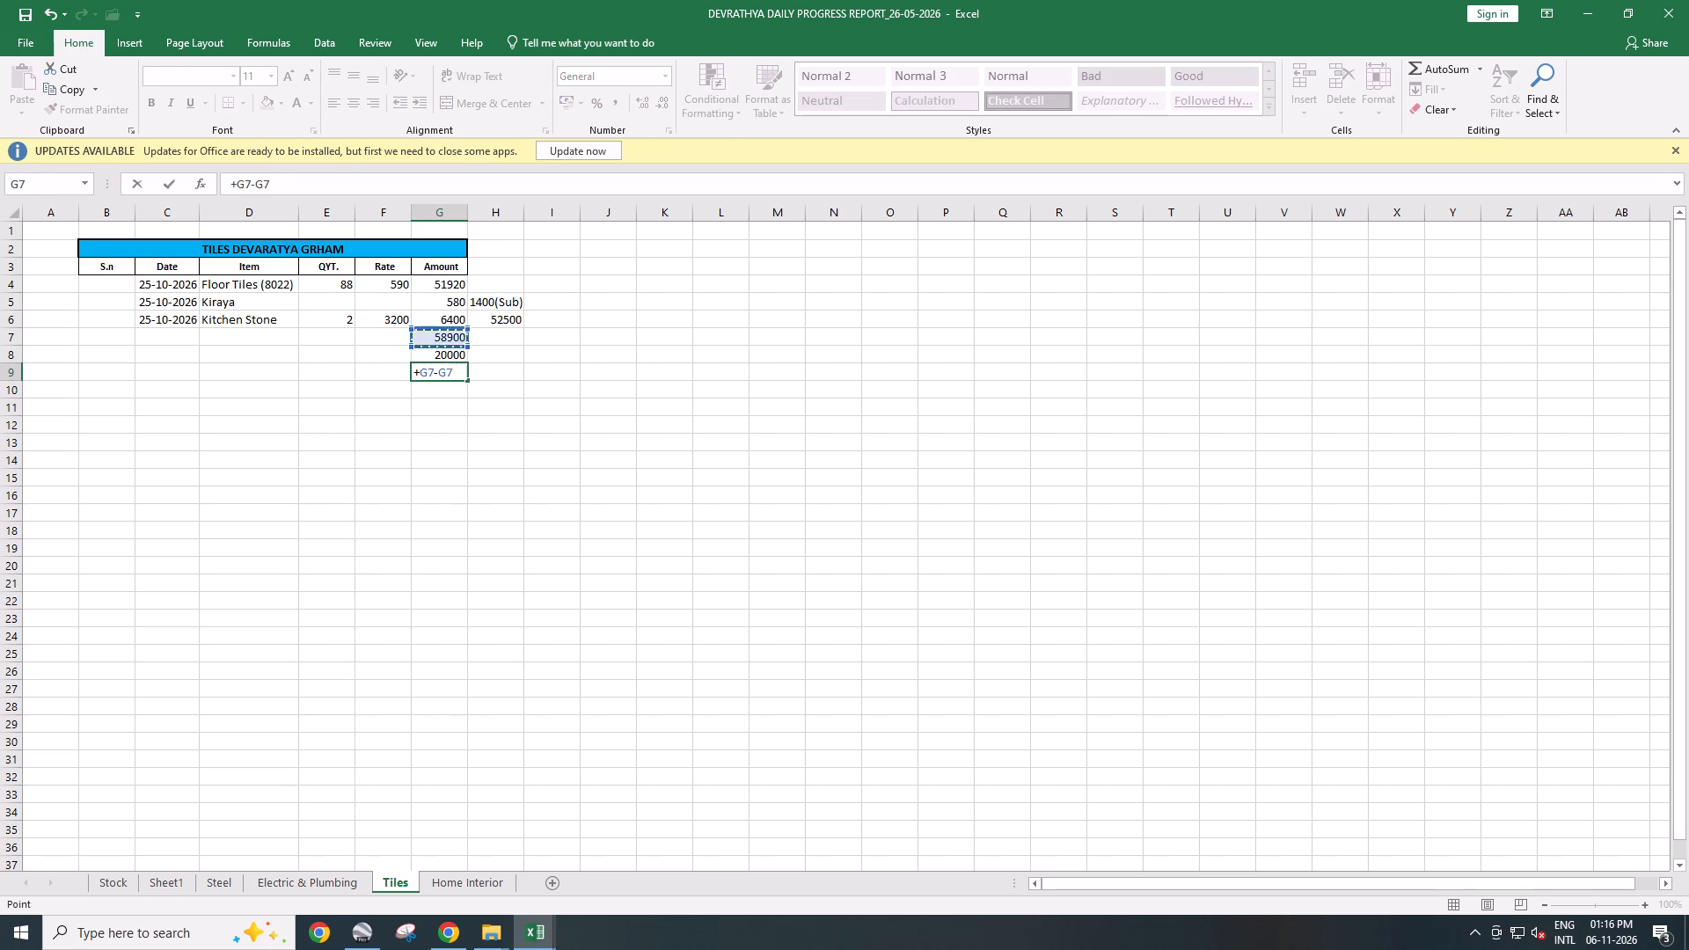
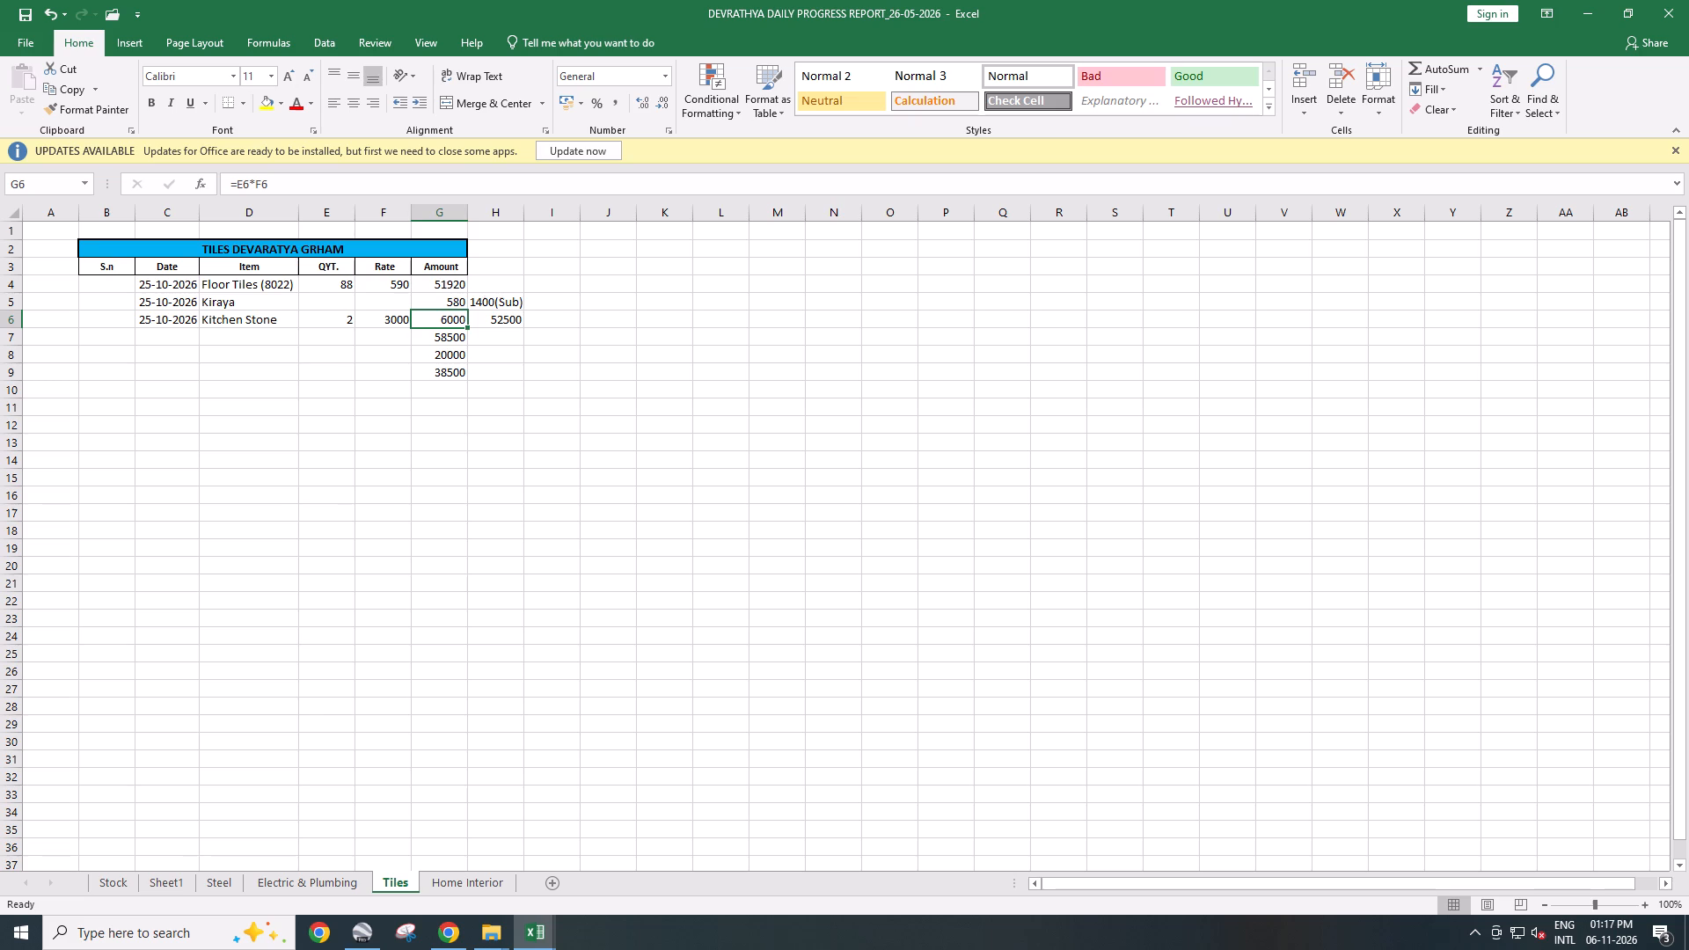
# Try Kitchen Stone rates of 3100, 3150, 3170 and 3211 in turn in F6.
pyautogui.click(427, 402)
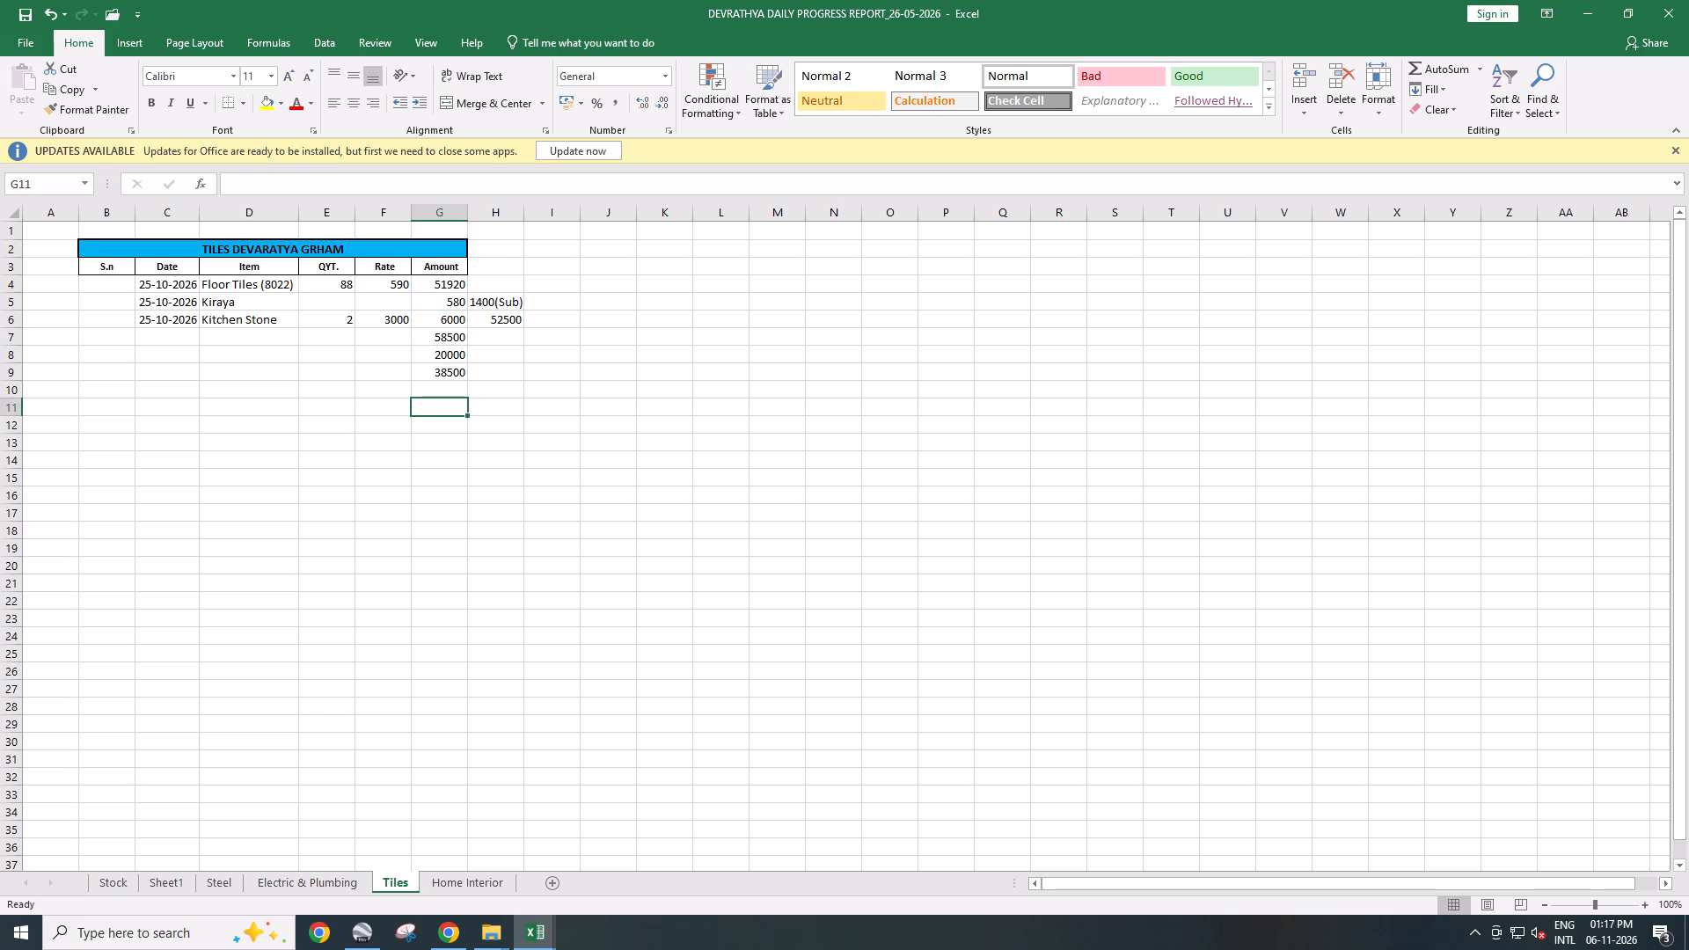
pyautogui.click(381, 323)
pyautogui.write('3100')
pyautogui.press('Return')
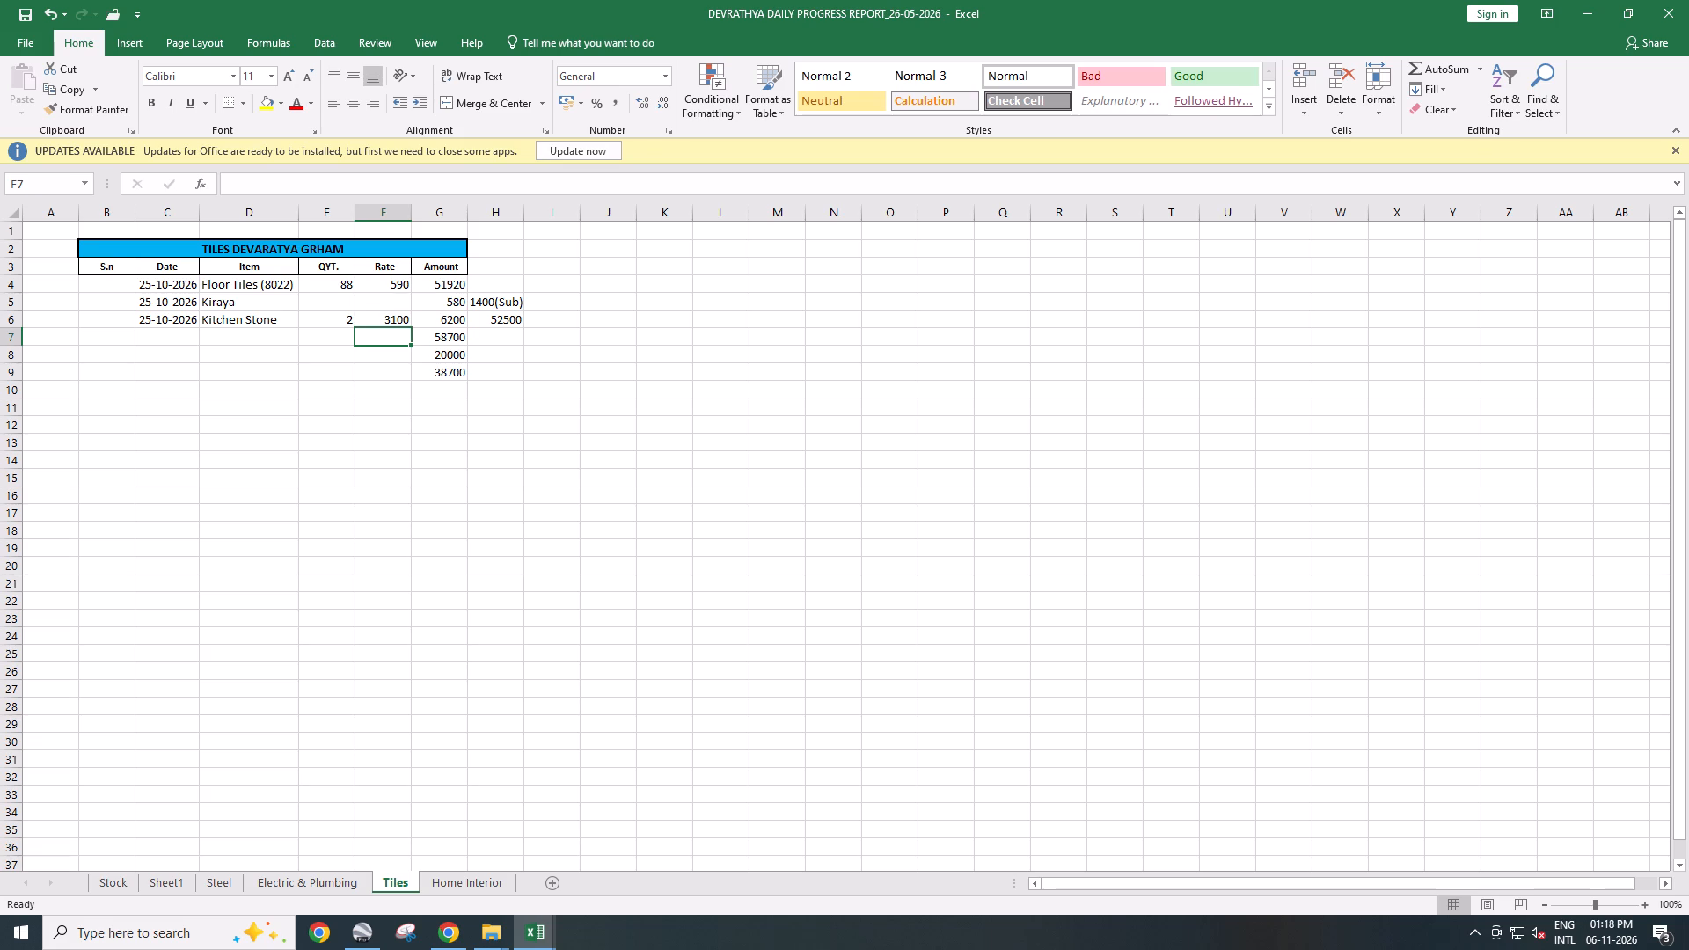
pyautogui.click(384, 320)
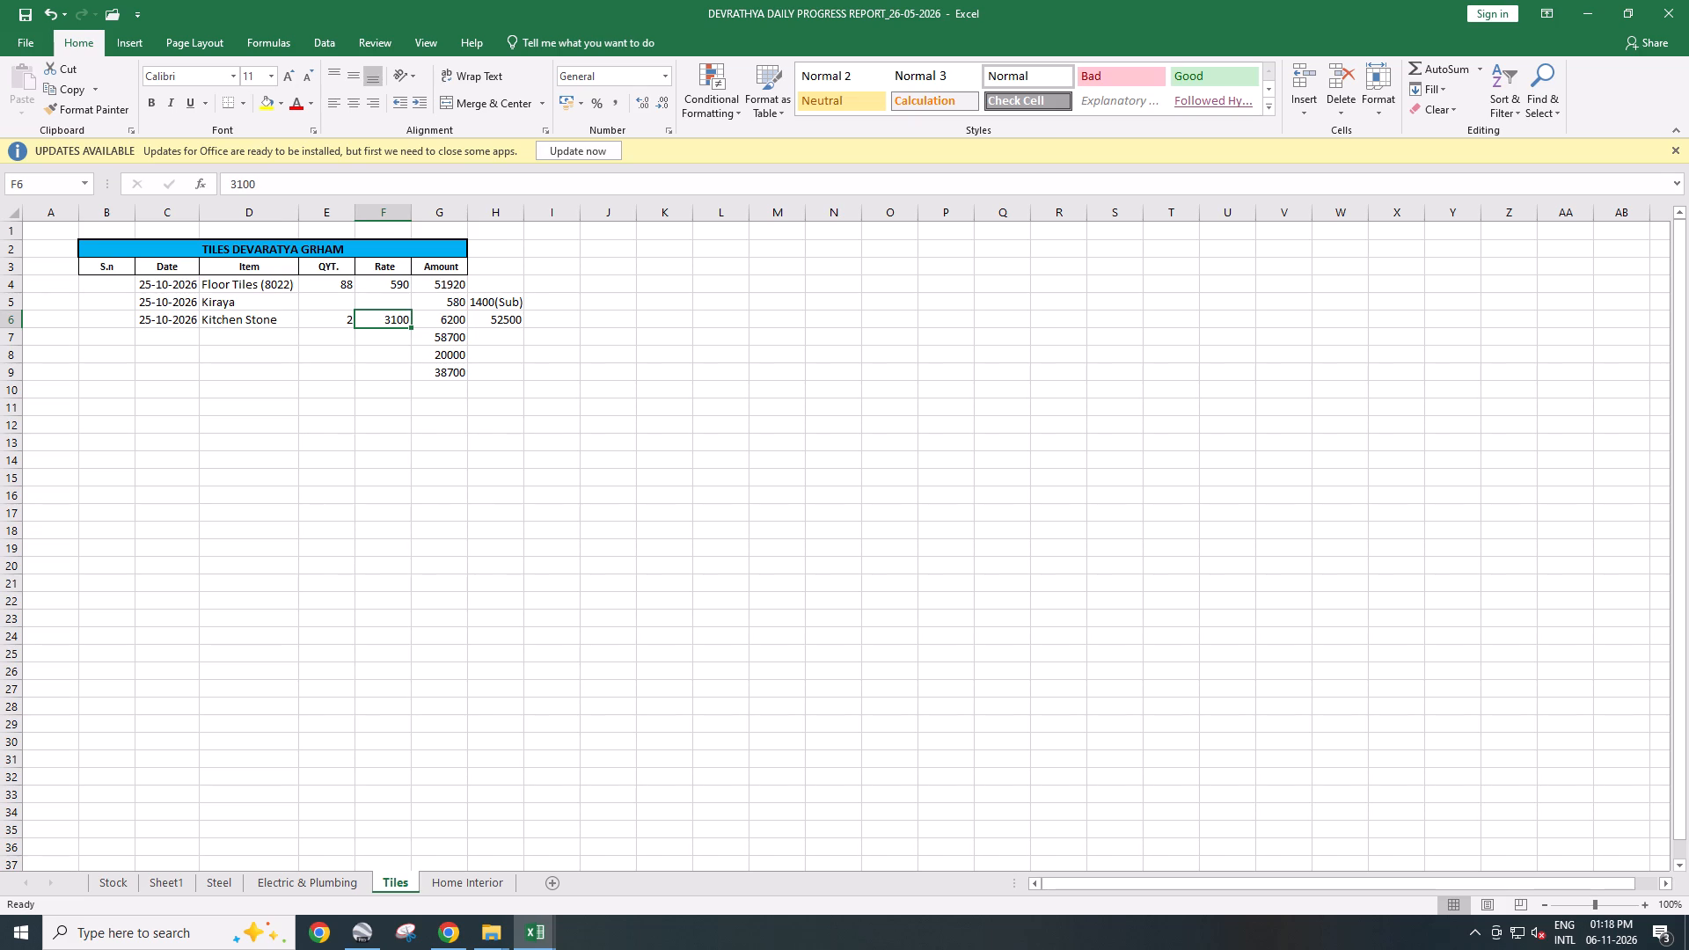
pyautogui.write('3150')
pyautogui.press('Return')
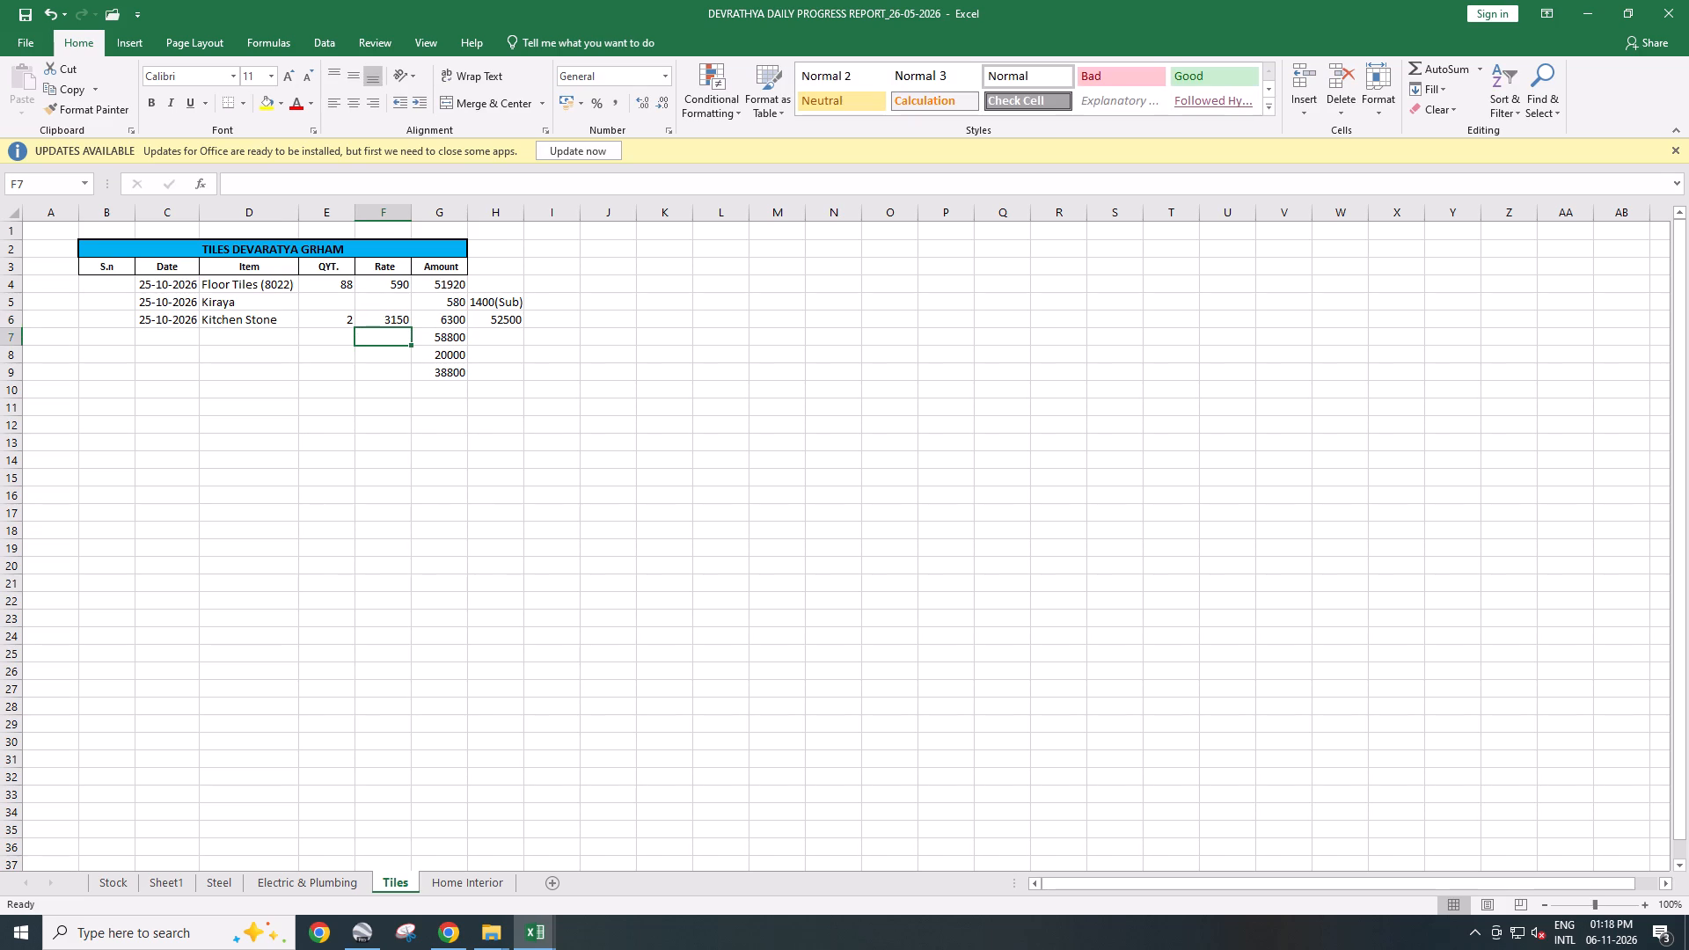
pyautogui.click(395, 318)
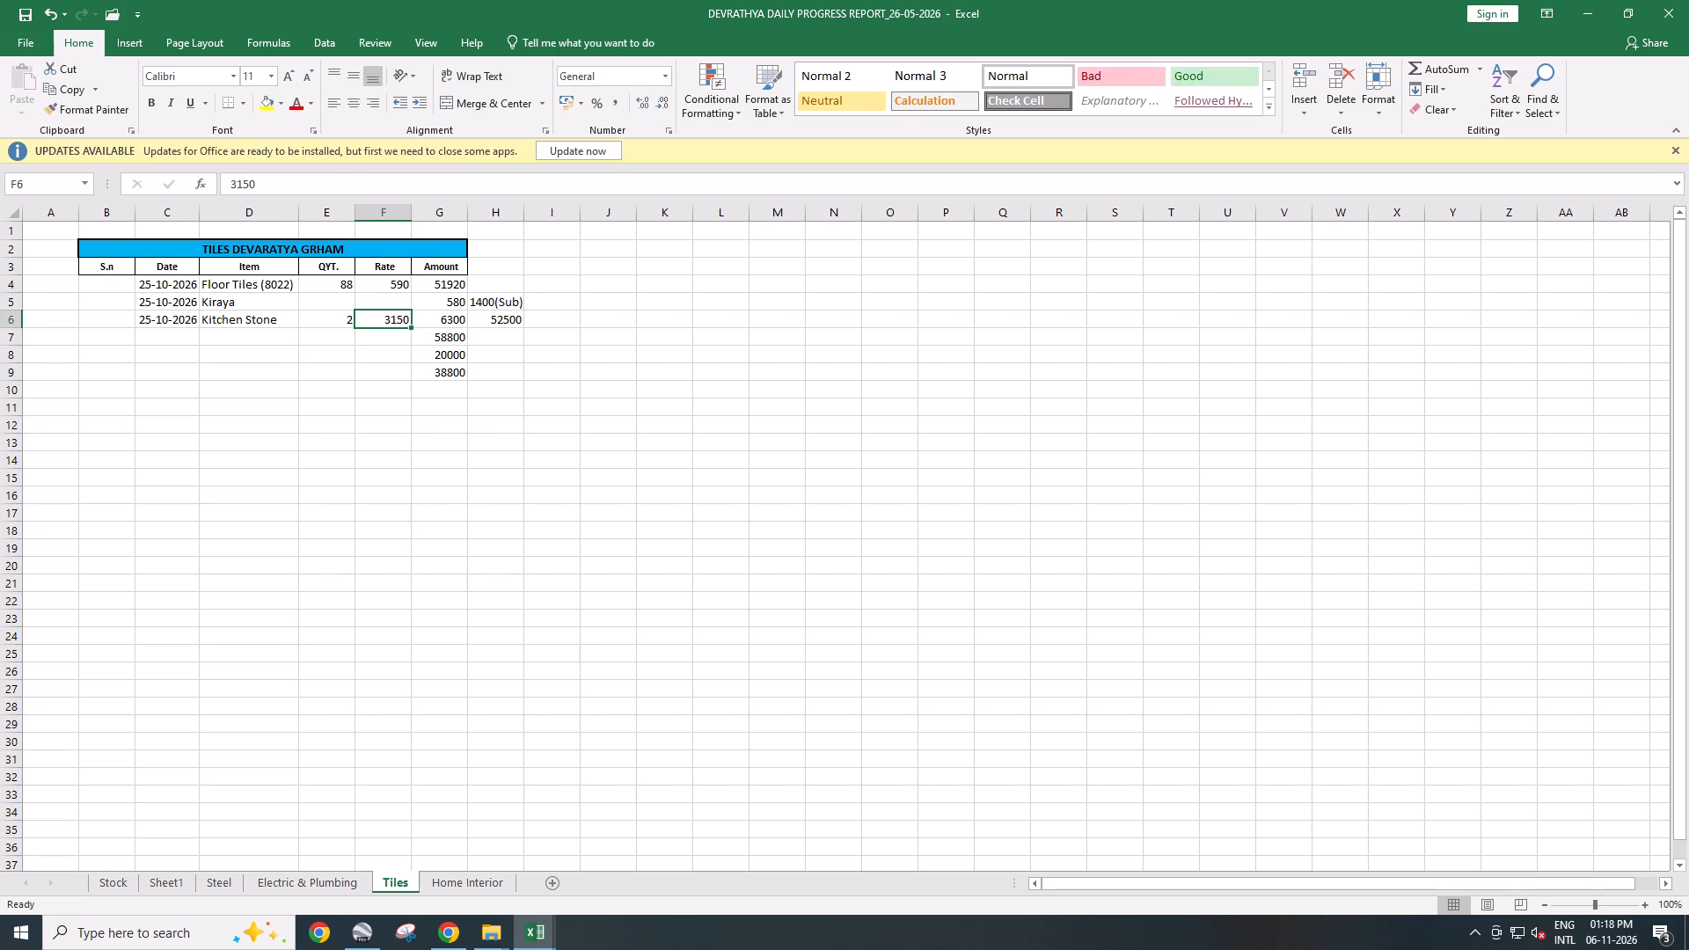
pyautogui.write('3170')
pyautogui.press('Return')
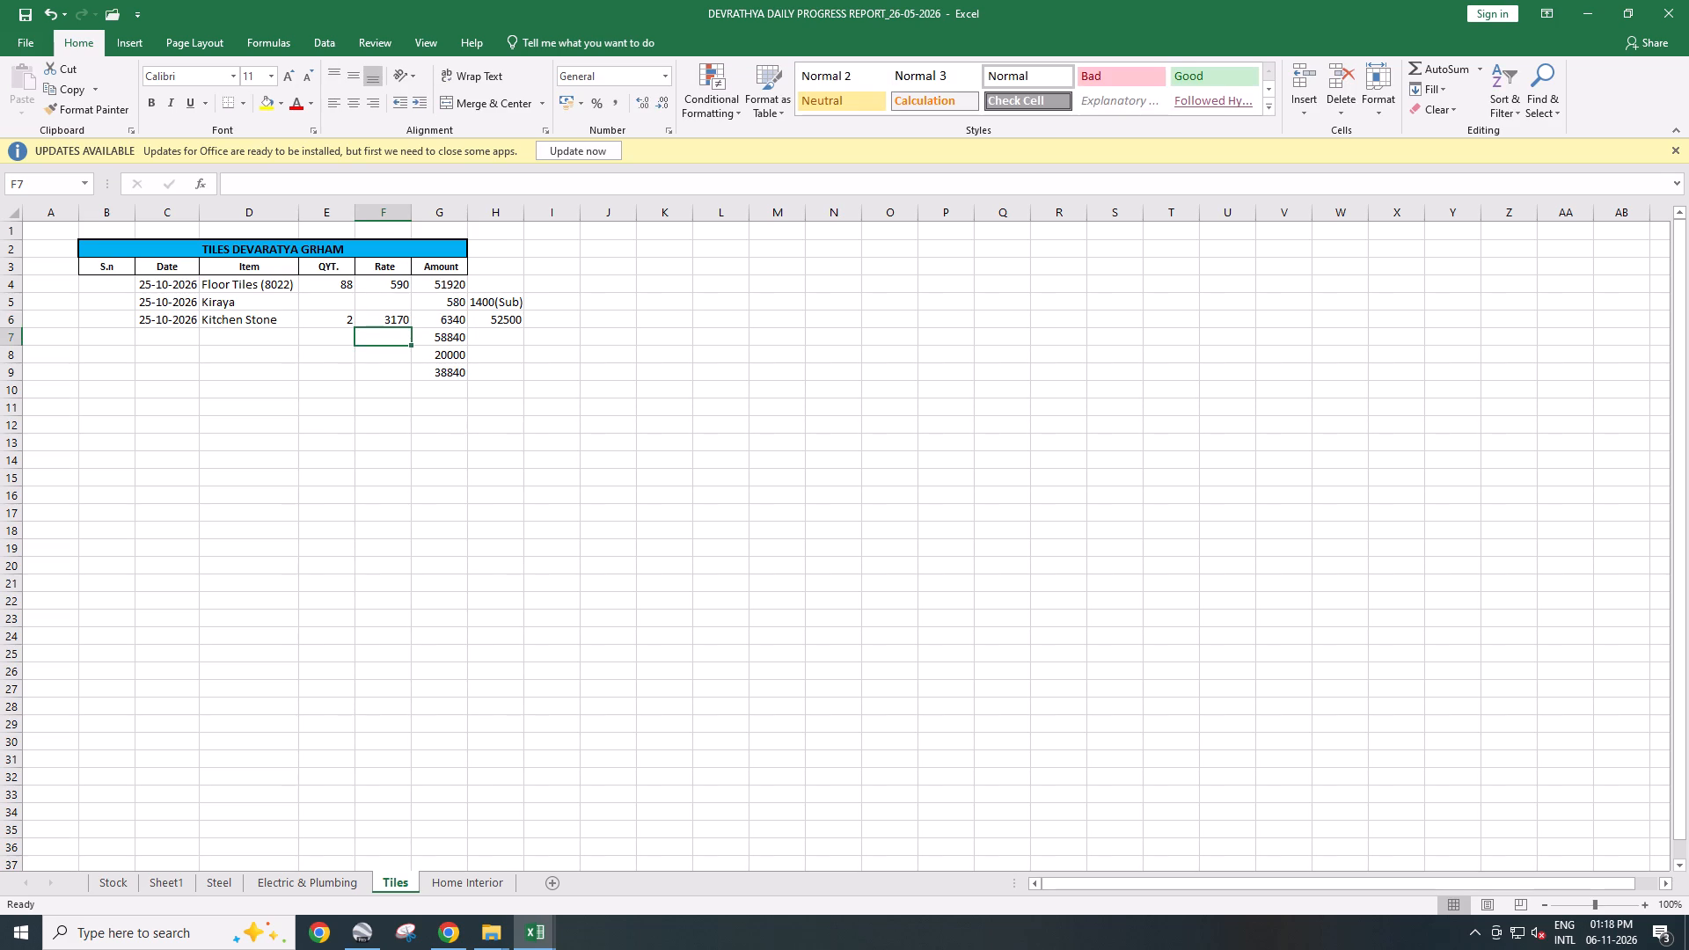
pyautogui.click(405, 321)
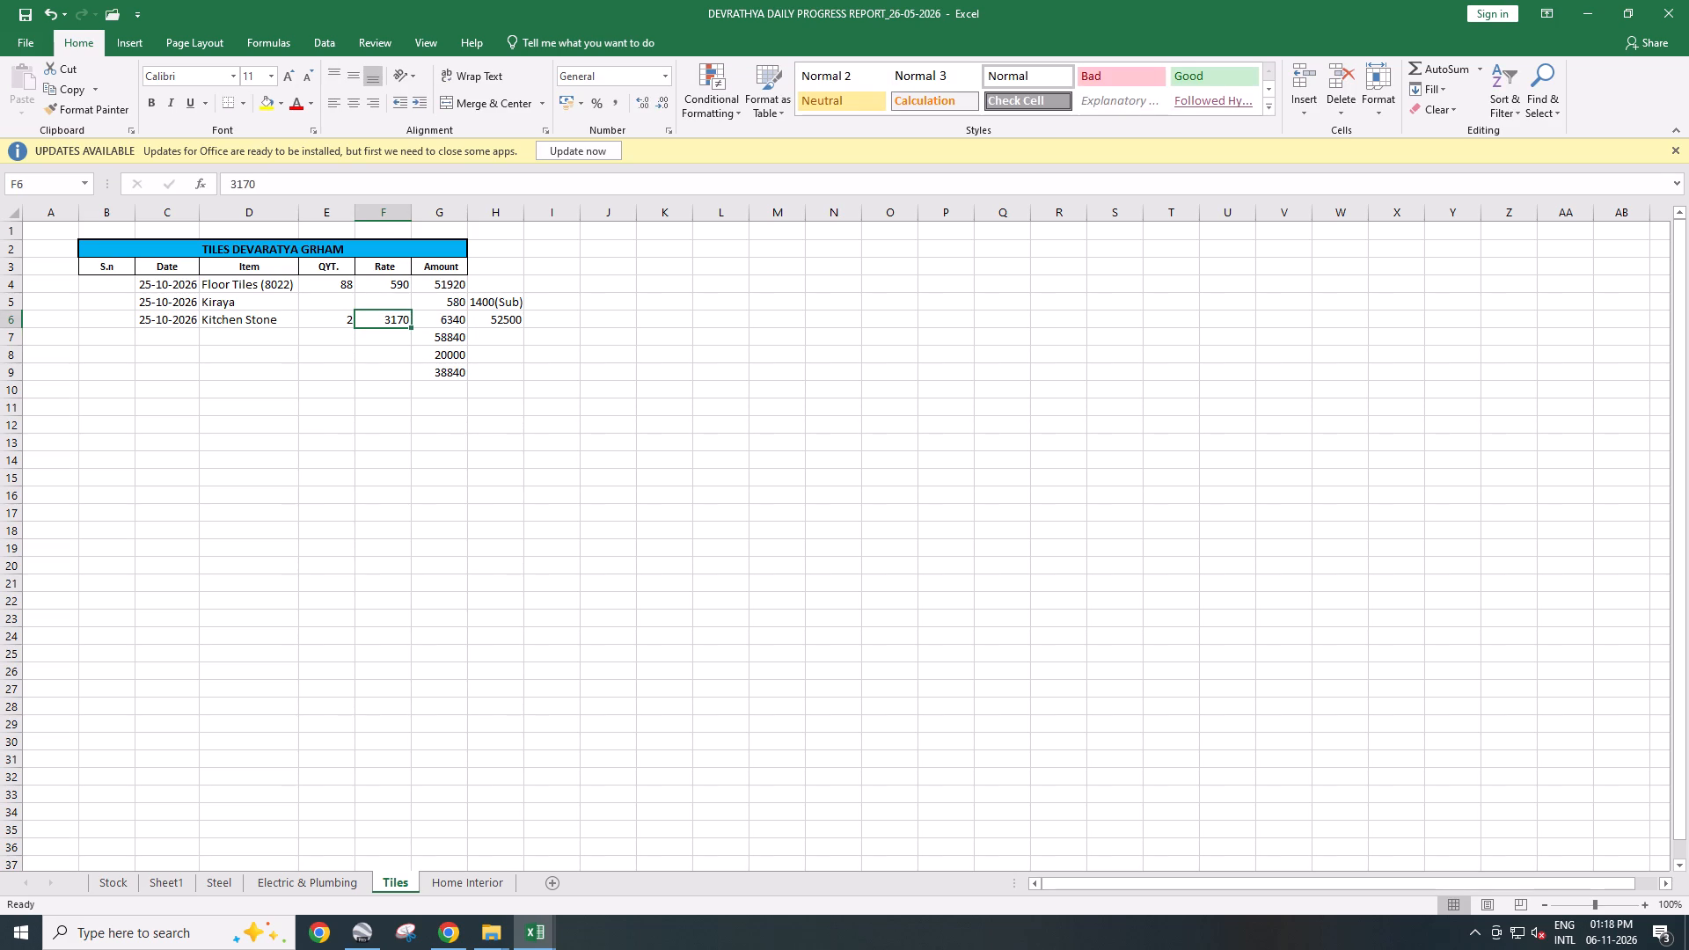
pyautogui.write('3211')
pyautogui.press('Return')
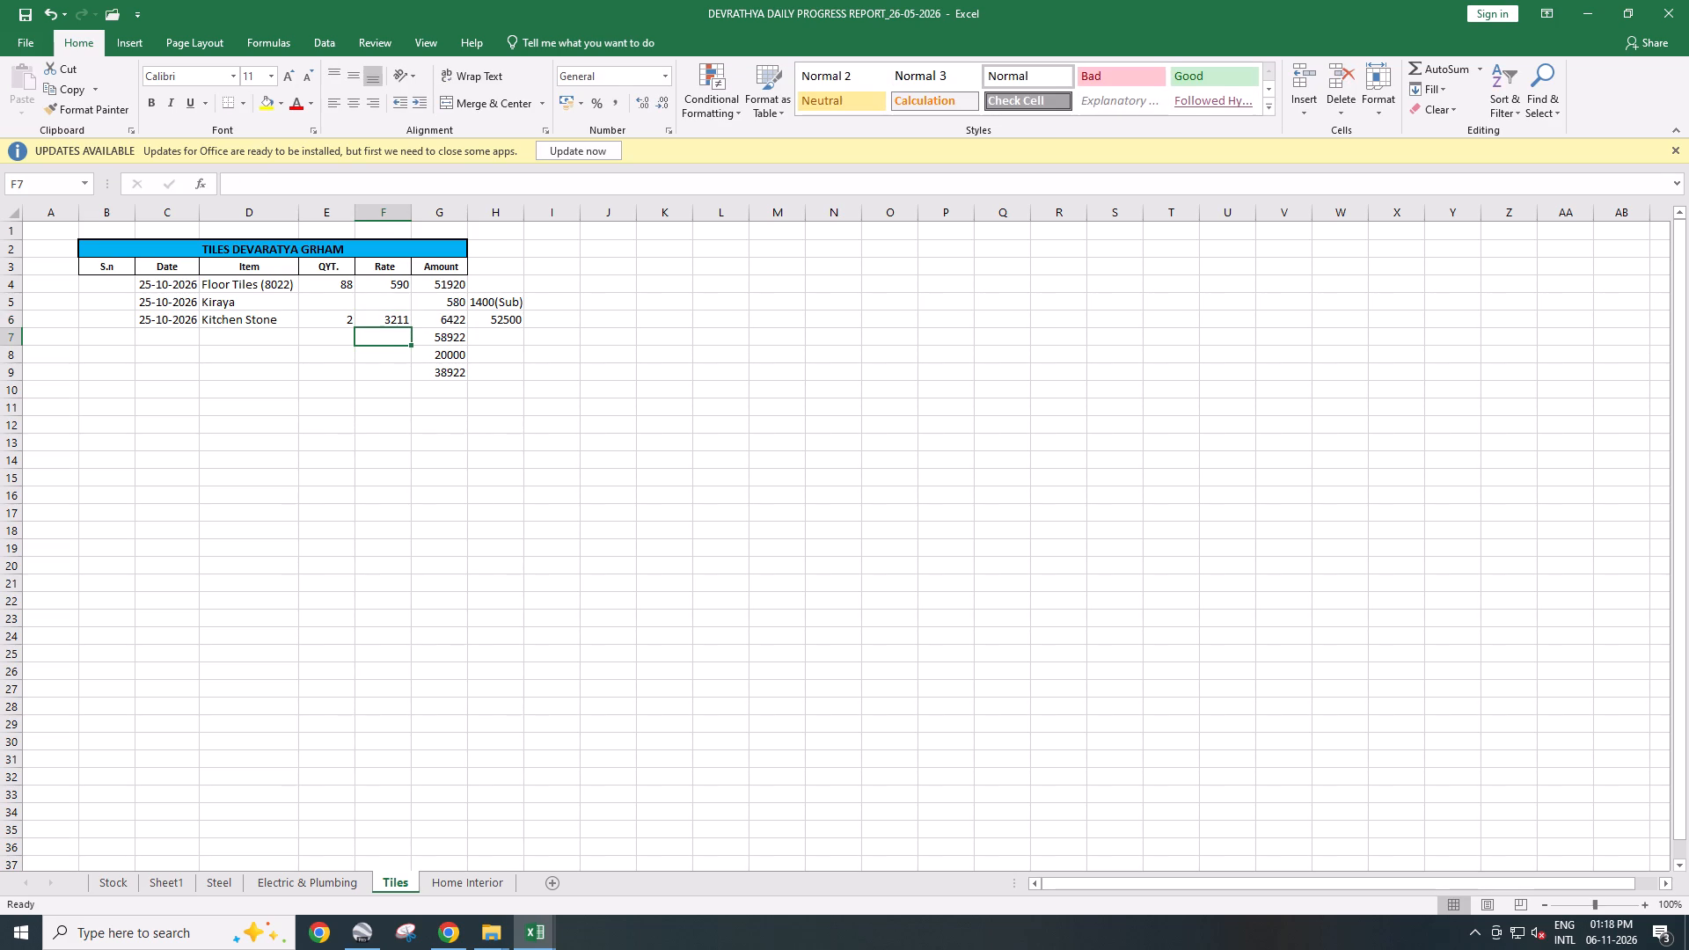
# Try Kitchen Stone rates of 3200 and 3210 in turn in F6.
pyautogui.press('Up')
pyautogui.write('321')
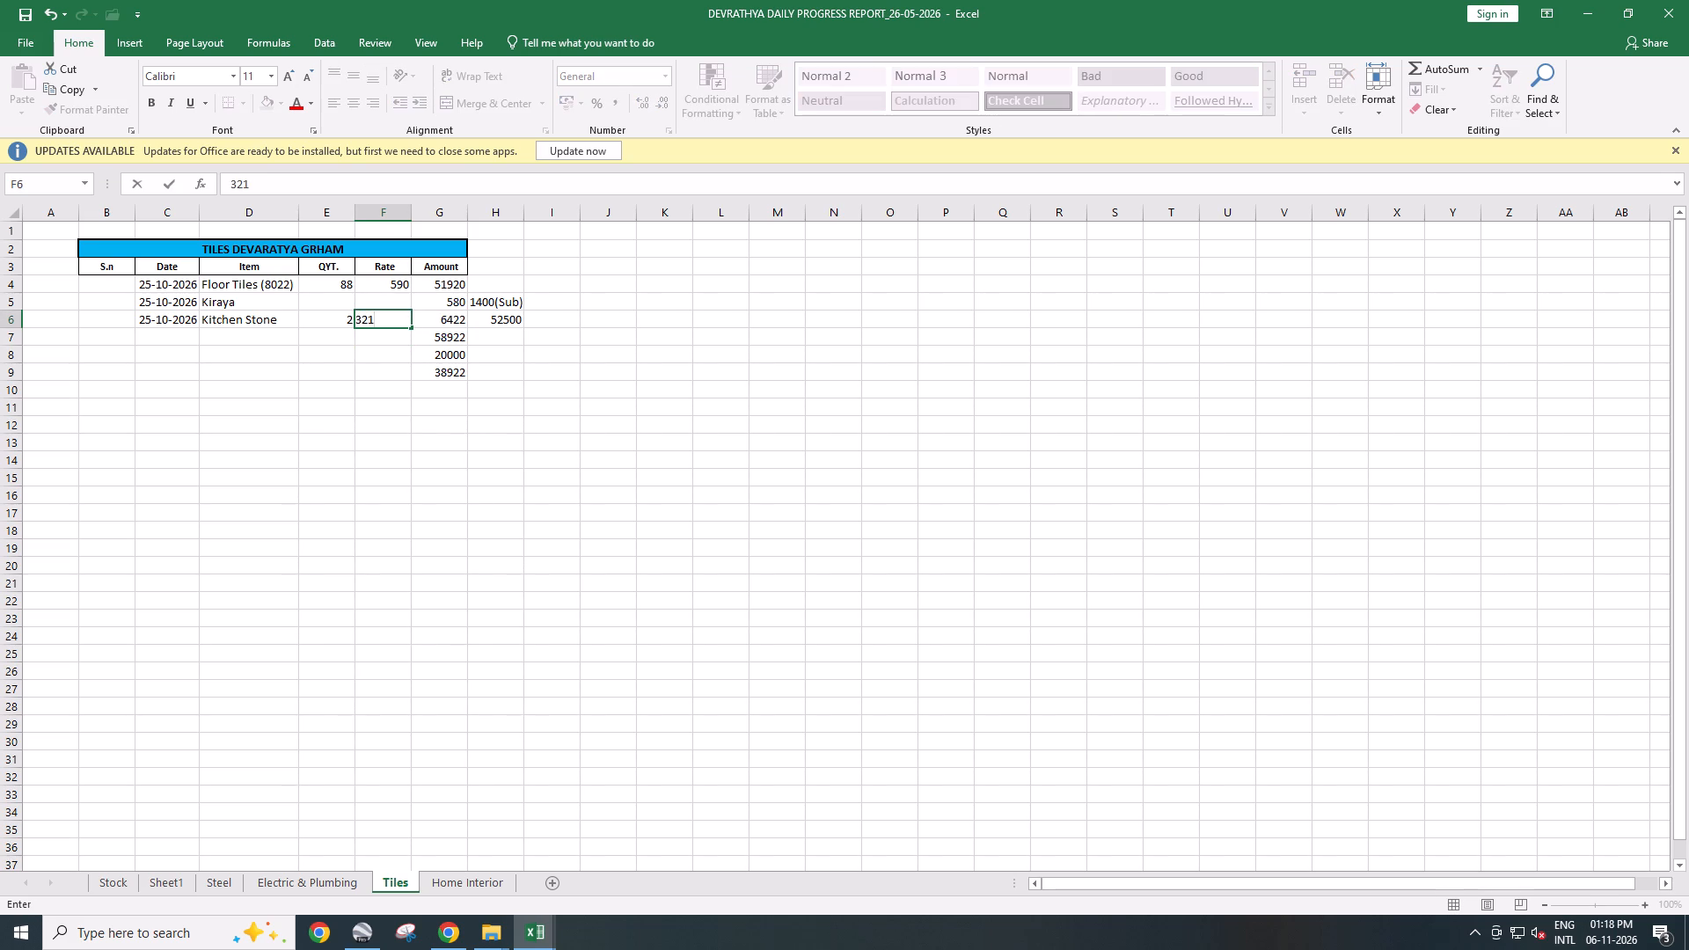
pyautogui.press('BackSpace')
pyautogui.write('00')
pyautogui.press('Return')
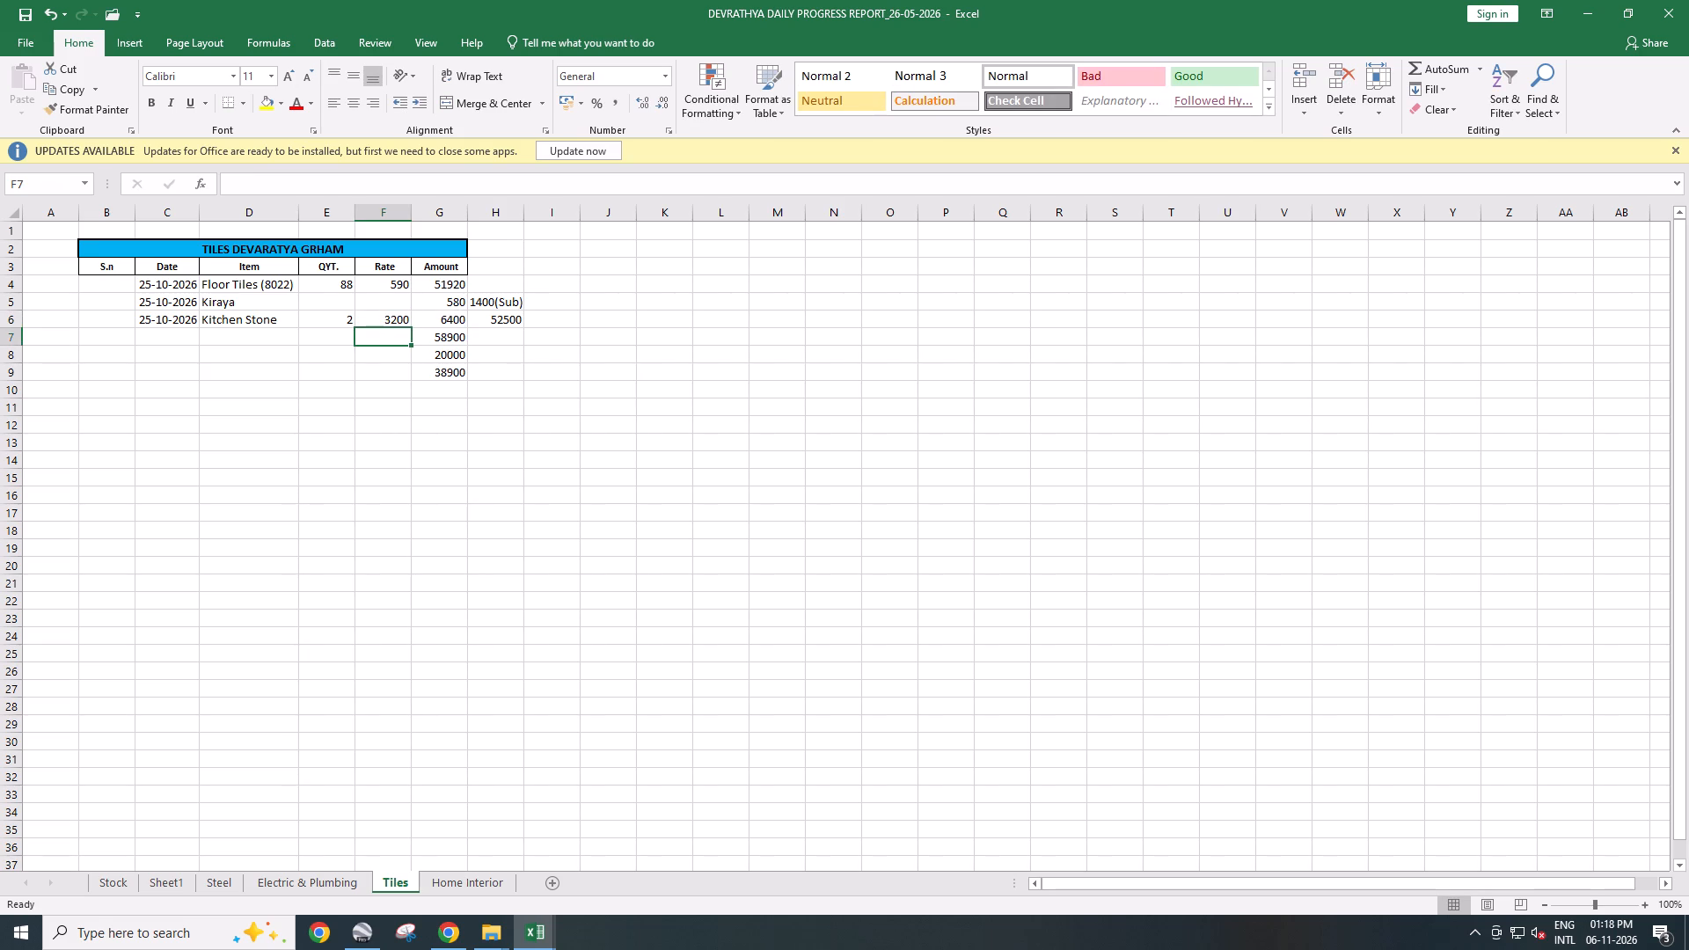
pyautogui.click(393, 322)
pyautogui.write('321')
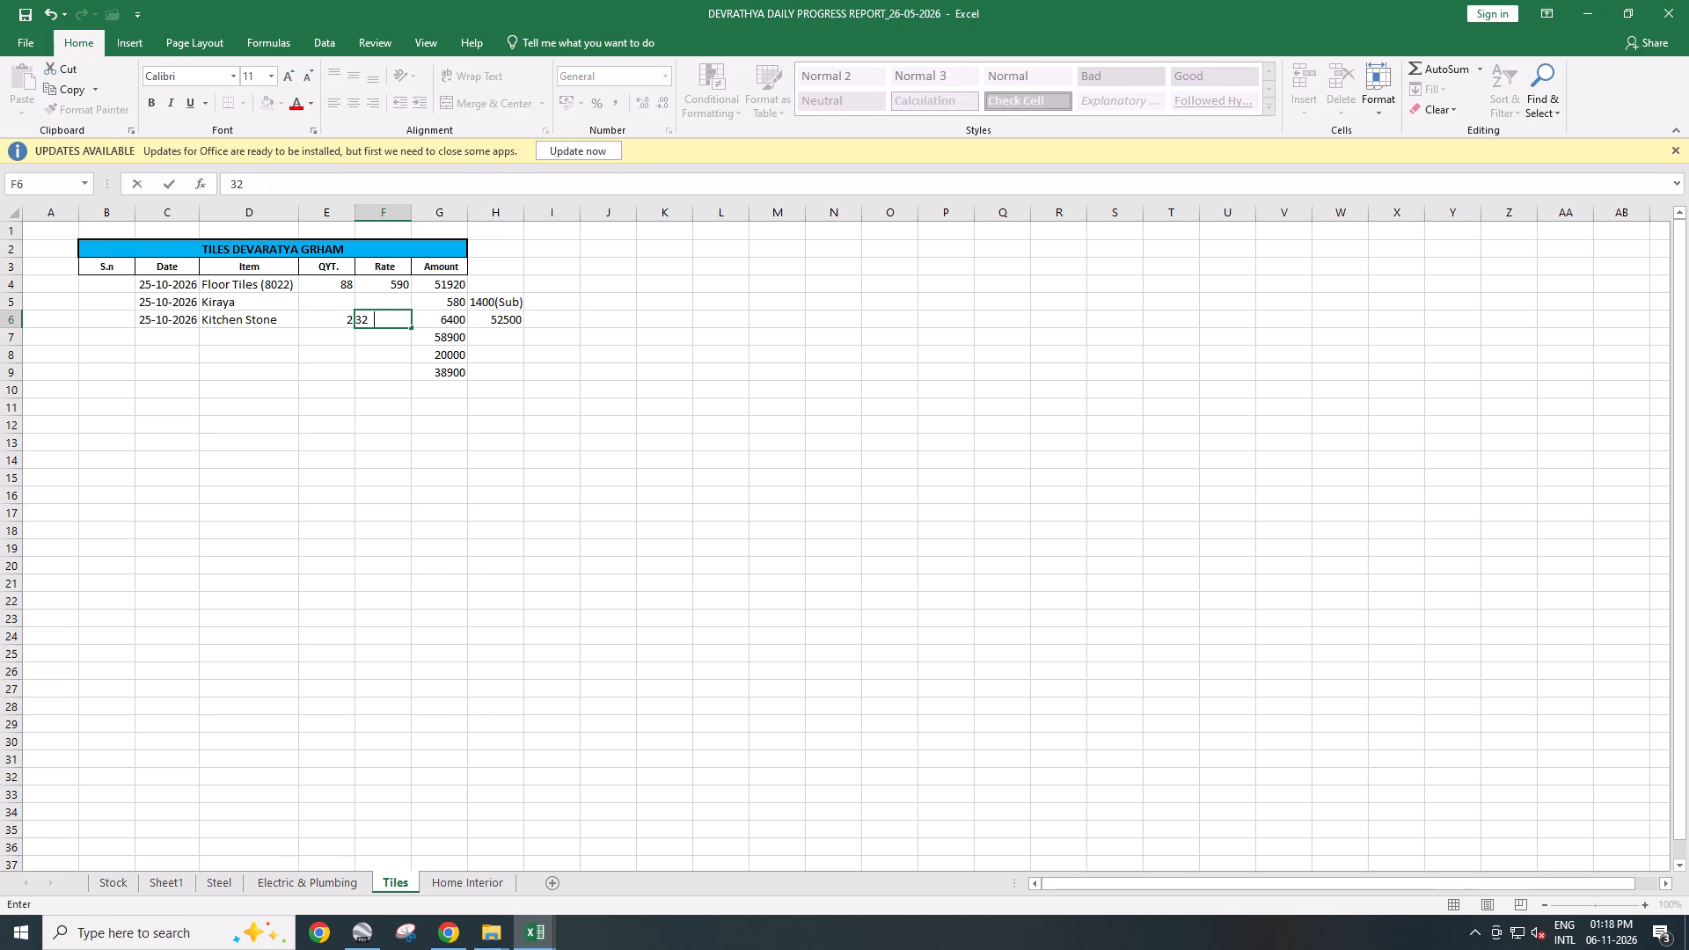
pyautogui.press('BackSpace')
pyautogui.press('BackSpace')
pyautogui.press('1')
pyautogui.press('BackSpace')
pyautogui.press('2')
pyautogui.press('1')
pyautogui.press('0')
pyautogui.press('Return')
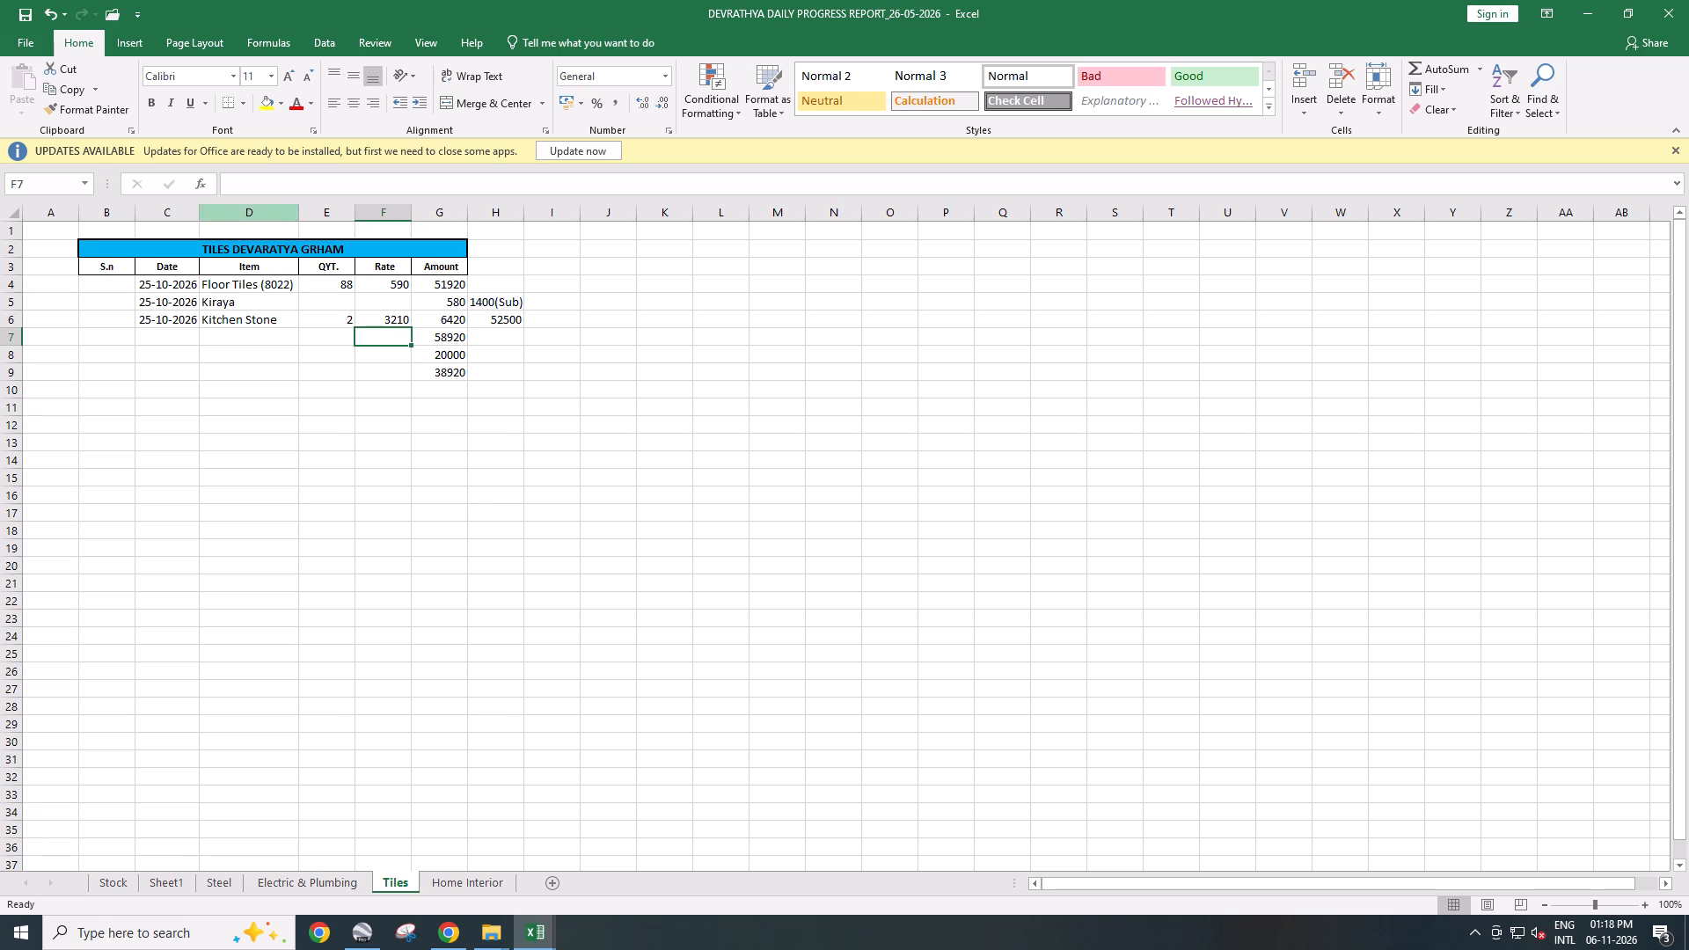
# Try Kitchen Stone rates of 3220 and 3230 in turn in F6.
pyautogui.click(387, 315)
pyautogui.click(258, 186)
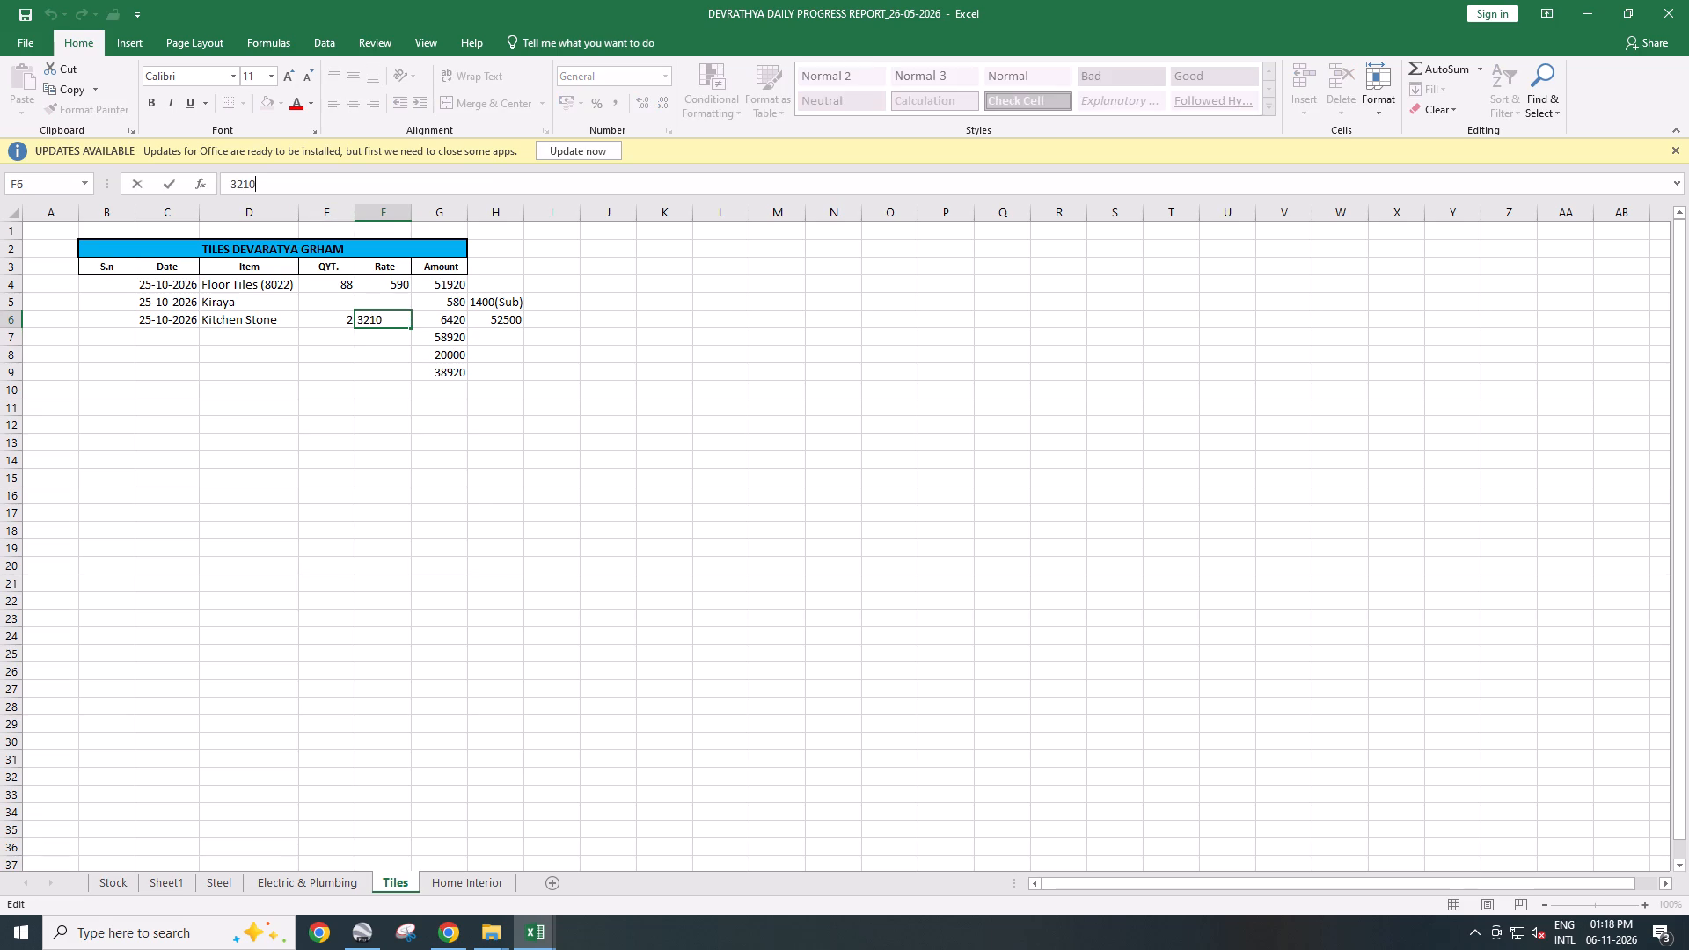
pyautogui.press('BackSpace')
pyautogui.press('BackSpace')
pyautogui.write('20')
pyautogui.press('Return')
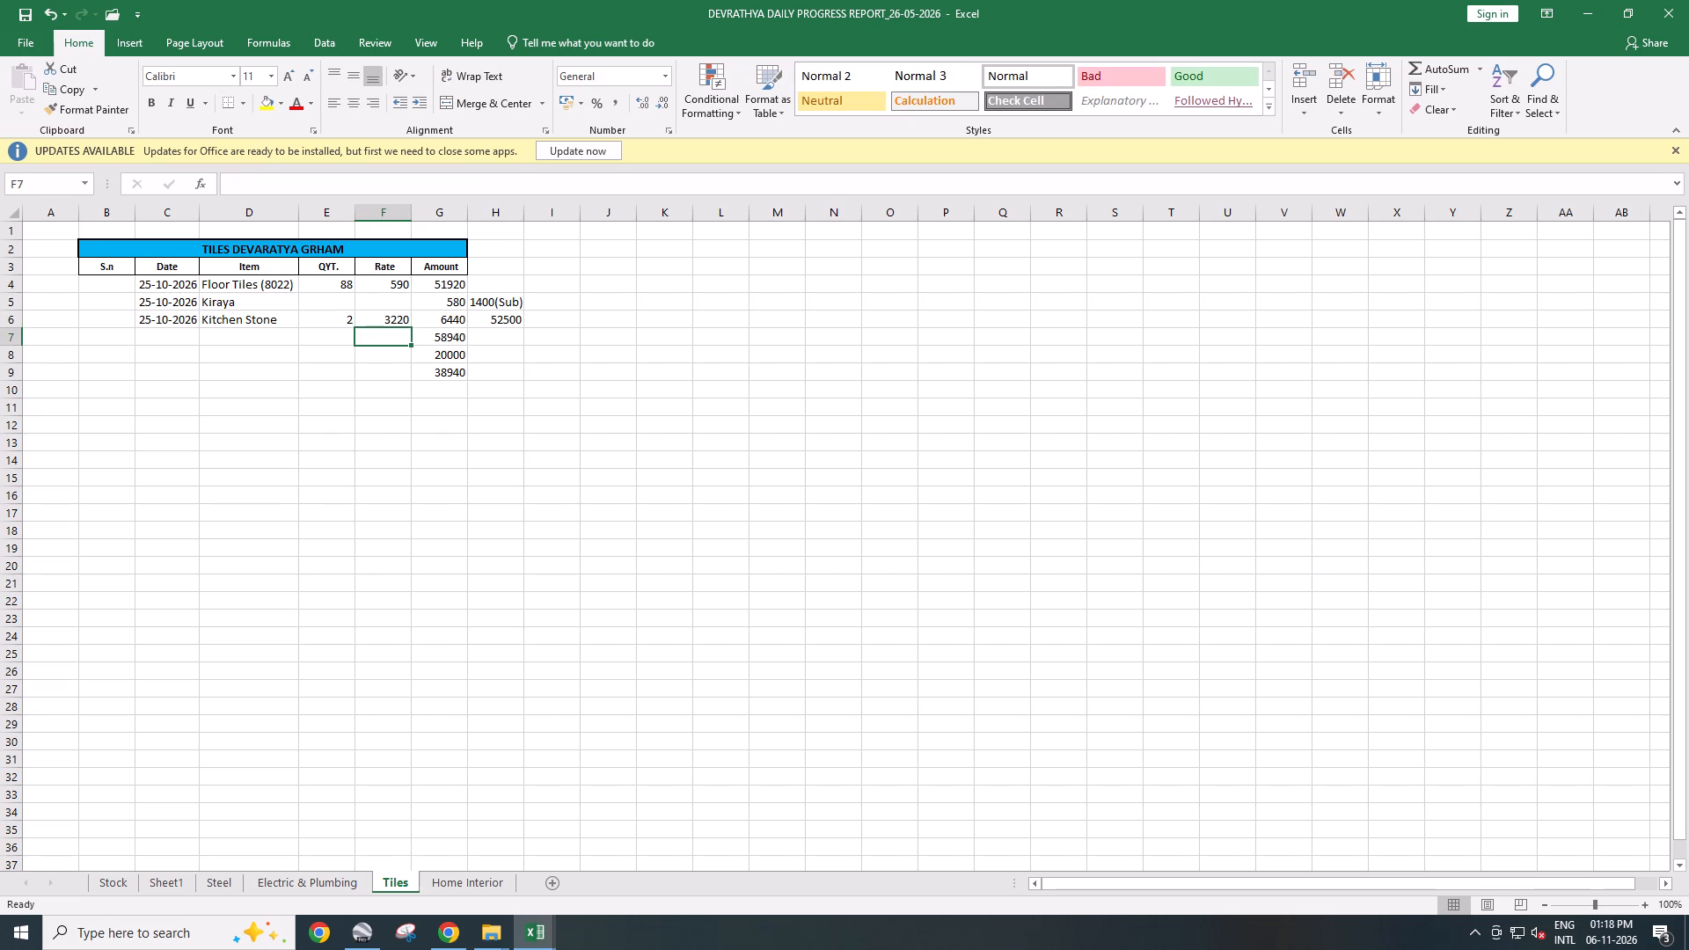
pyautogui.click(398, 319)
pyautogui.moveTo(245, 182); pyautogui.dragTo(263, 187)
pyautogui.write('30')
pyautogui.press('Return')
# Set the Kitchen Stone rate in F6 to 3250 and save the workbook.
pyautogui.click(397, 321)
pyautogui.moveTo(244, 182); pyautogui.dragTo(277, 182)
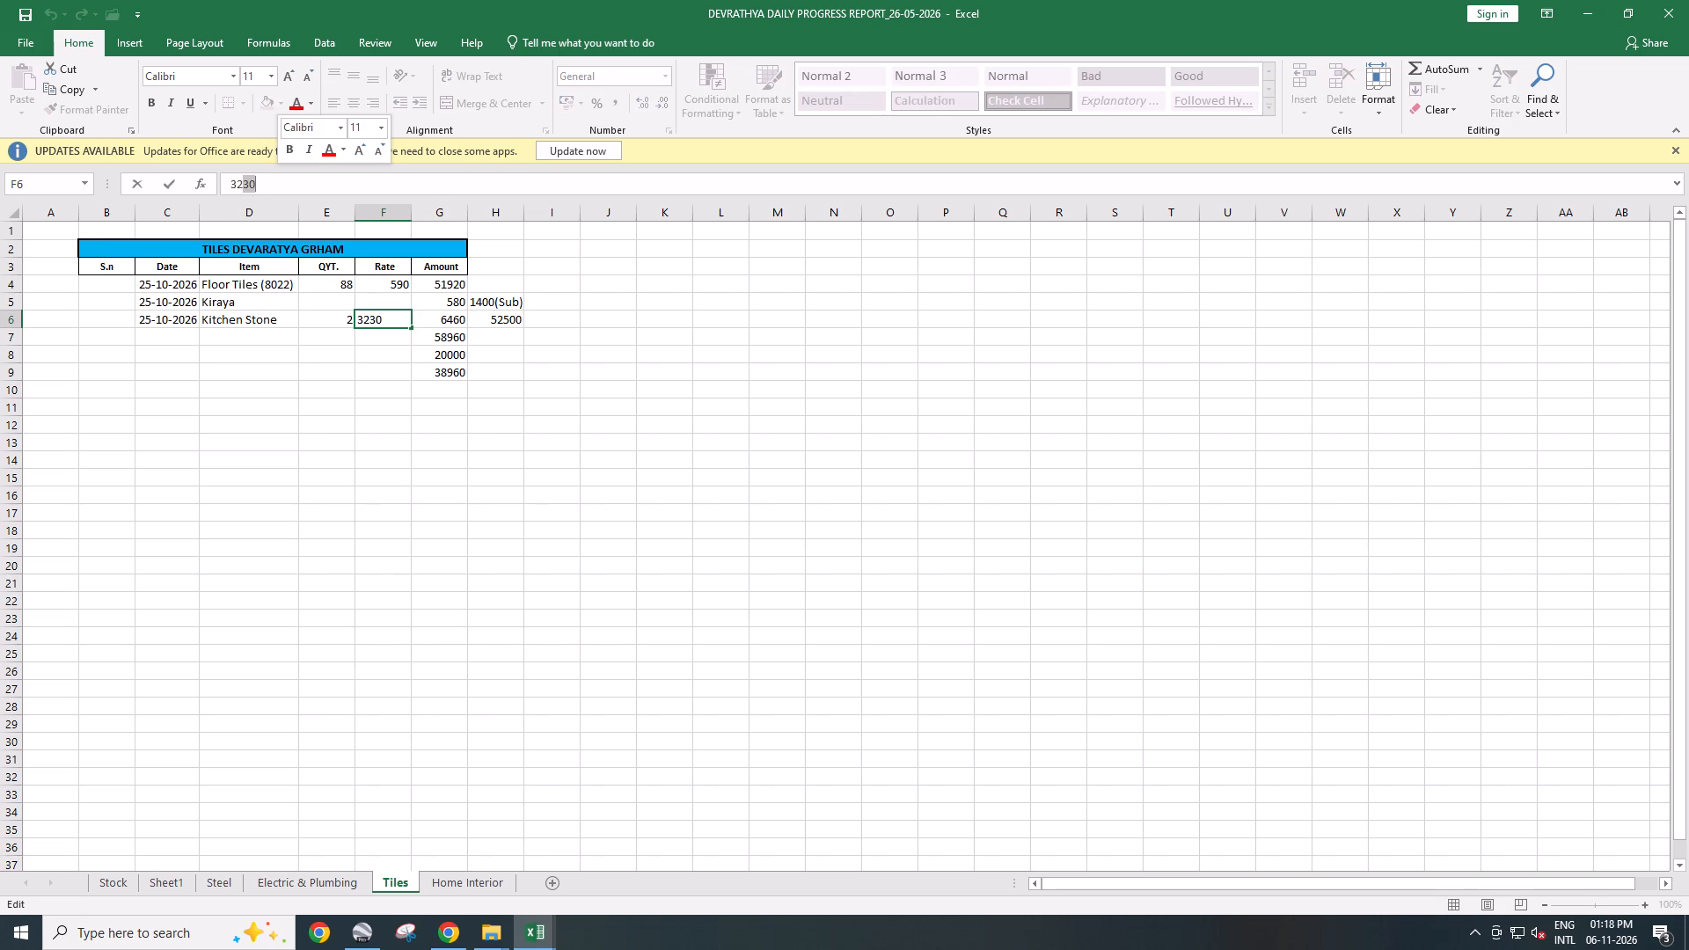
pyautogui.write('50')
pyautogui.press('Return')
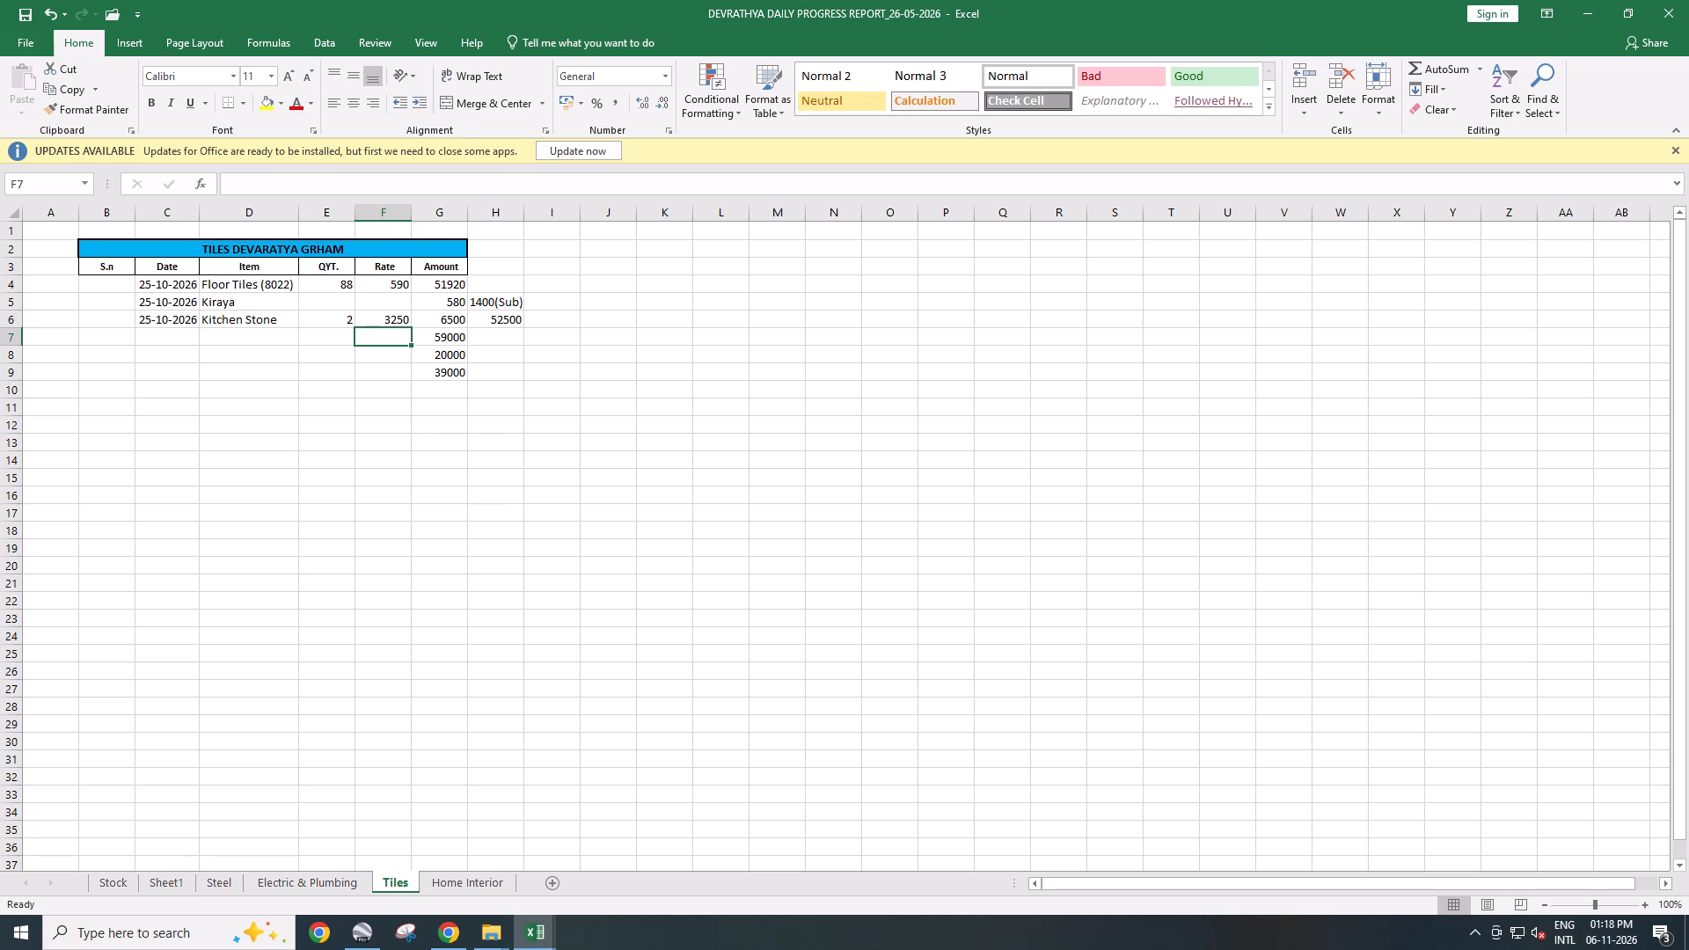
pyautogui.click(406, 450)
pyautogui.hotkey('ctrl', 's')
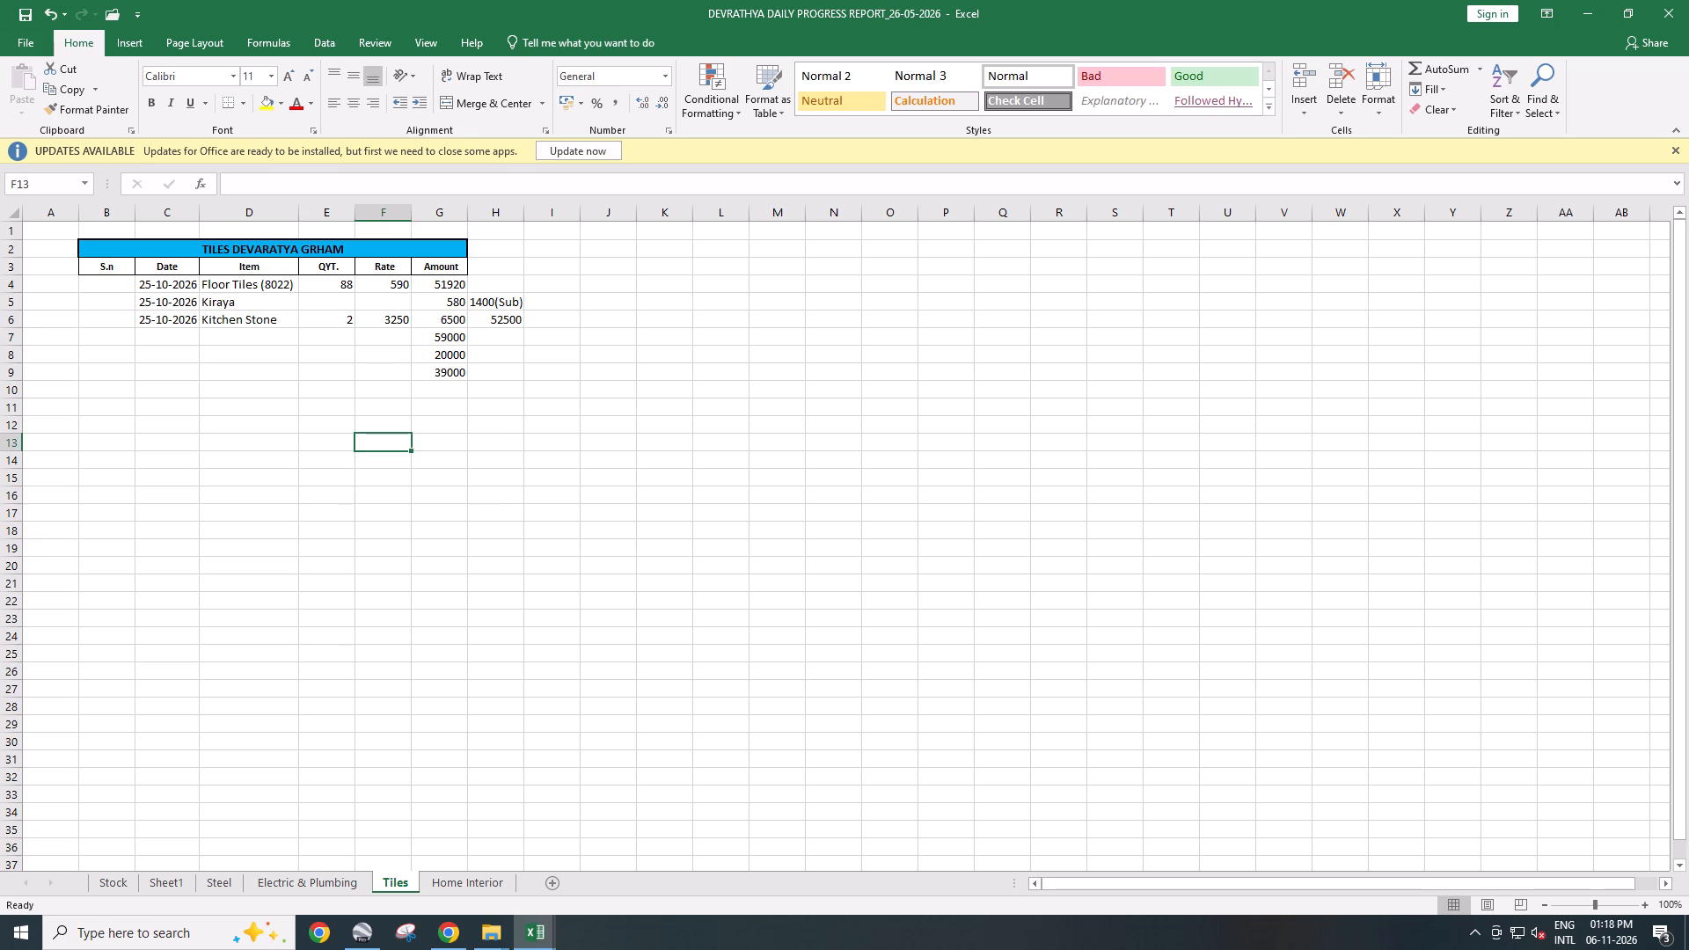
# Apply all borders to the table range B4:H9.
pyautogui.click(479, 386)
pyautogui.moveTo(107, 281); pyautogui.dragTo(513, 372)
pyautogui.write('hb')
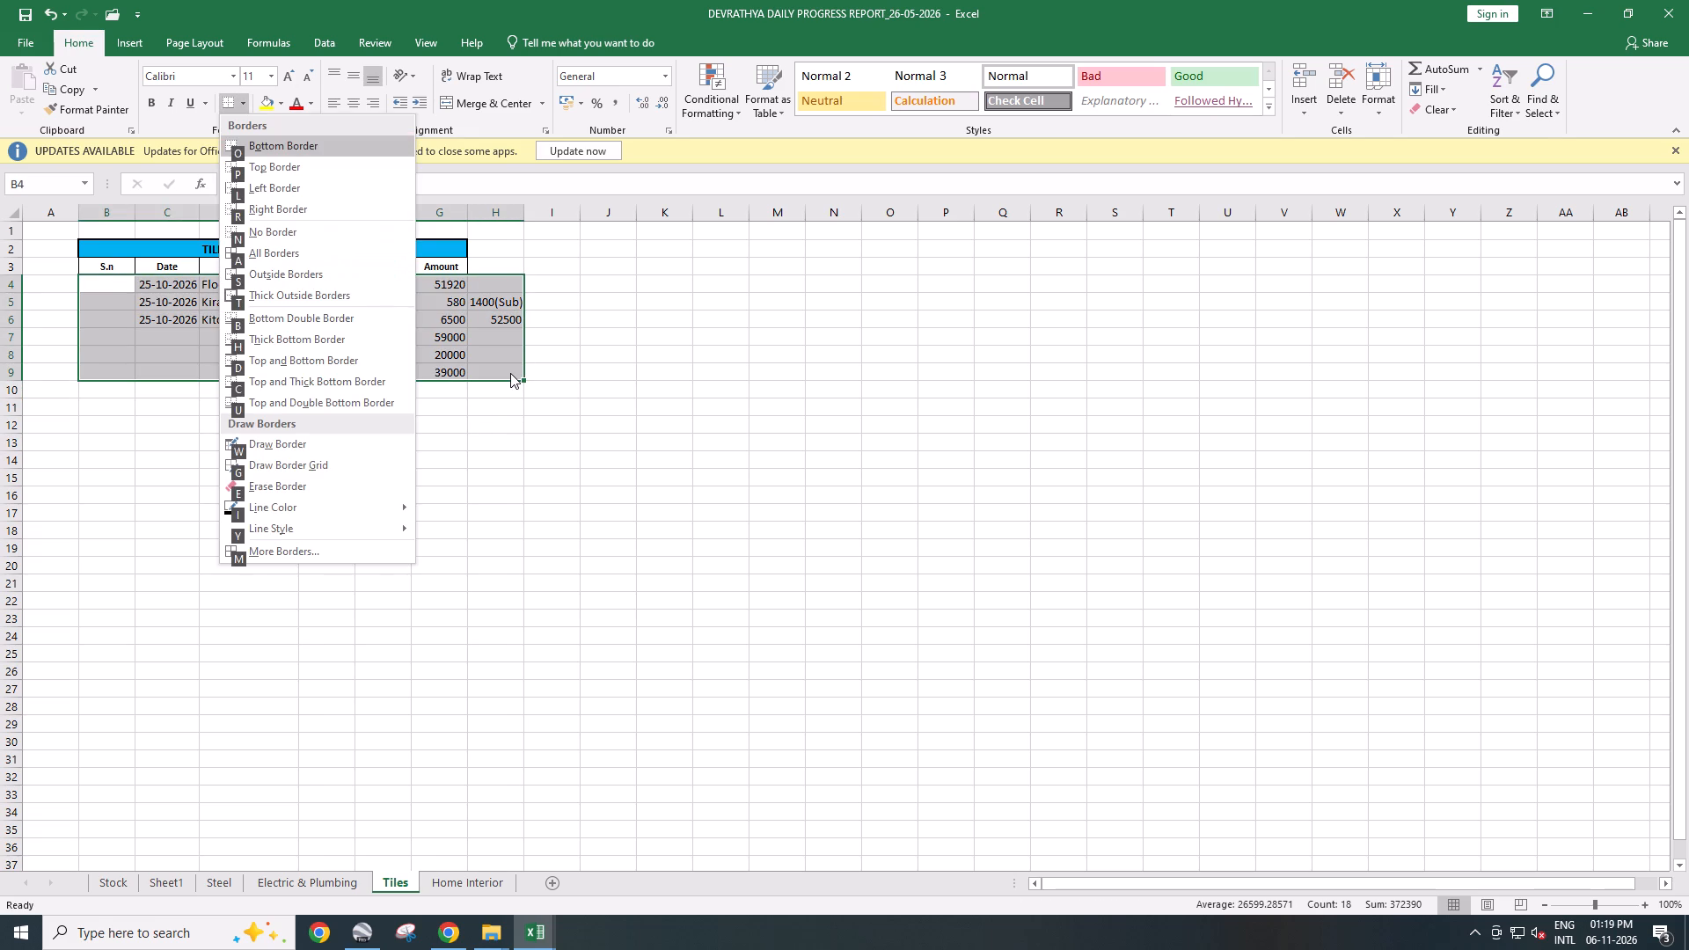
pyautogui.press('a')
pyautogui.click(478, 462)
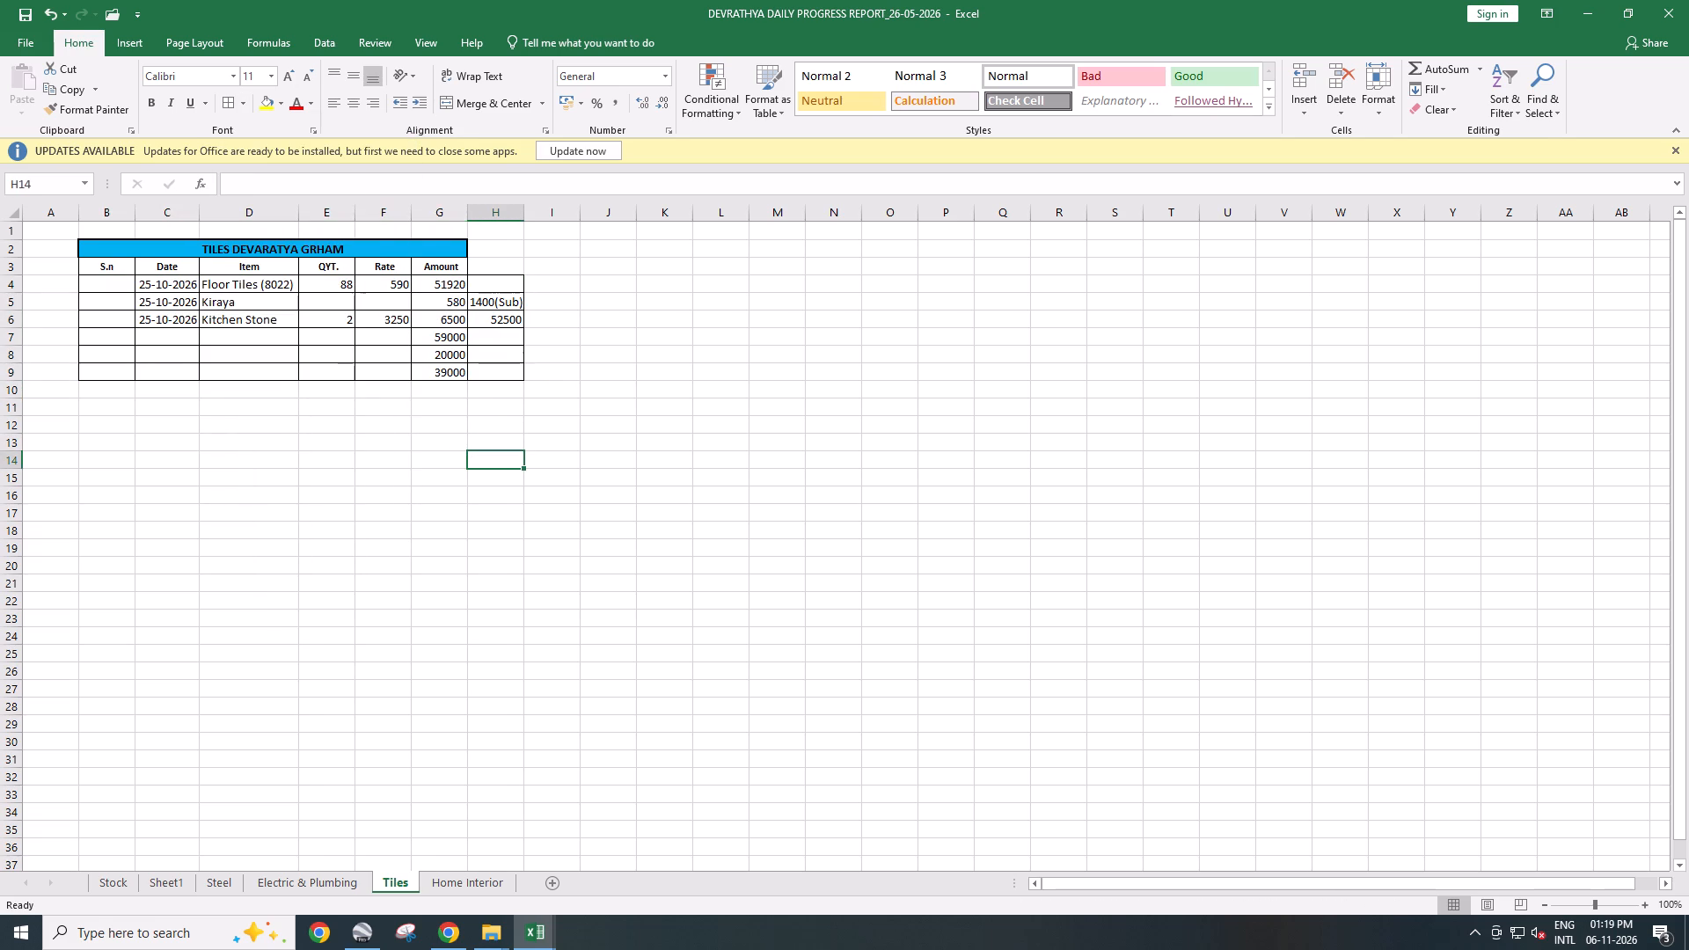
# Enter the label TOTAL in F7, beside the Amount column sum.
pyautogui.click(498, 337)
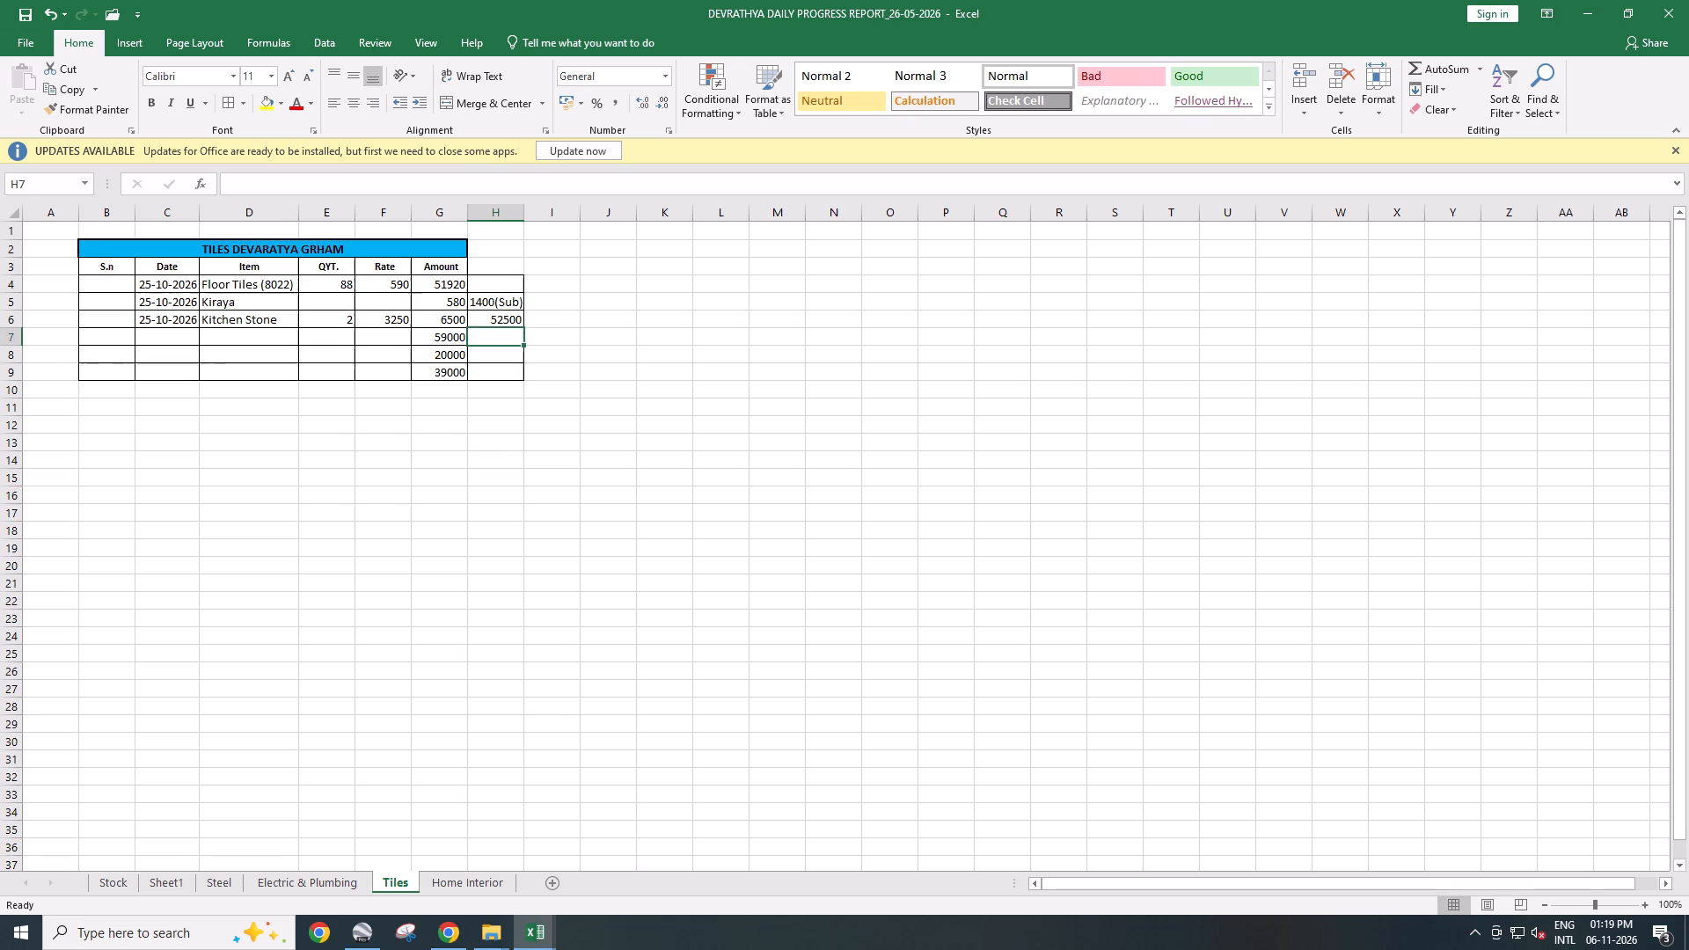
pyautogui.click(384, 336)
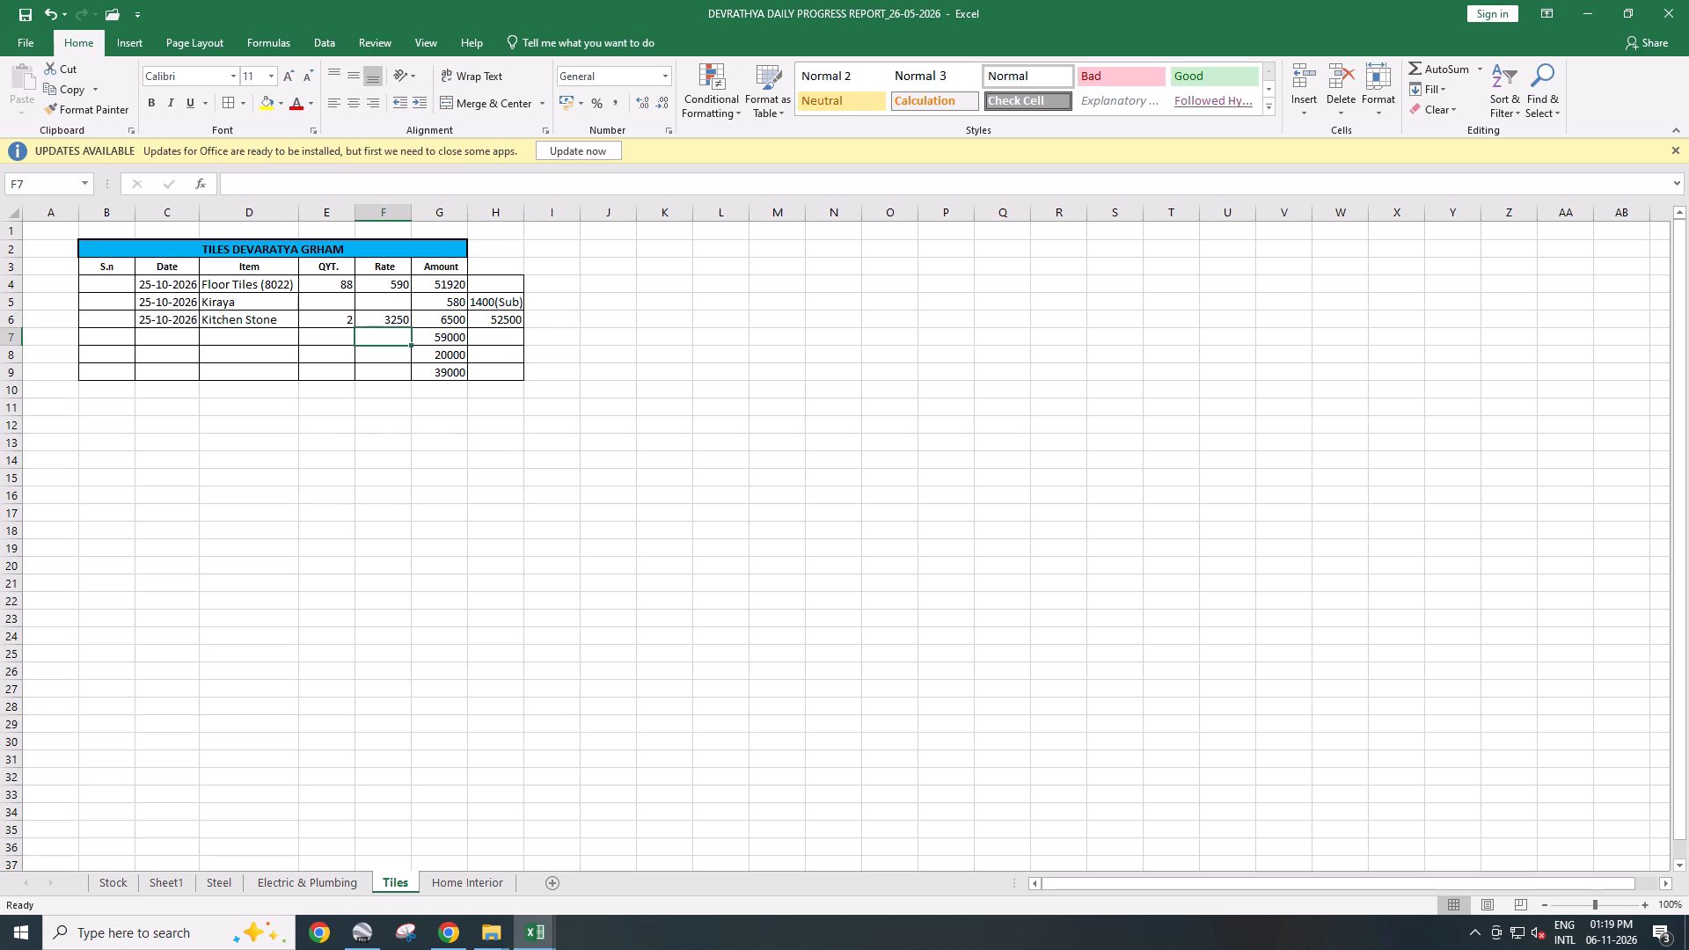
pyautogui.write('tota')
pyautogui.press('BackSpace')
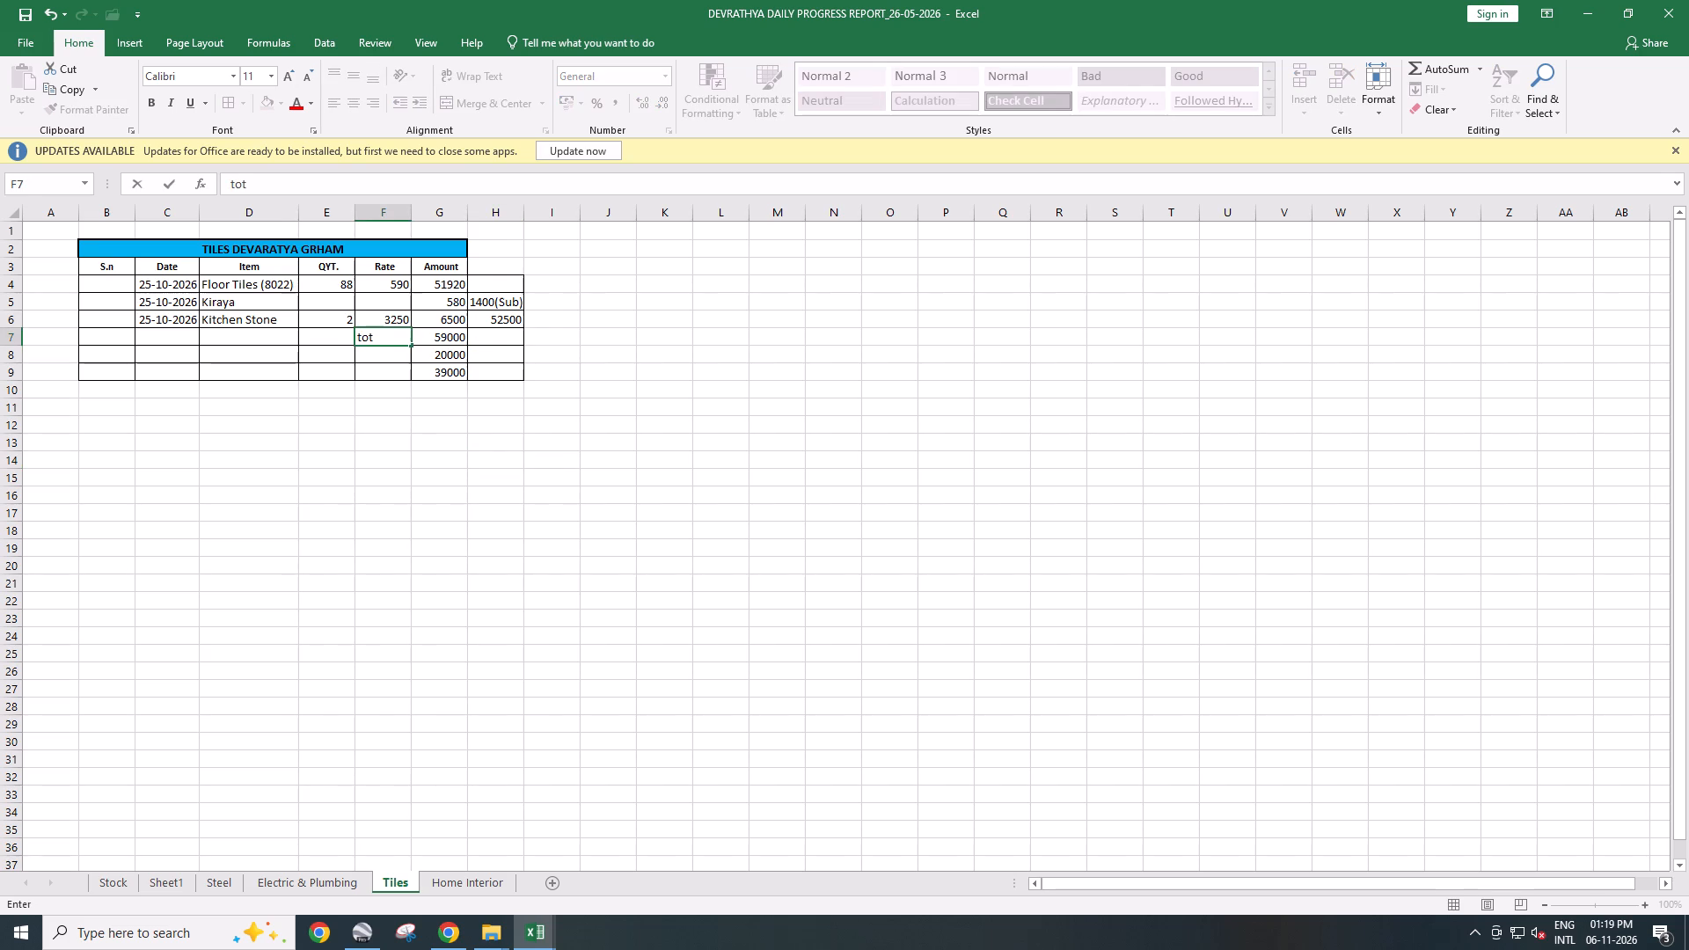
pyautogui.press('BackSpace')
pyautogui.press('BackSpace')
pyautogui.write('TOATL')
pyautogui.press('BackSpace')
pyautogui.press('BackSpace')
pyautogui.press('BackSpace')
pyautogui.press('BackSpace')
pyautogui.write('OTAL')
pyautogui.press('Return')
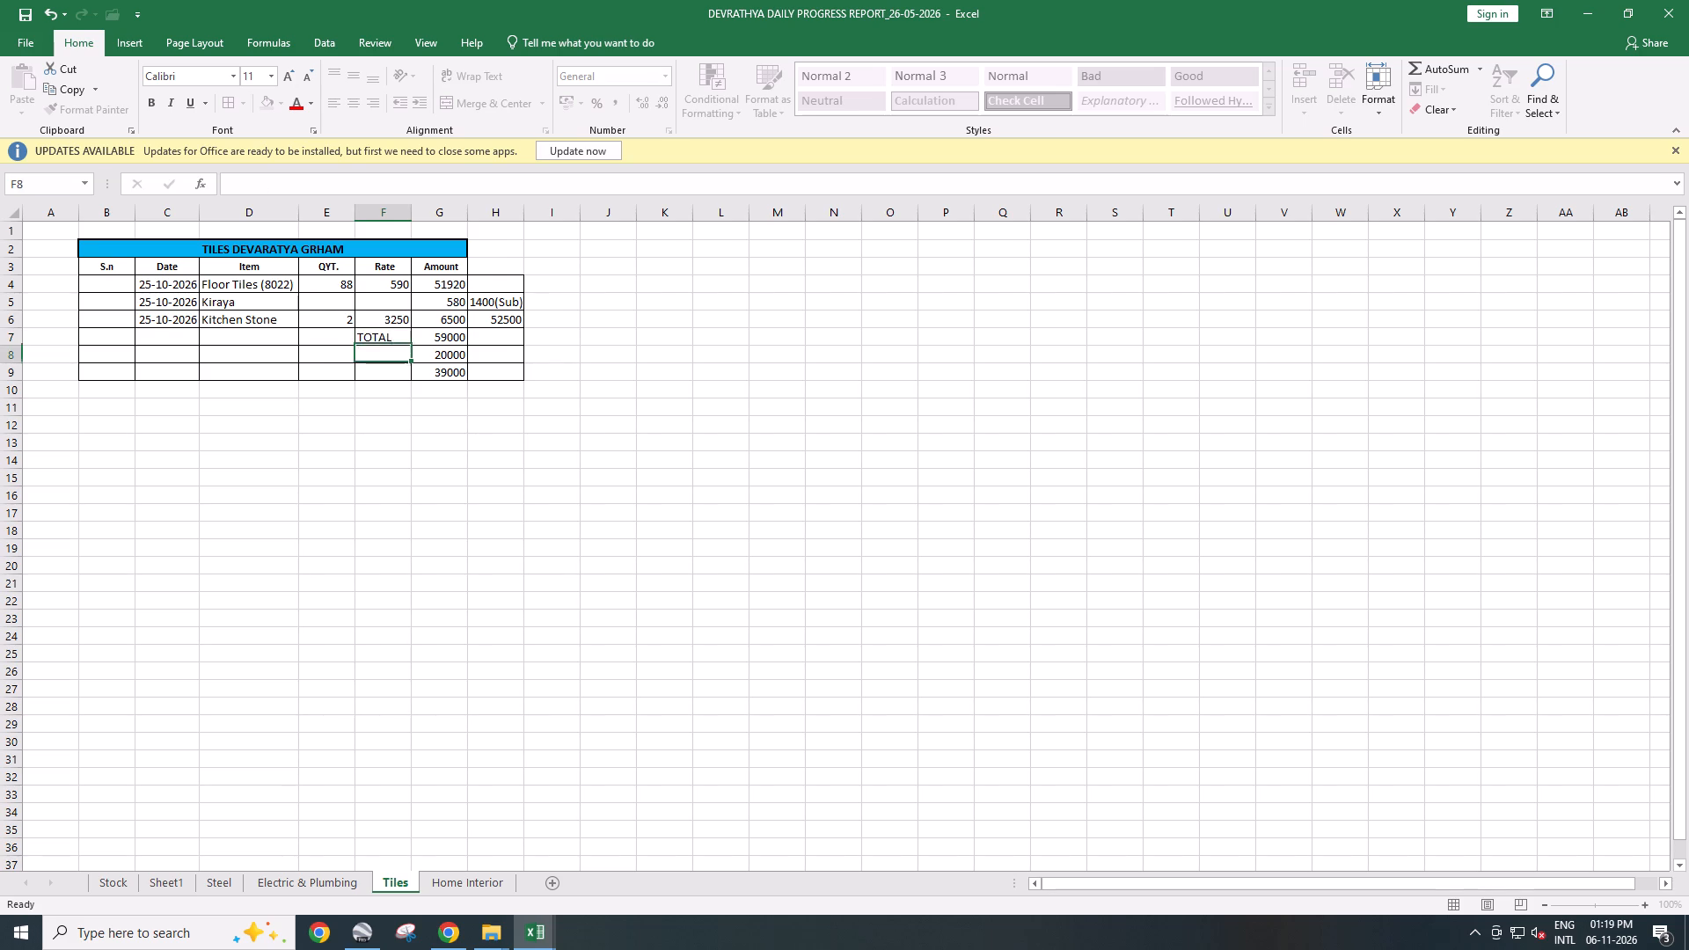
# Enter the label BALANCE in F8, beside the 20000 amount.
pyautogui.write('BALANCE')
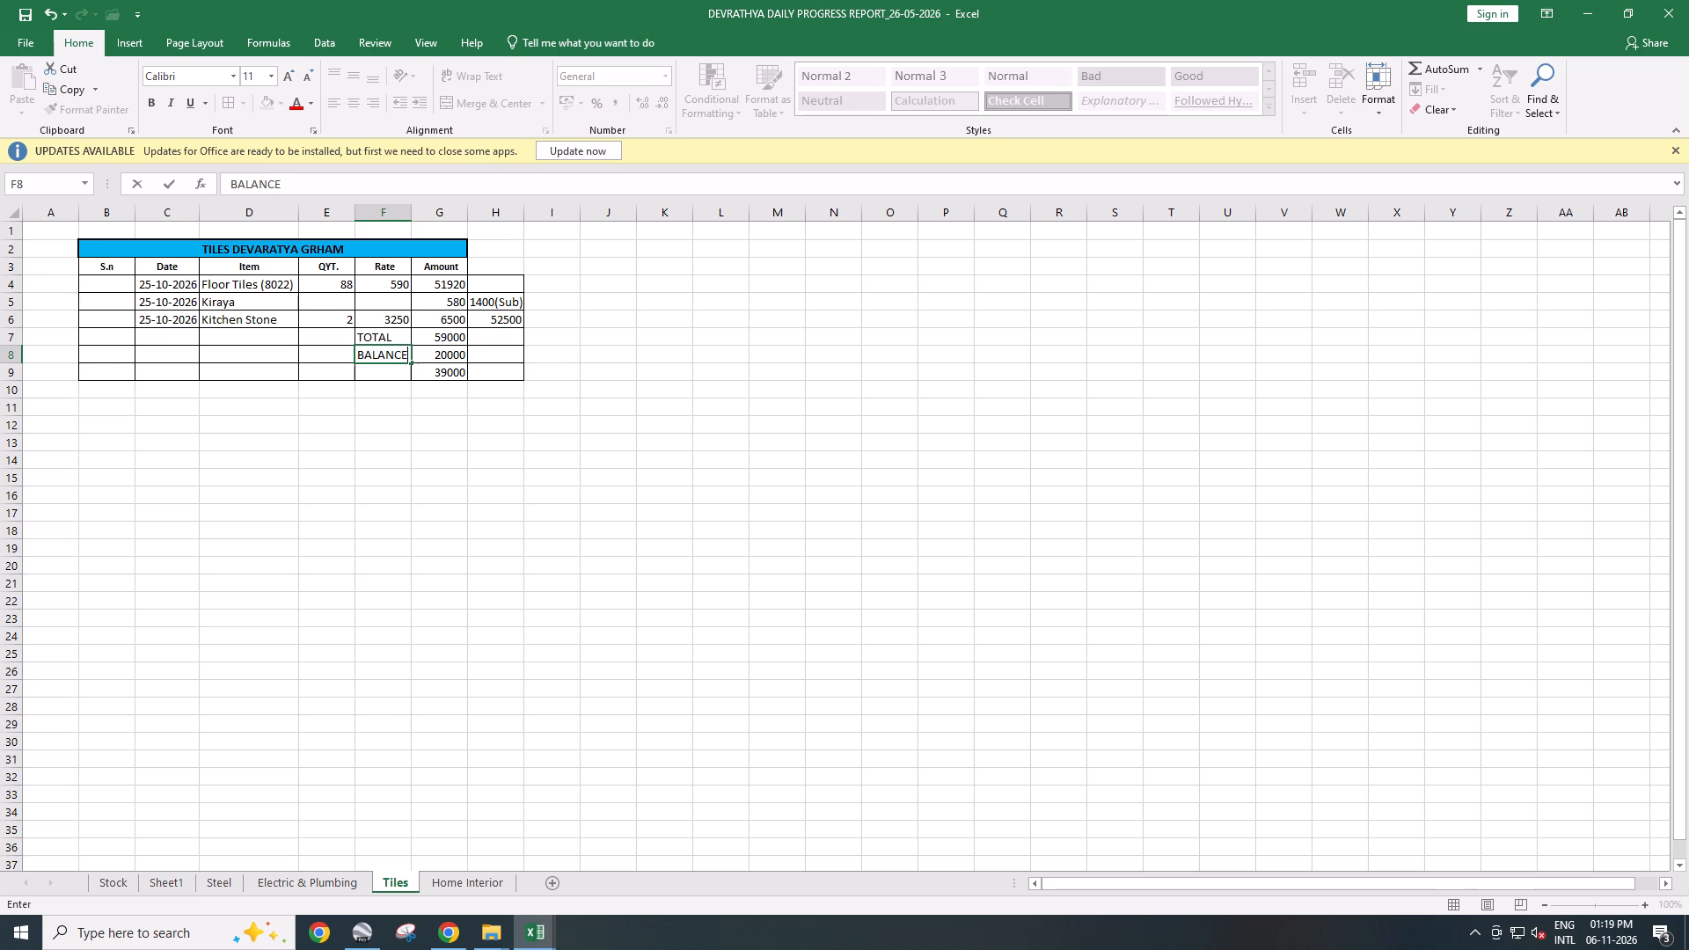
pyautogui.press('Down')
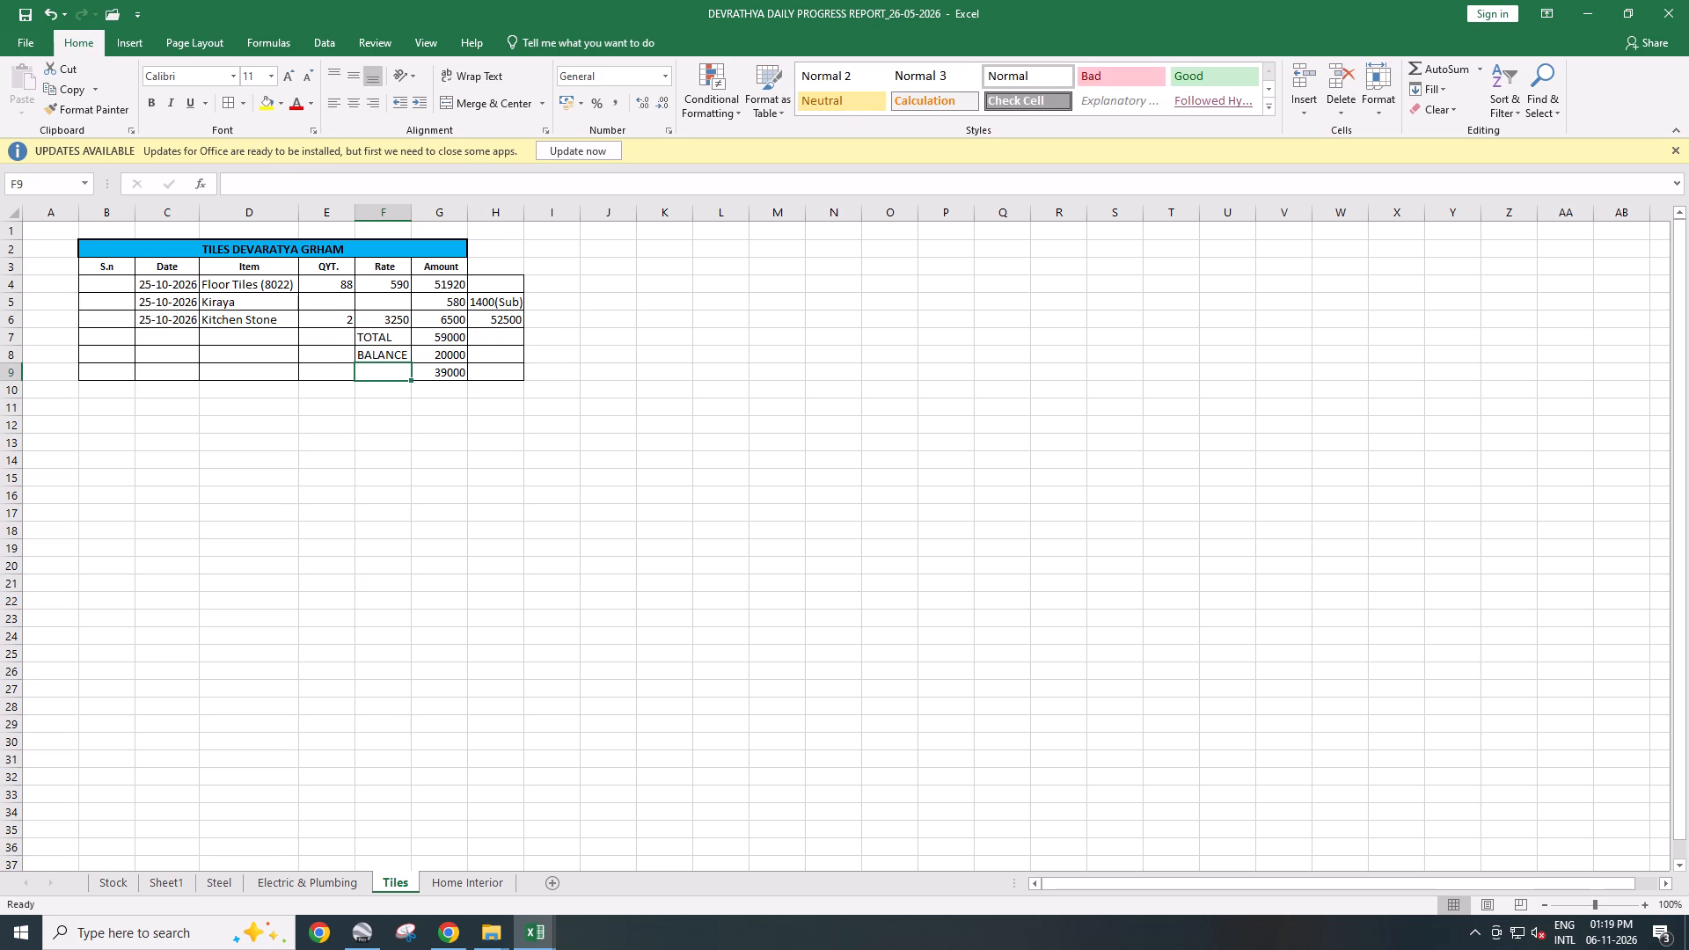
# Clear the contents of F8:G9 below the TOTAL row and save the workbook.
pyautogui.click(378, 408)
pyautogui.moveTo(396, 354); pyautogui.dragTo(454, 376)
pyautogui.press('Delete')
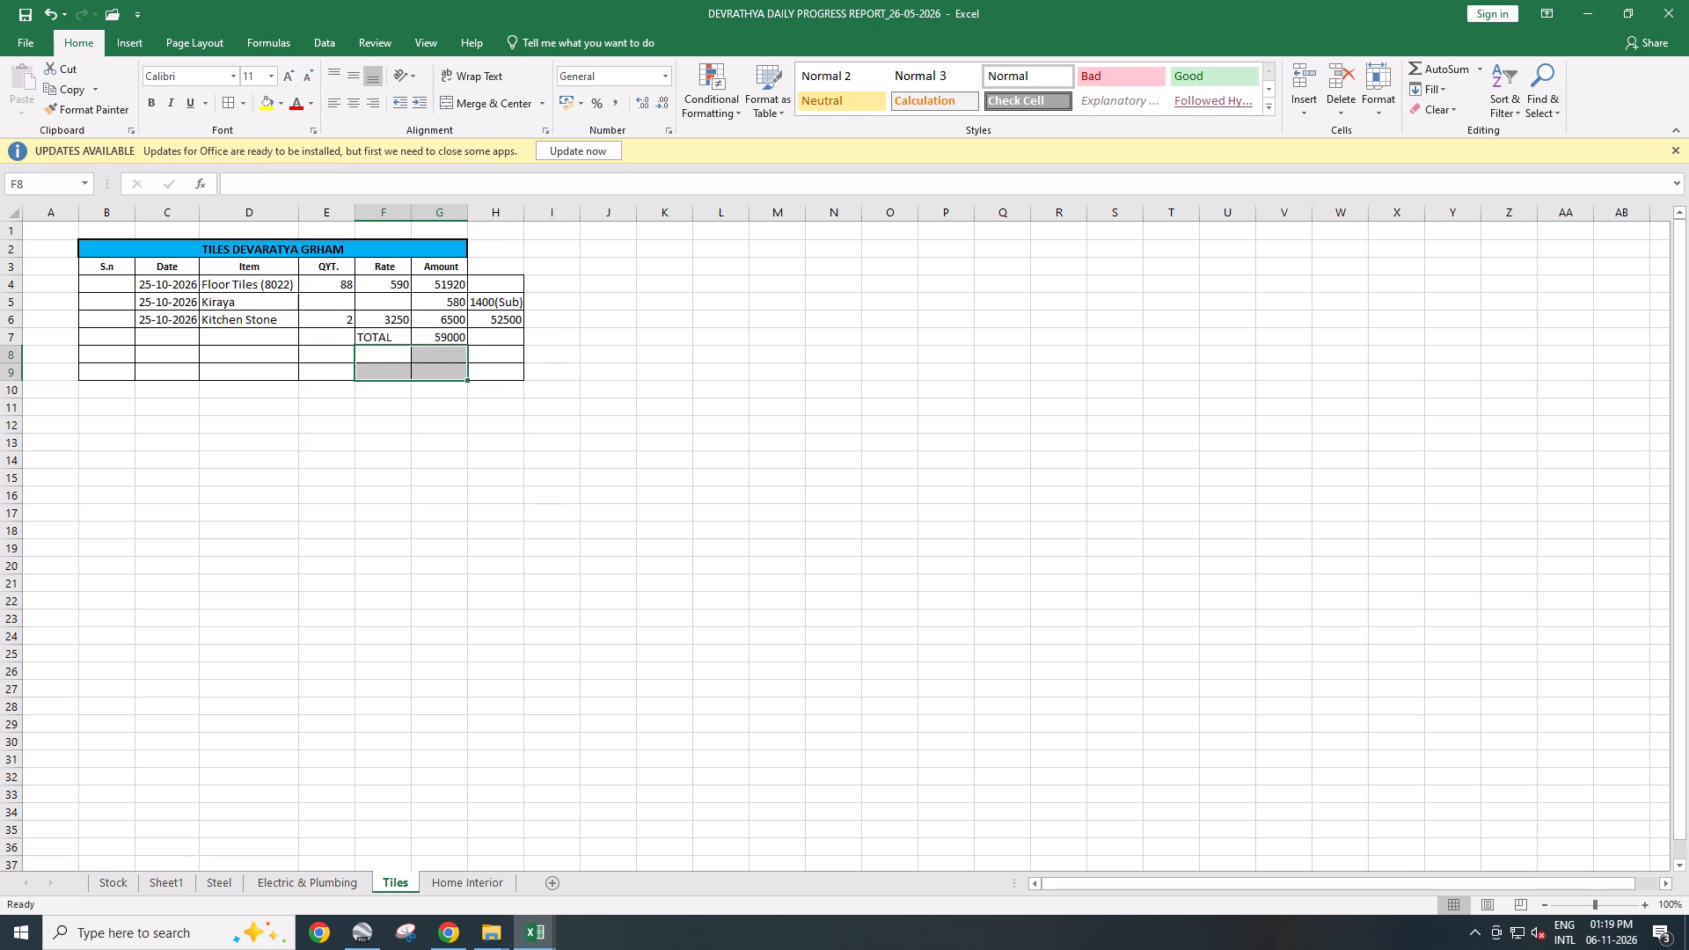
pyautogui.click(434, 414)
pyautogui.hotkey('ctrl', 's')
# Number the three items 1, 2 and 3 in the S.n column, cells B4:B6.
pyautogui.click(435, 376)
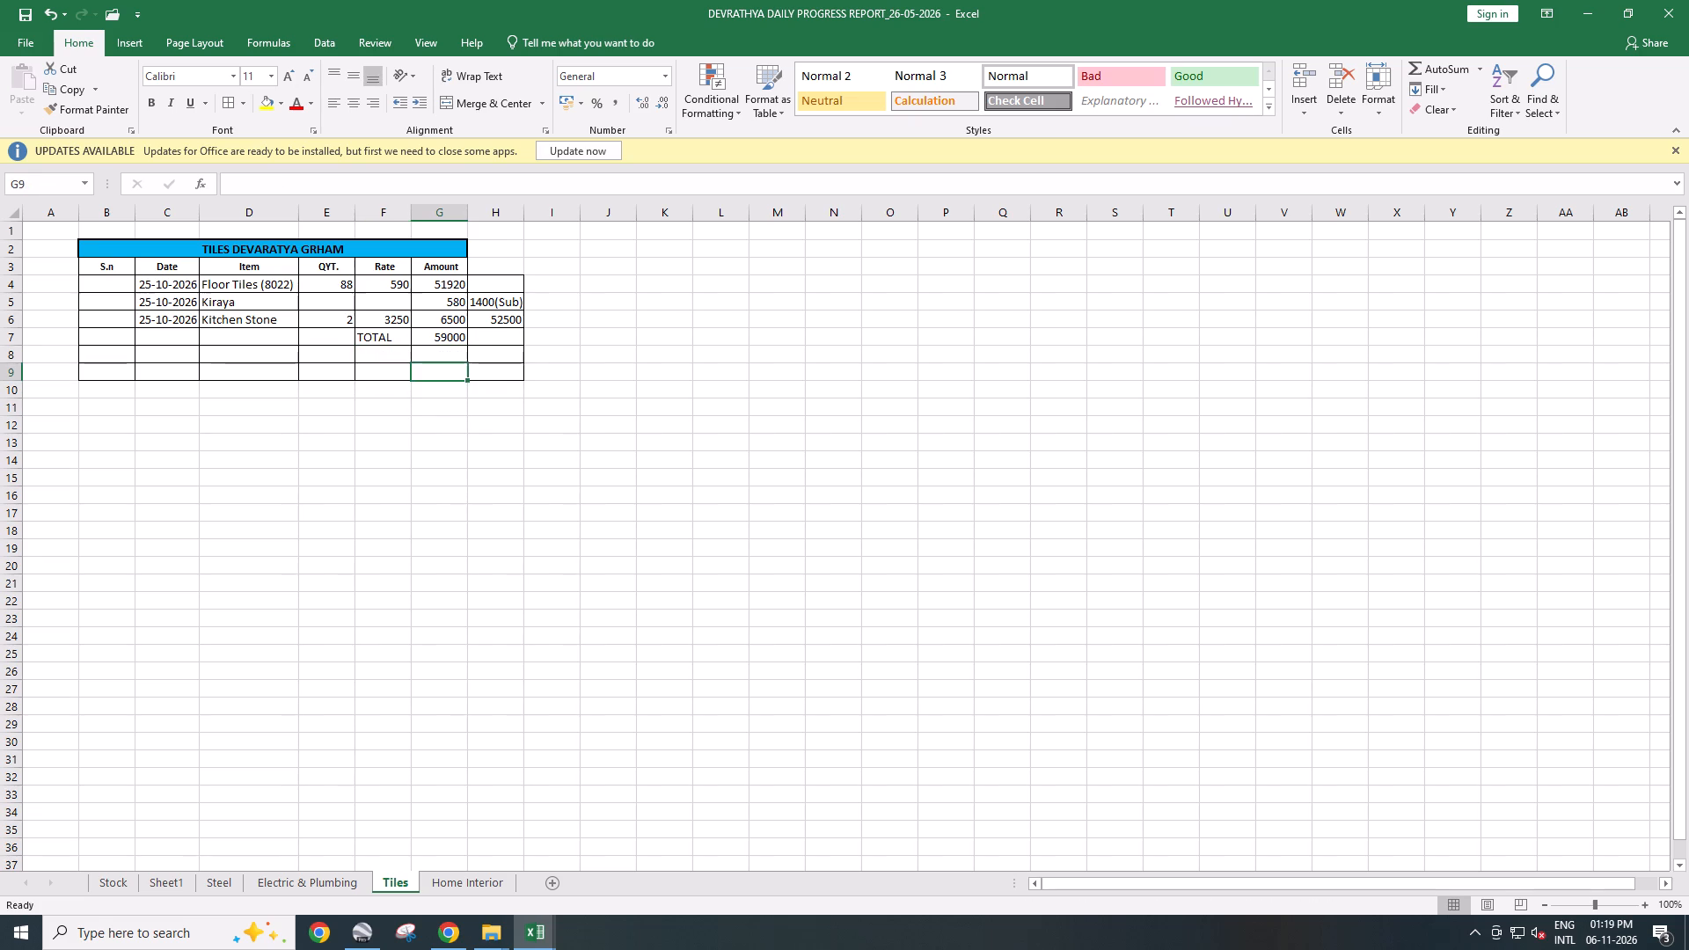
pyautogui.click(127, 289)
pyautogui.press('1')
pyautogui.press('Return')
pyautogui.press('2')
pyautogui.press('Return')
pyautogui.press('3')
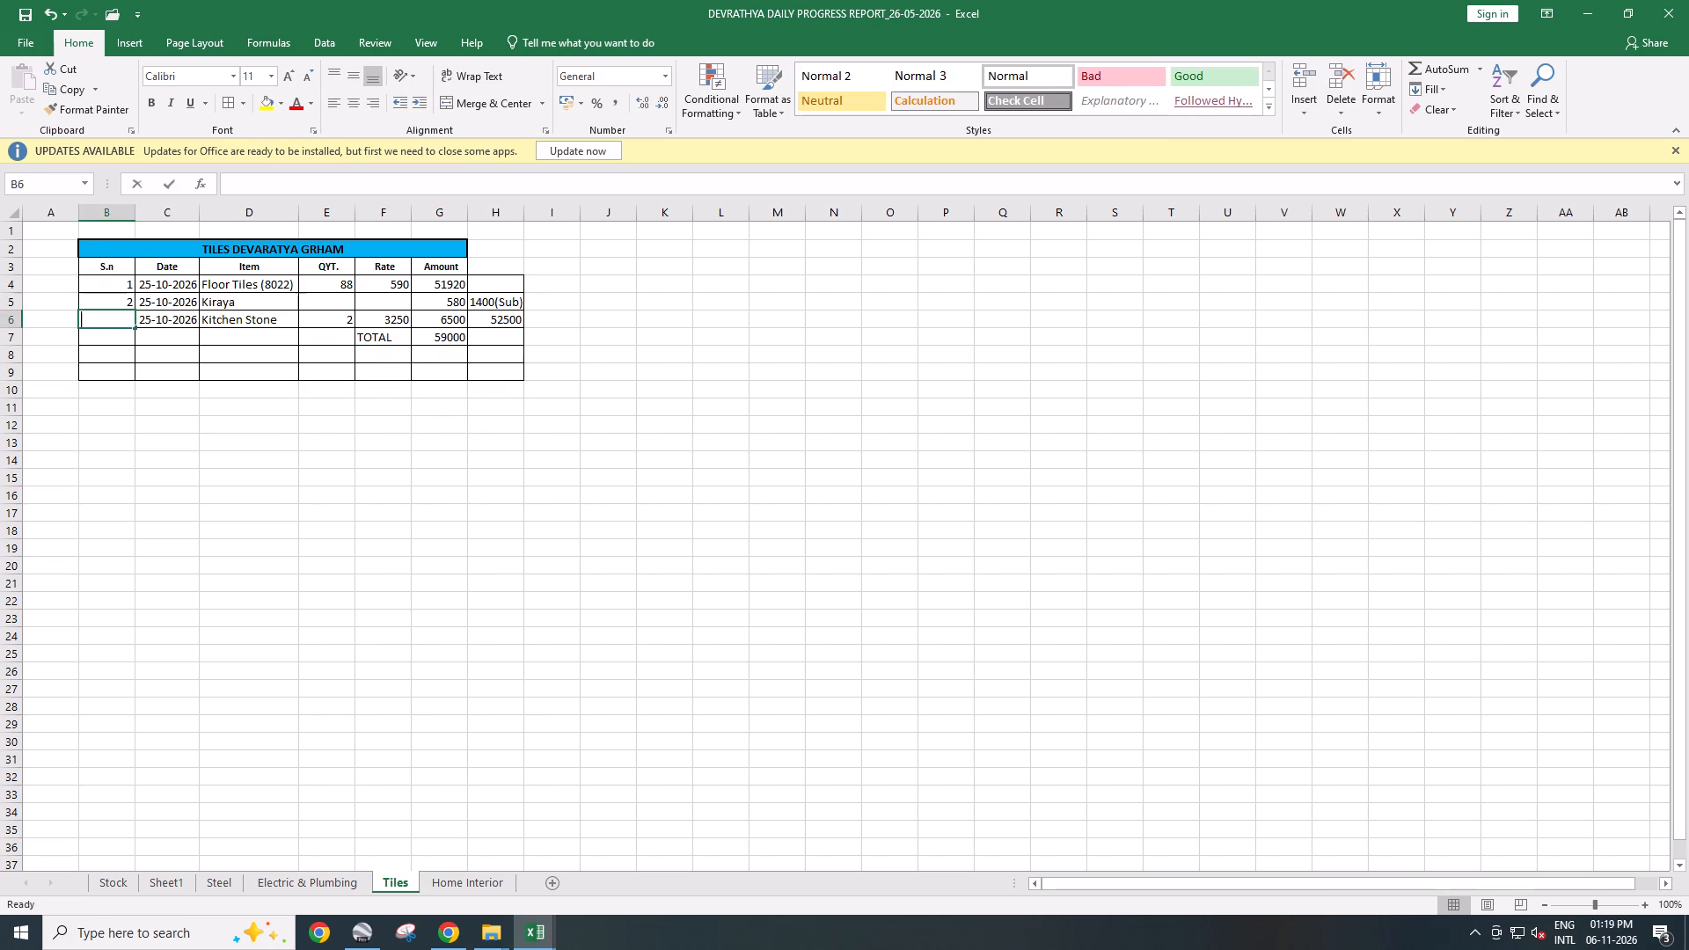
pyautogui.press('Return')
# Select the bordered table range B4:H9.
pyautogui.moveTo(121, 285); pyautogui.dragTo(485, 372)
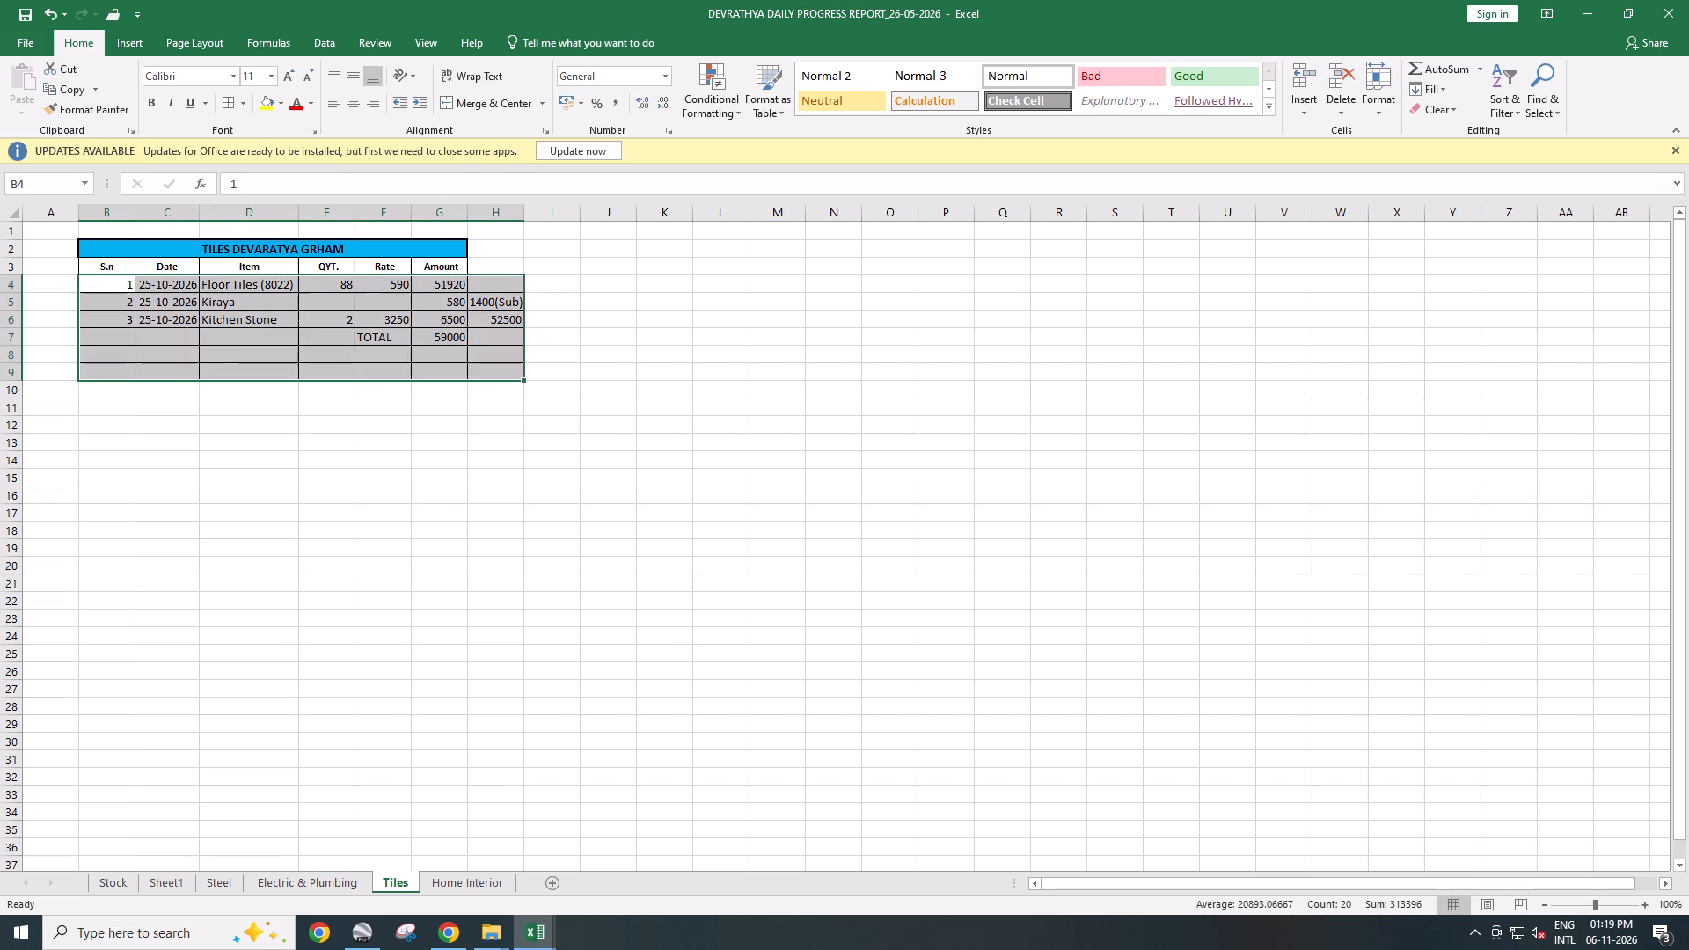
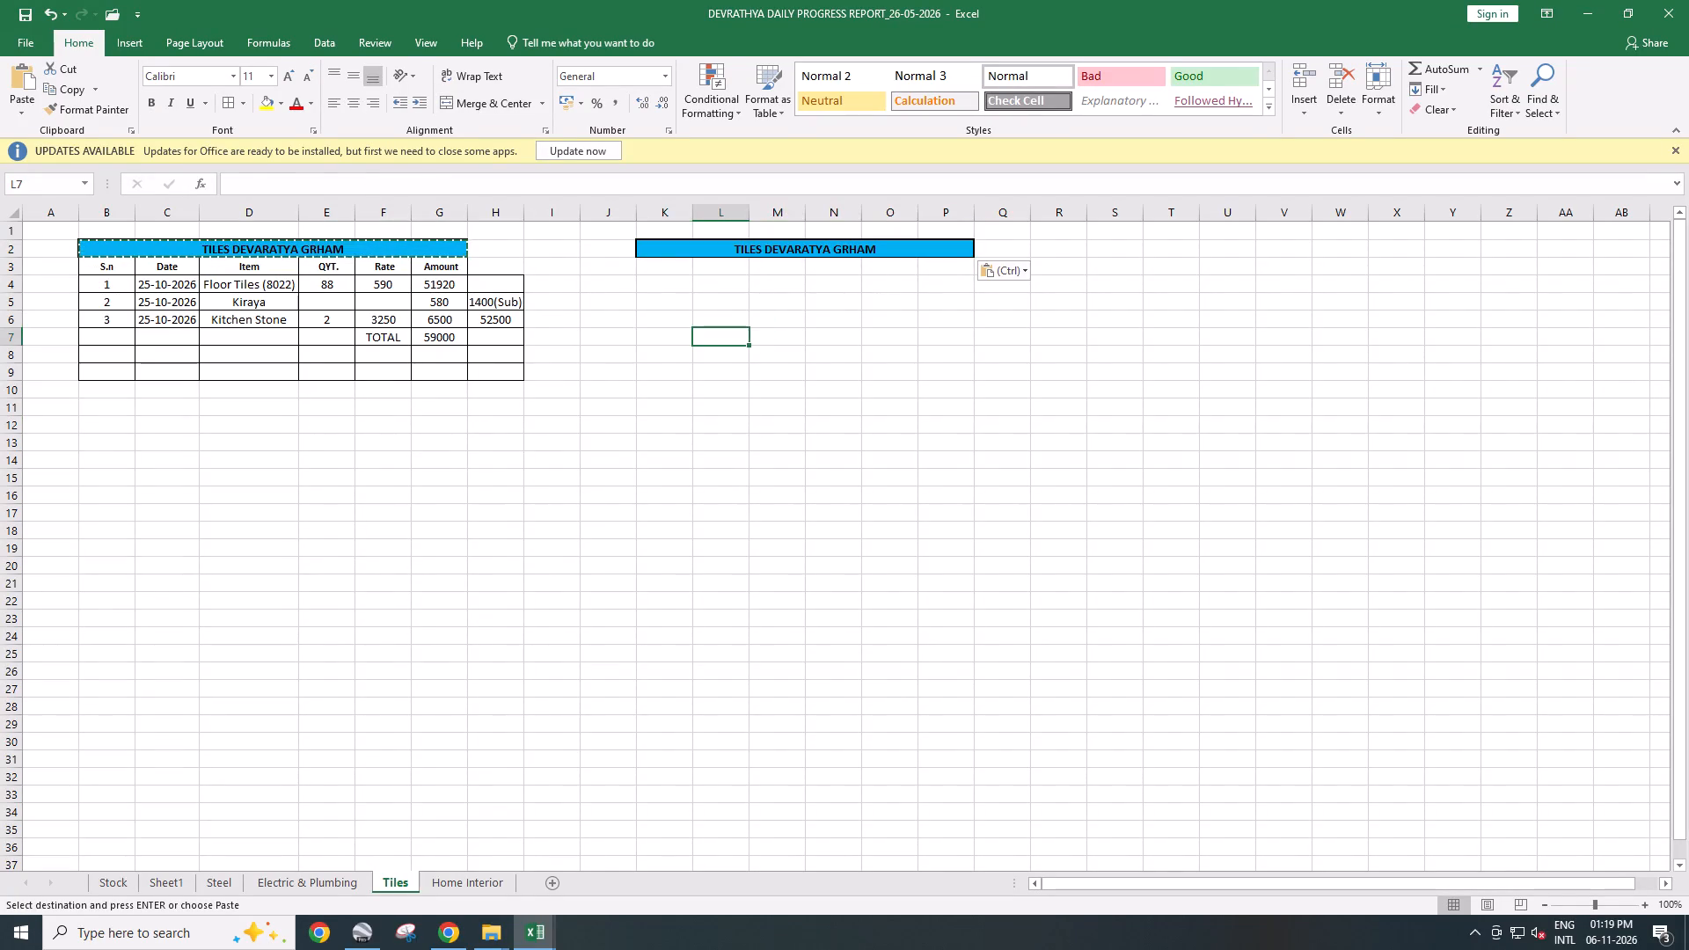
# Insert the word RATES after TILES in the copied heading in K2.
pyautogui.write('RATES')
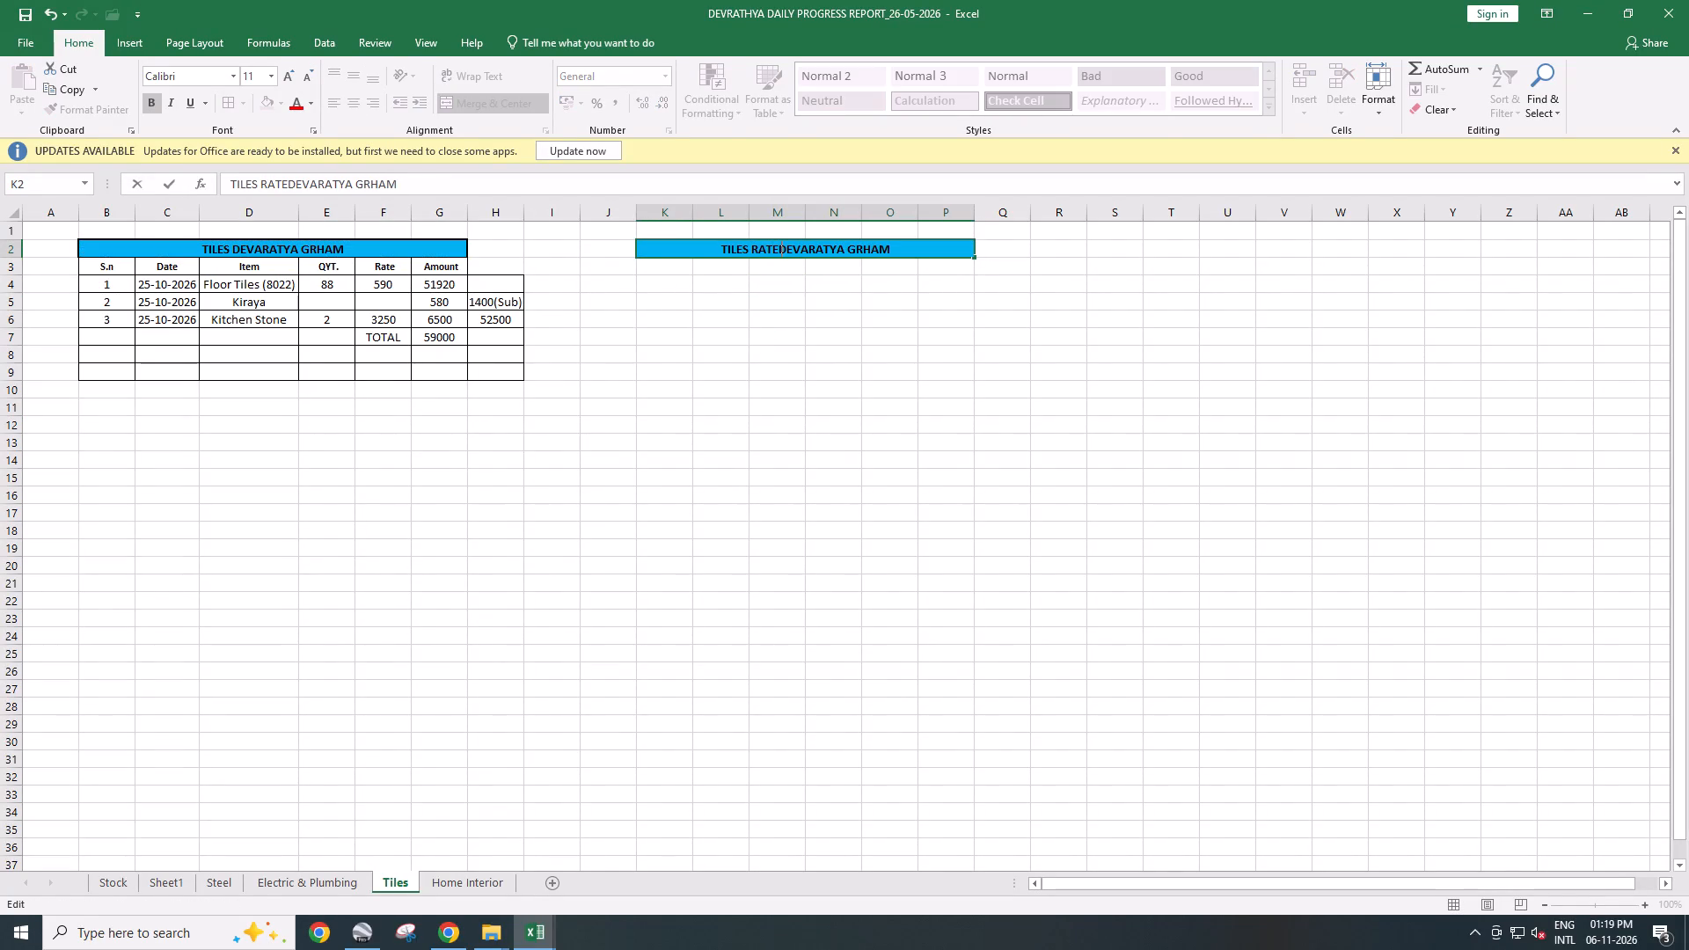
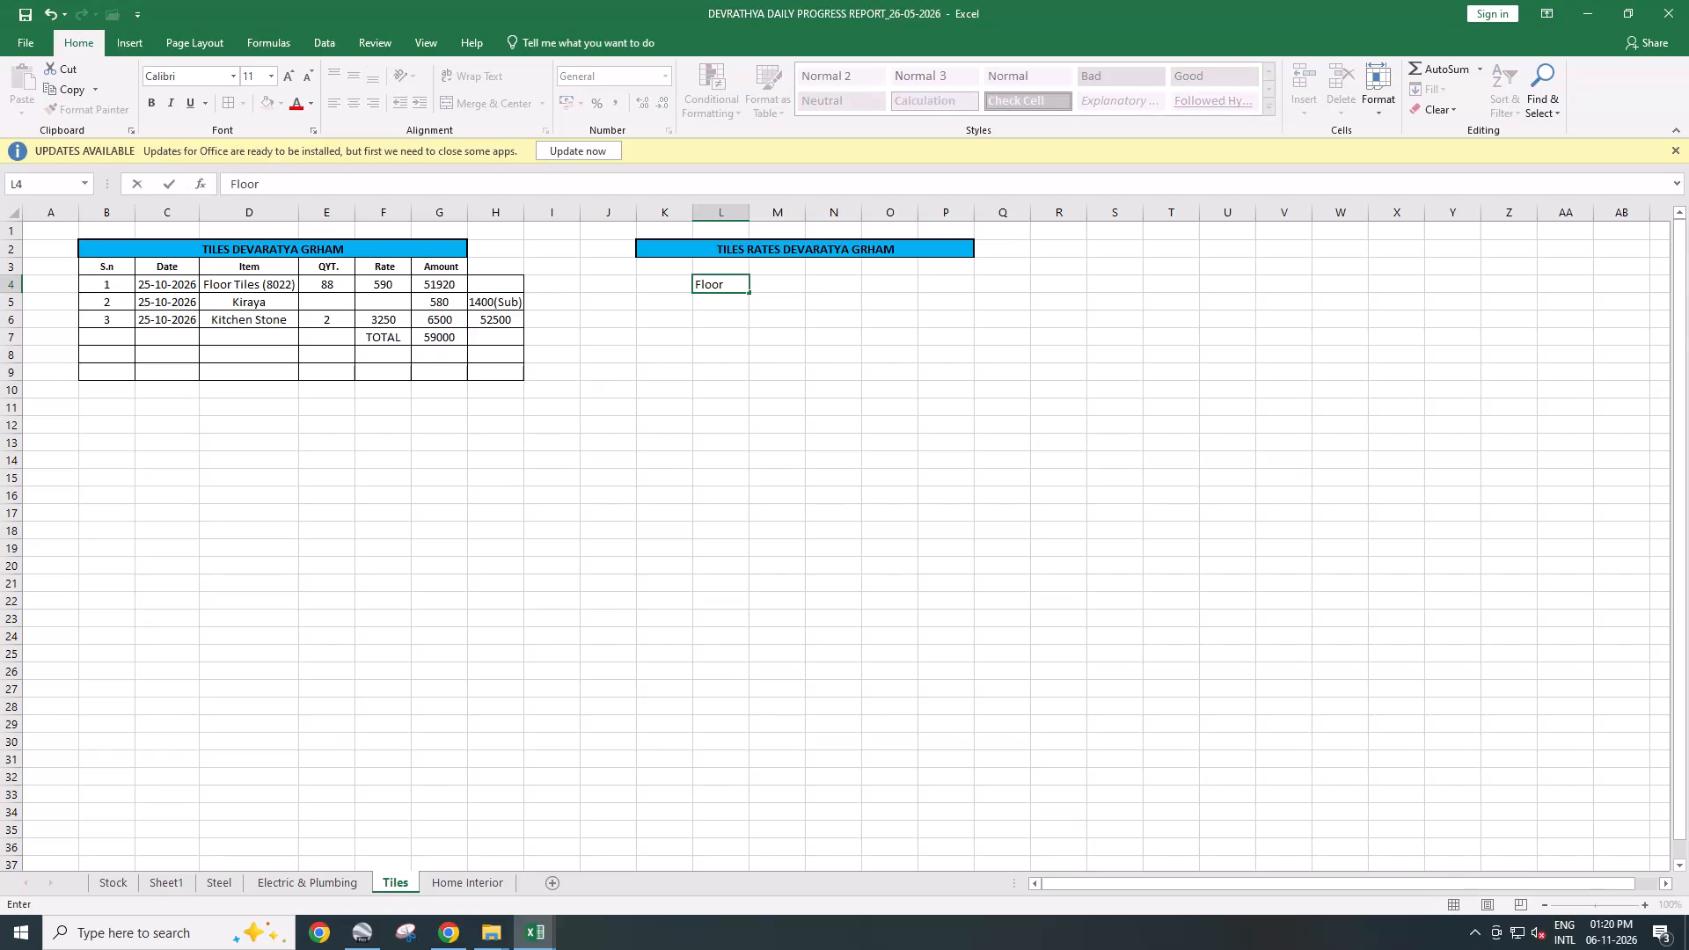
# Enter the floor tile item label in cell L4, below the TILES RATES DEVARATYA GRHAM heading.
pyautogui.press('space')
pyautogui.write('Til')
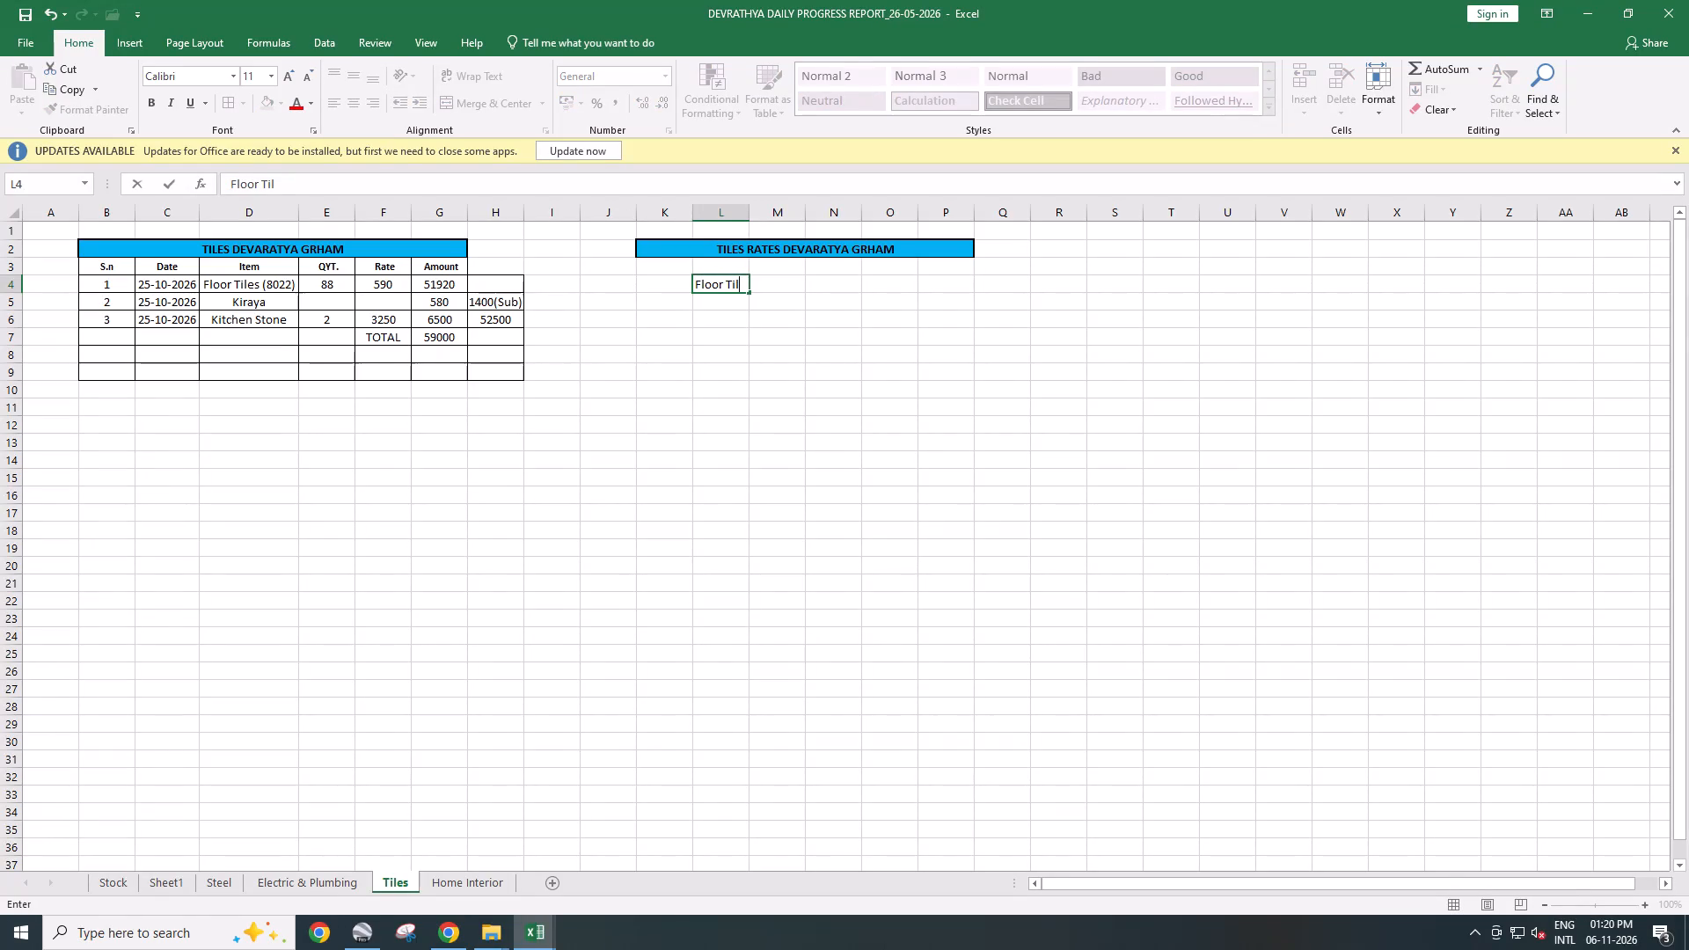
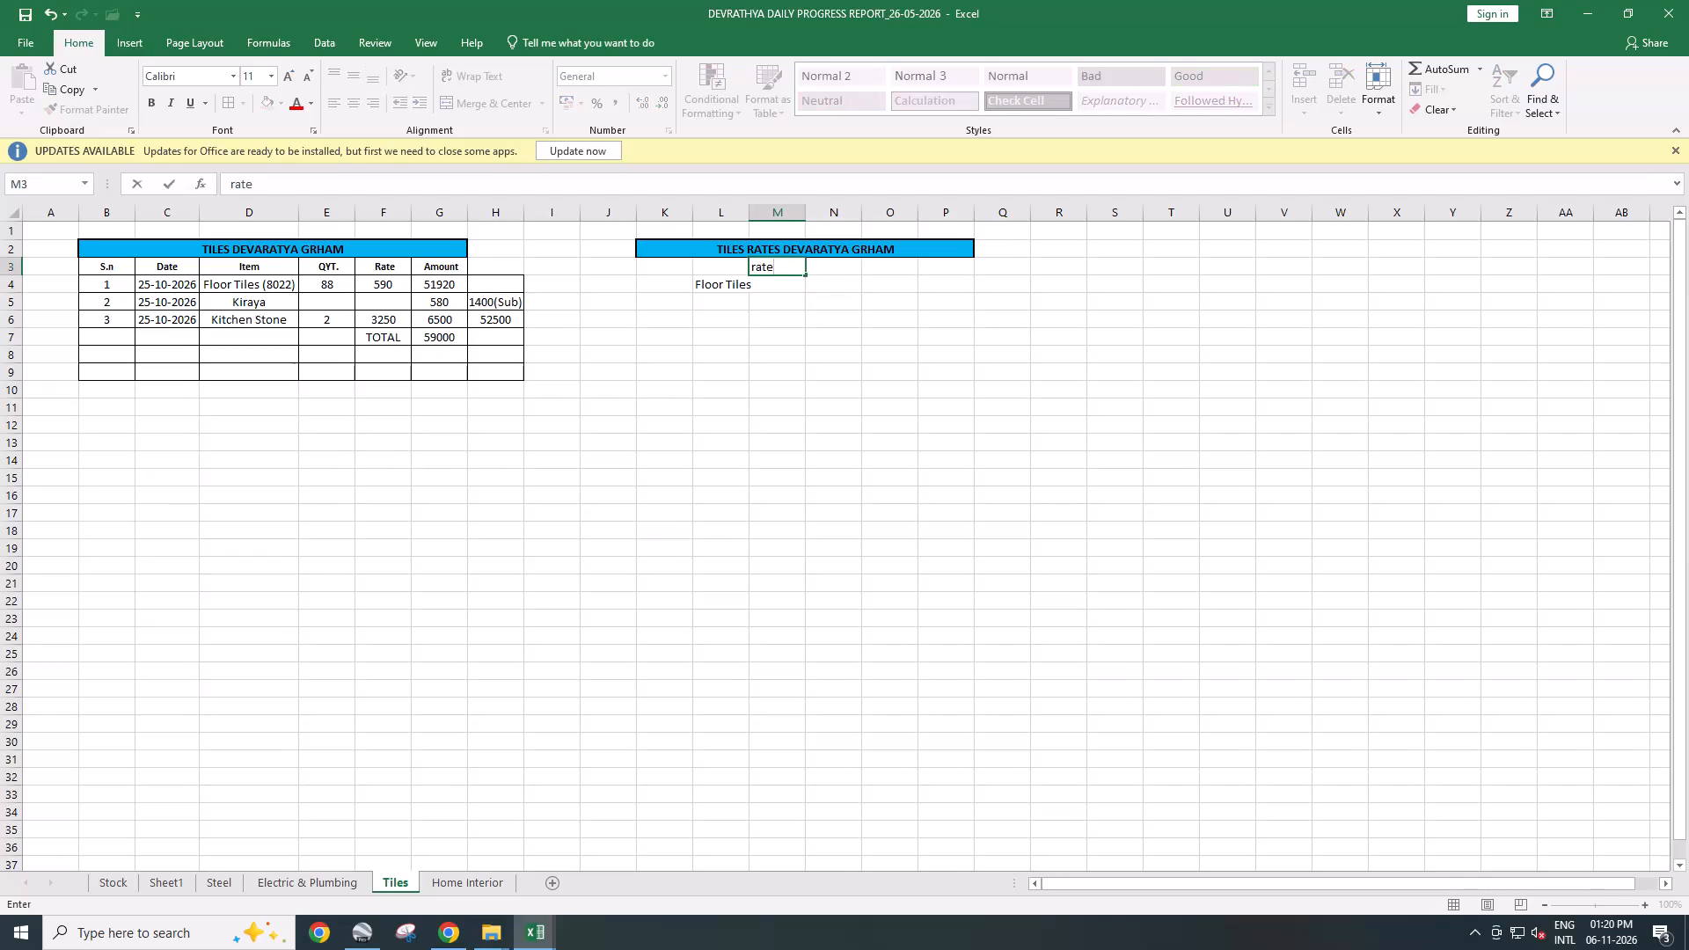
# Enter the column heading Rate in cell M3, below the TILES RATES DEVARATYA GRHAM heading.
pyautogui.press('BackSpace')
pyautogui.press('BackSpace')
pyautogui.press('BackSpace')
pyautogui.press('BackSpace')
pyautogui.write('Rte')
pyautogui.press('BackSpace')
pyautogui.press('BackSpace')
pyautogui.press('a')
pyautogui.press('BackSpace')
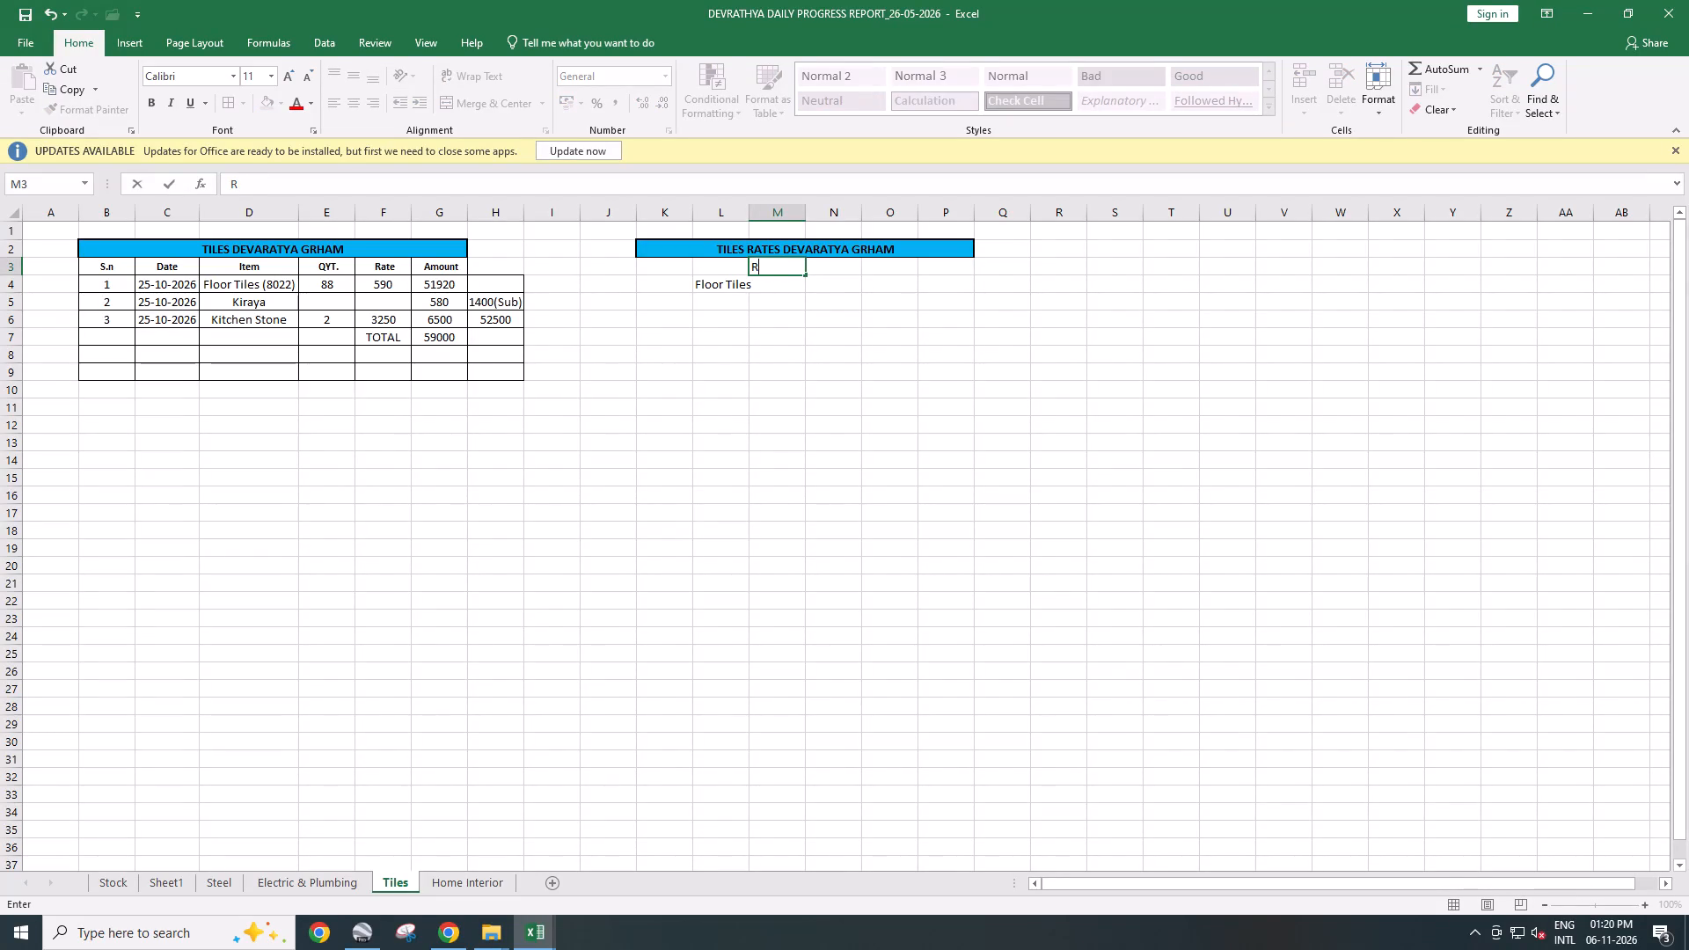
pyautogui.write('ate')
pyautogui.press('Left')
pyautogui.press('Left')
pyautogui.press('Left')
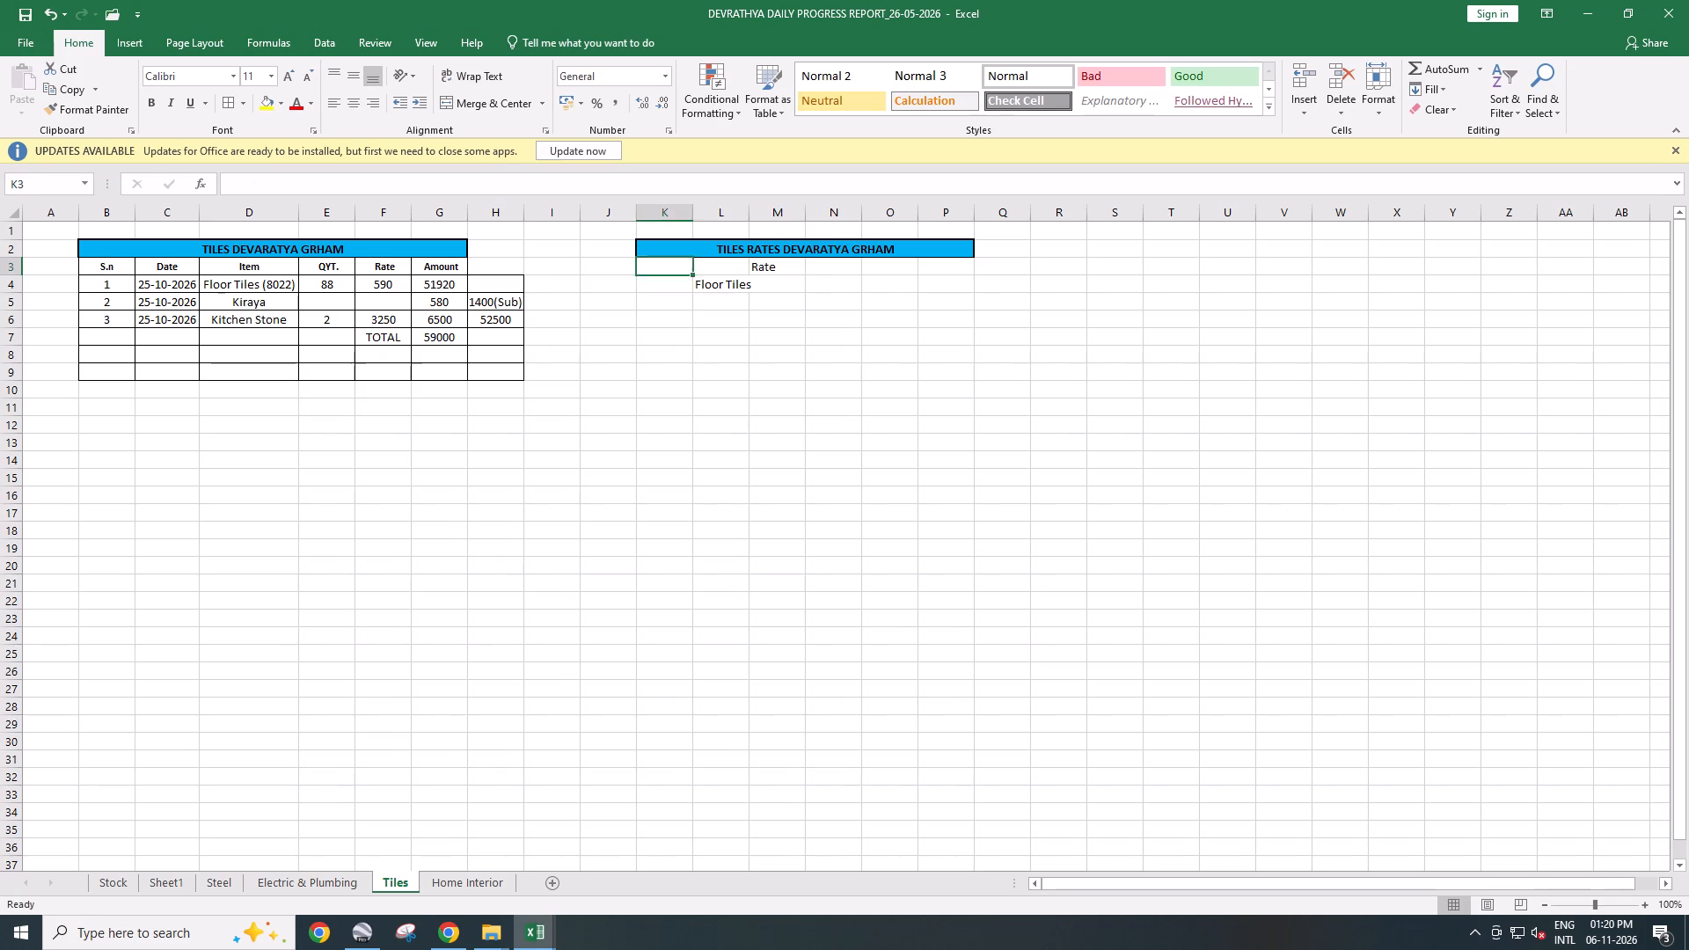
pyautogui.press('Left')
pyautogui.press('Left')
# Copy the Item, QYT., Rate and Amount column headings from the first table into L3:O3 of the rates section and save the workbook.
pyautogui.click(245, 272)
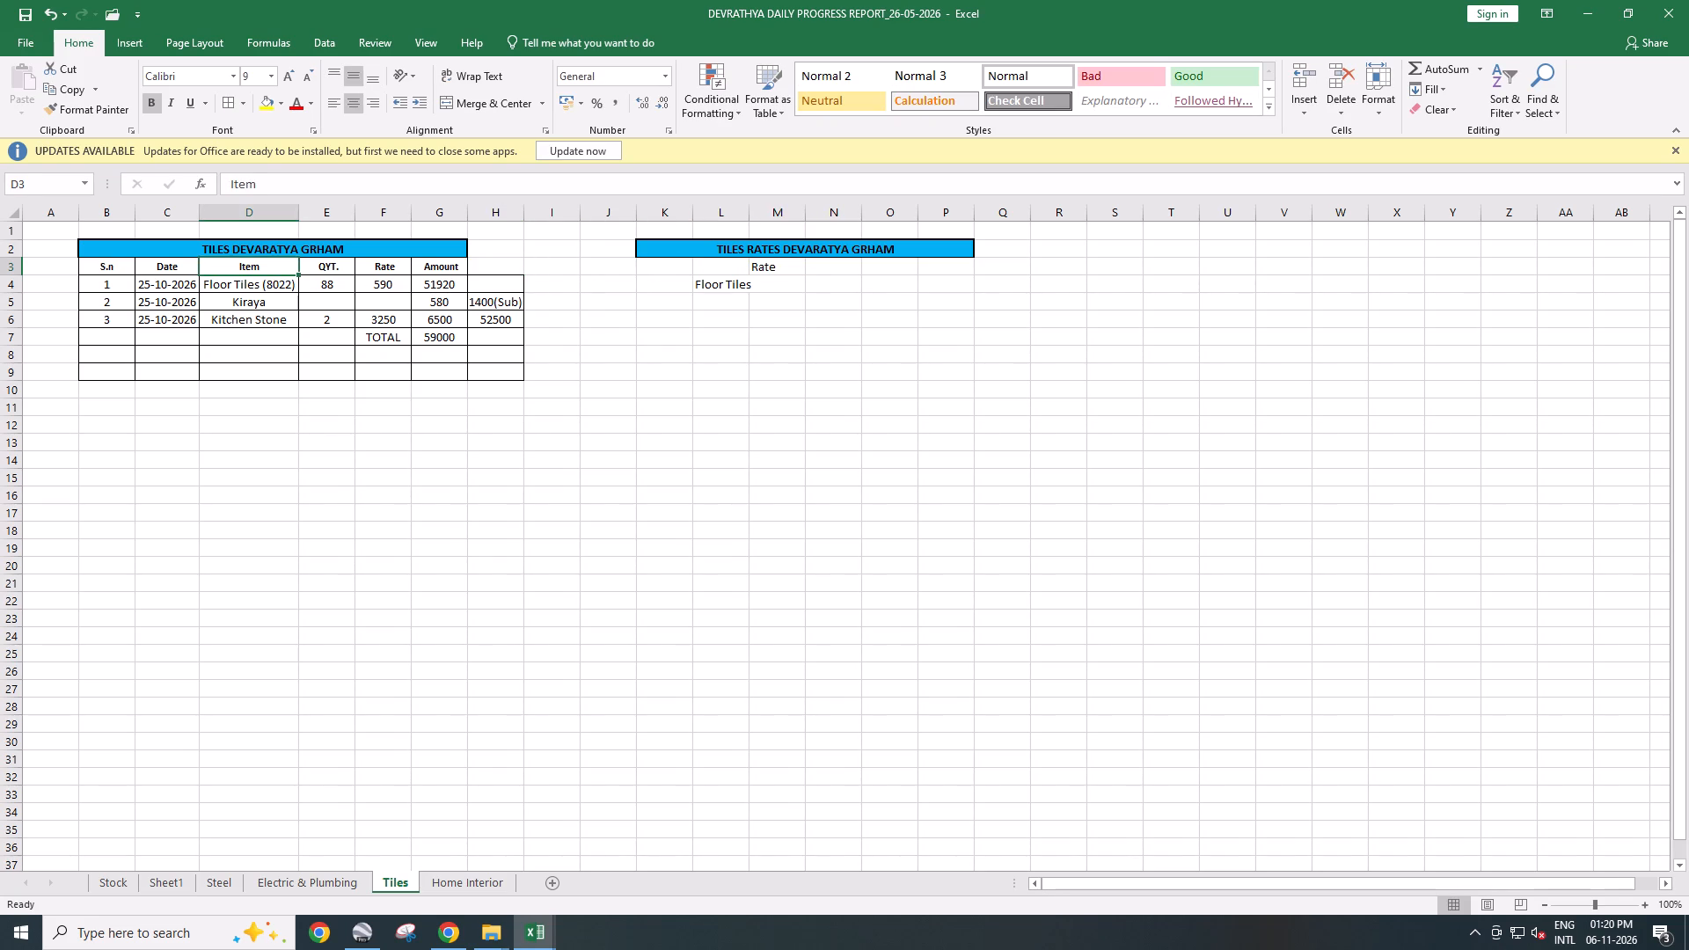
pyautogui.hotkey('ctrl', 'c')
pyautogui.click(733, 268)
pyautogui.hotkey('ctrl', 'v')
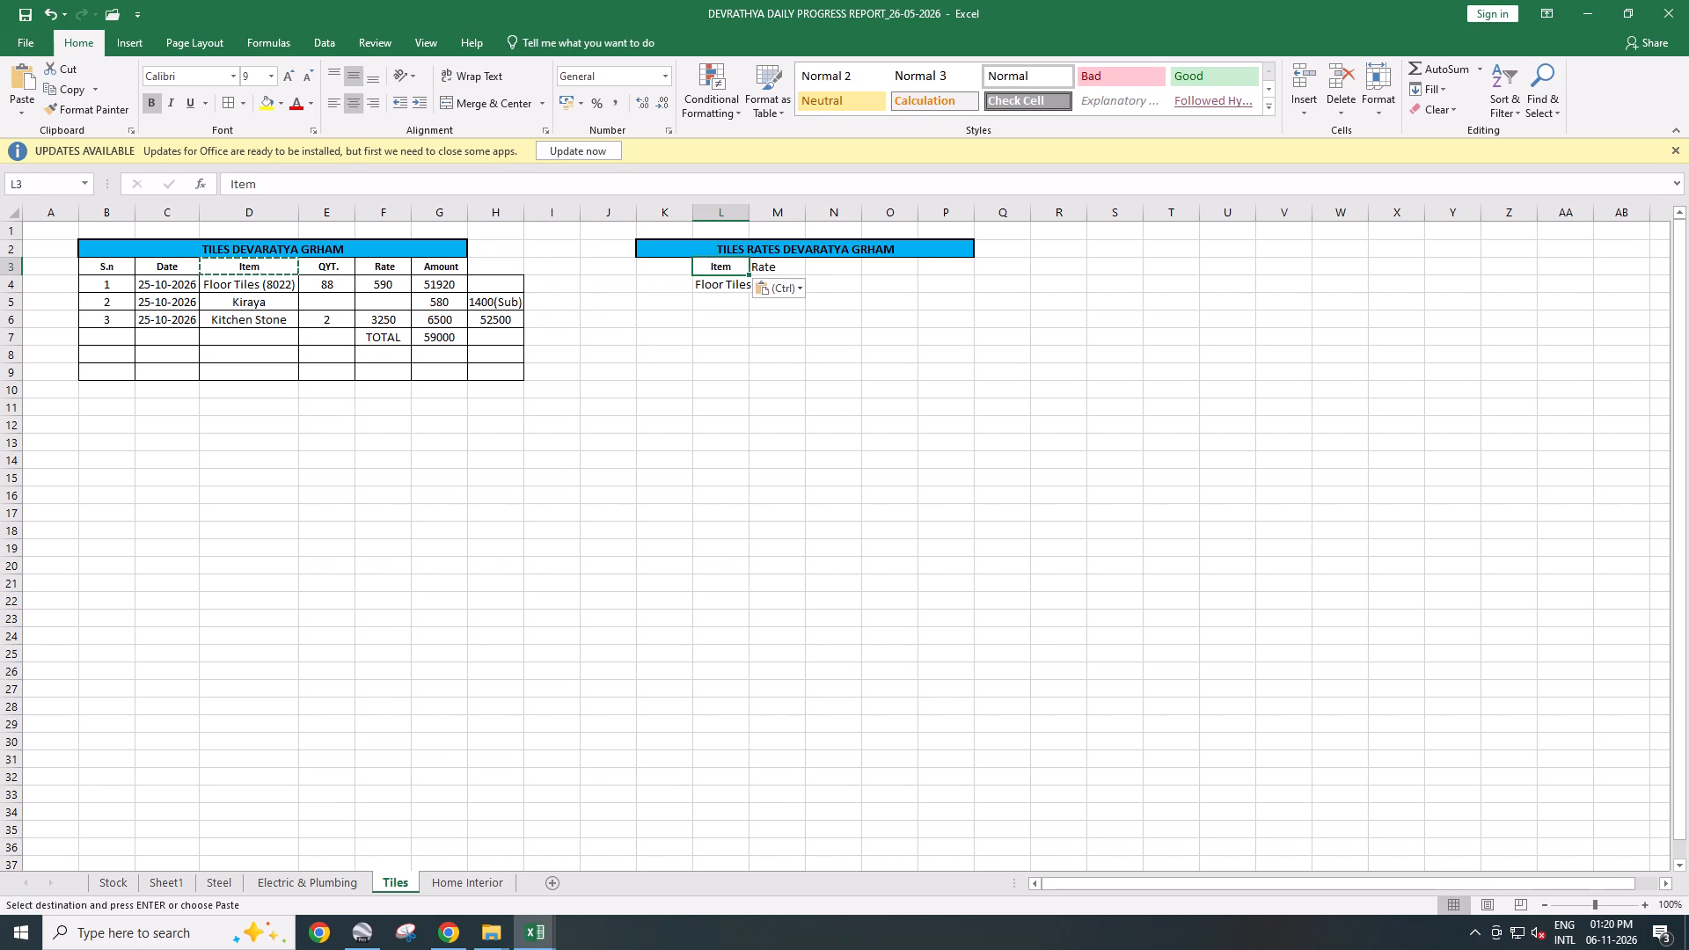
pyautogui.click(699, 344)
pyautogui.moveTo(327, 266); pyautogui.dragTo(465, 267)
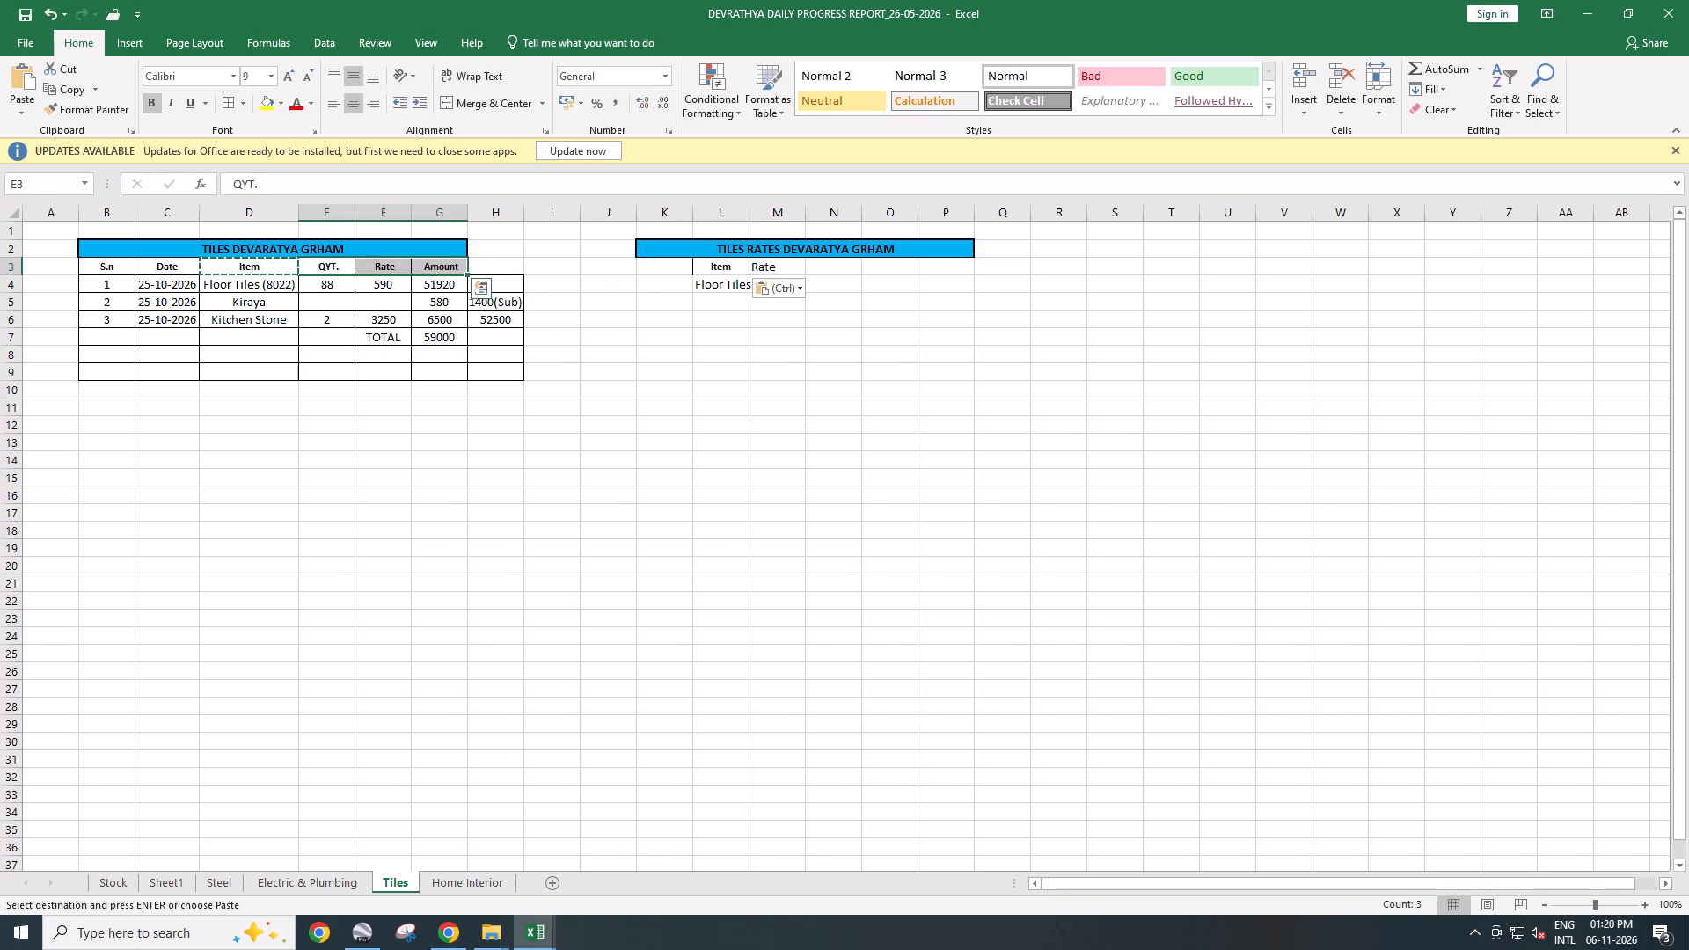
pyautogui.hotkey('ctrl', 'c')
pyautogui.click(782, 268)
pyautogui.hotkey('ctrl', 'v')
pyautogui.click(796, 385)
pyautogui.hotkey('ctrl', 's')
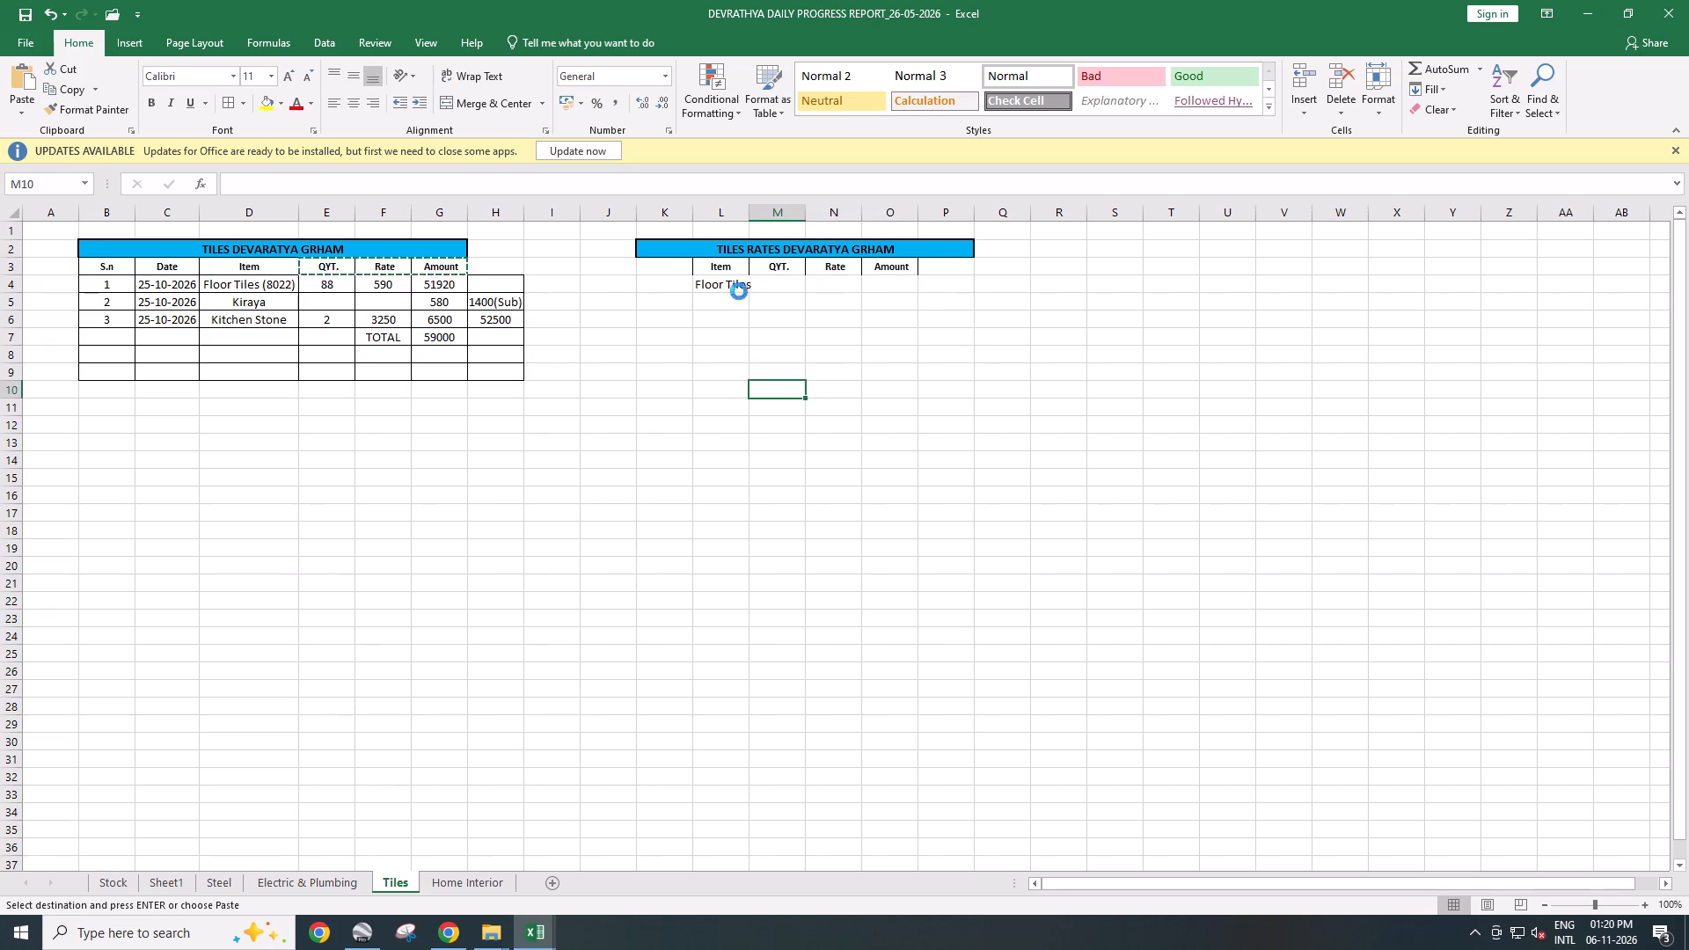
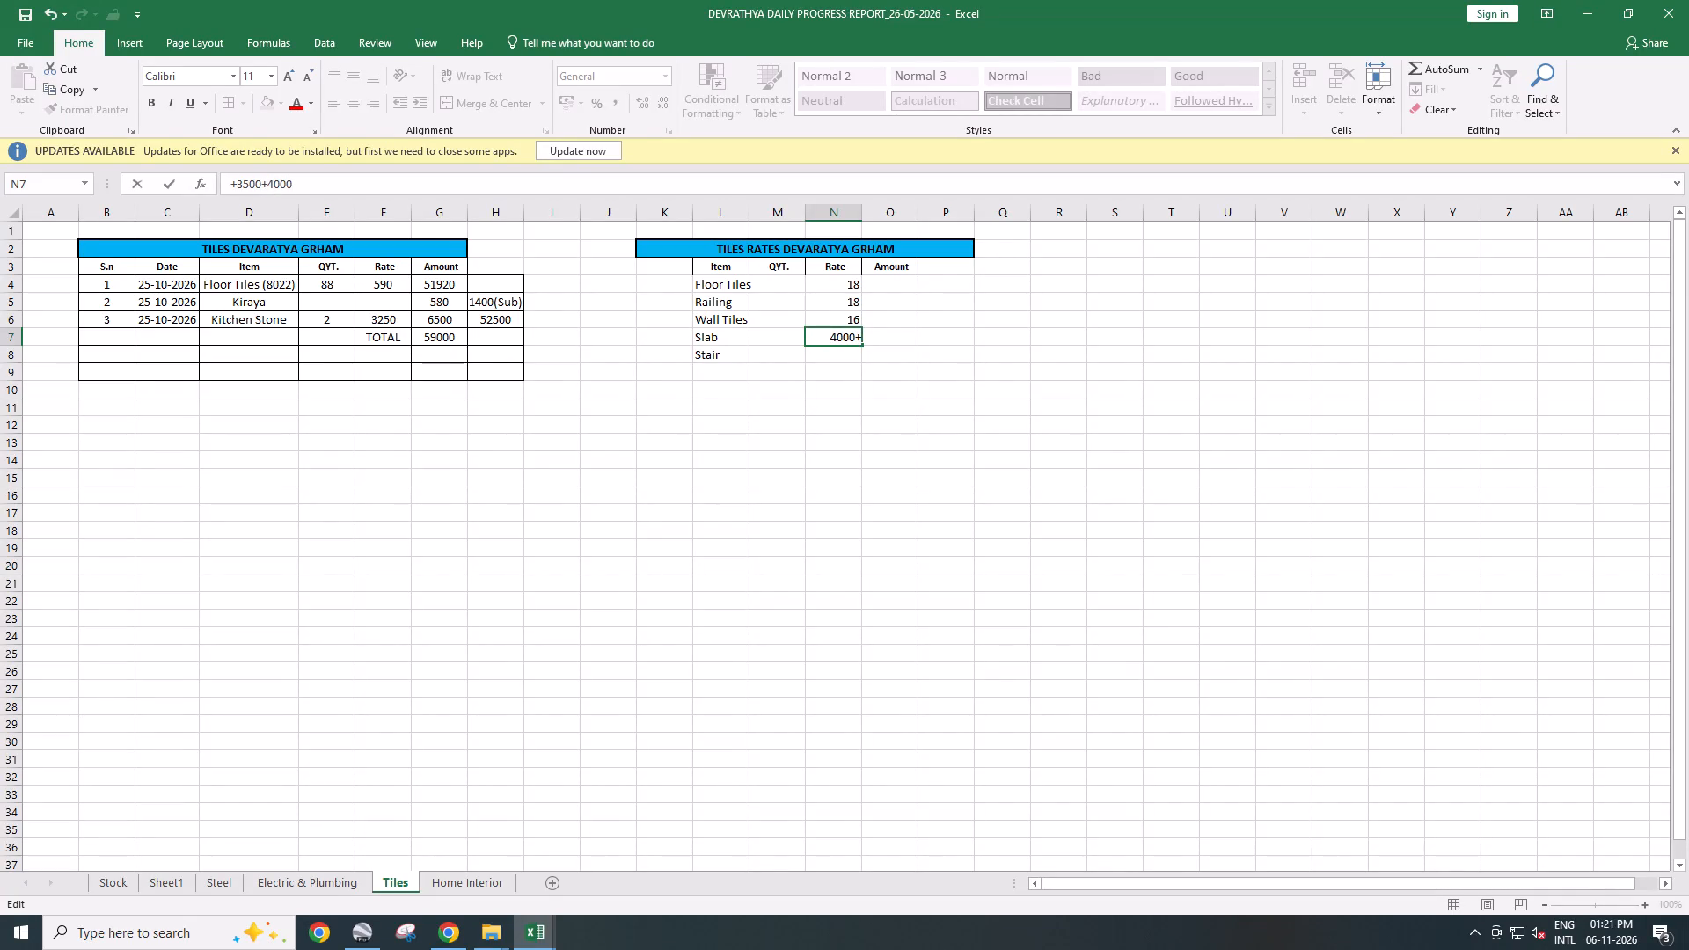
# Correct the Slab rate entry in cell N7 to 3500+4000, removing the trailing plus sign.
pyautogui.press('Return')
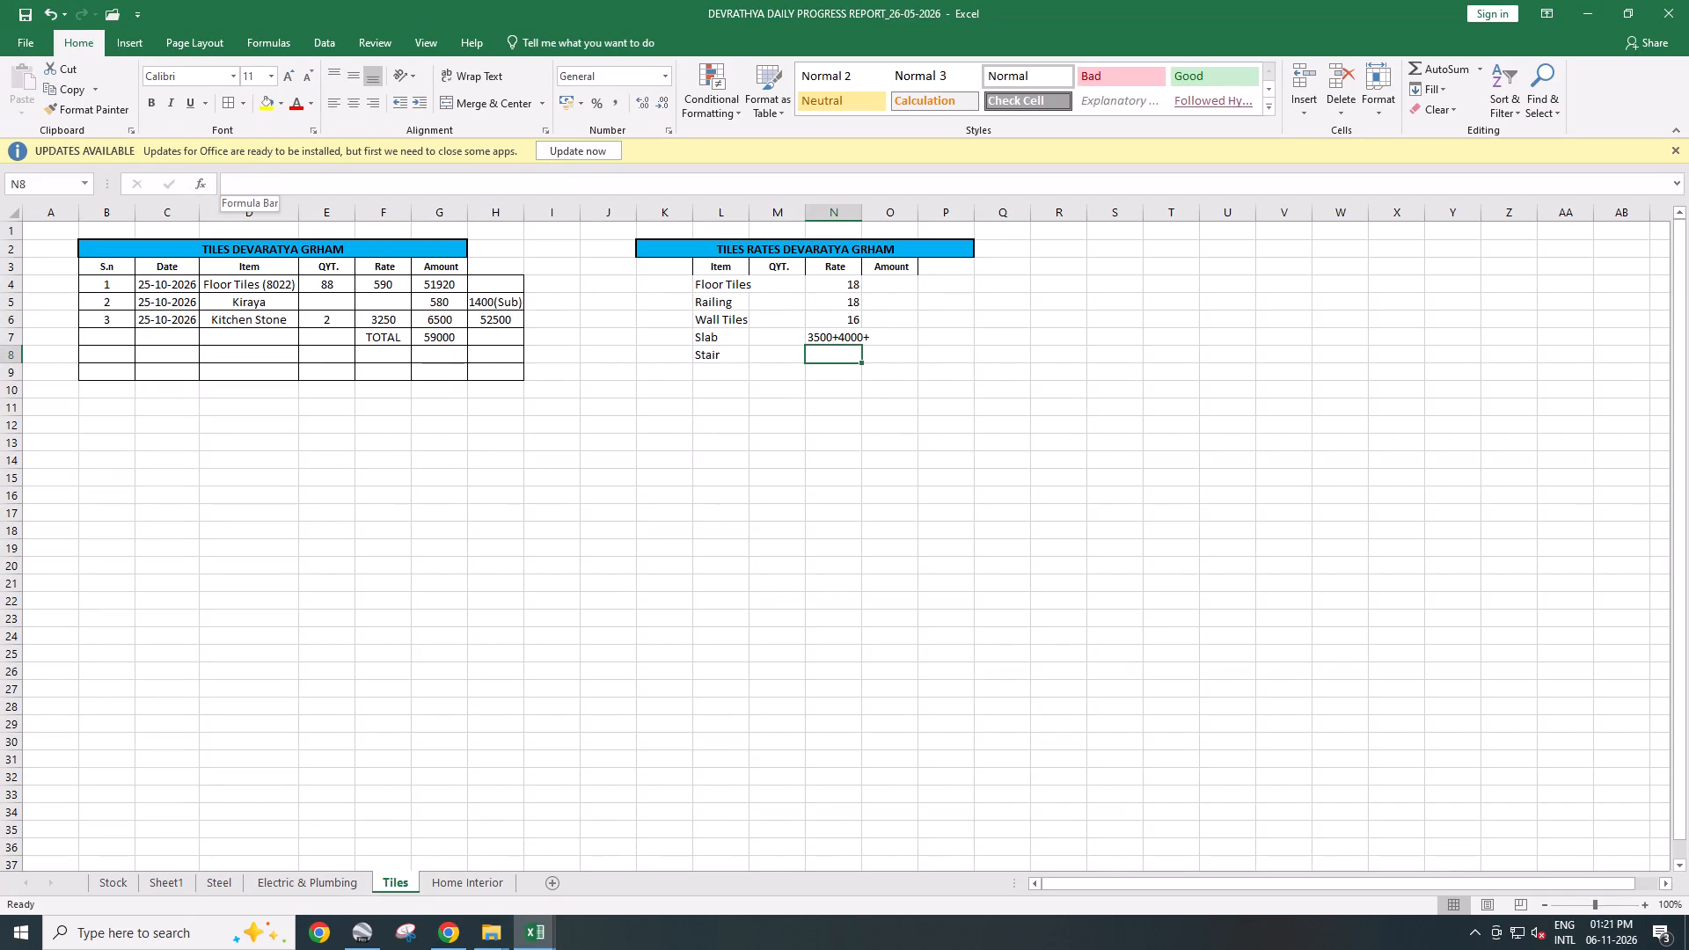
pyautogui.click(840, 335)
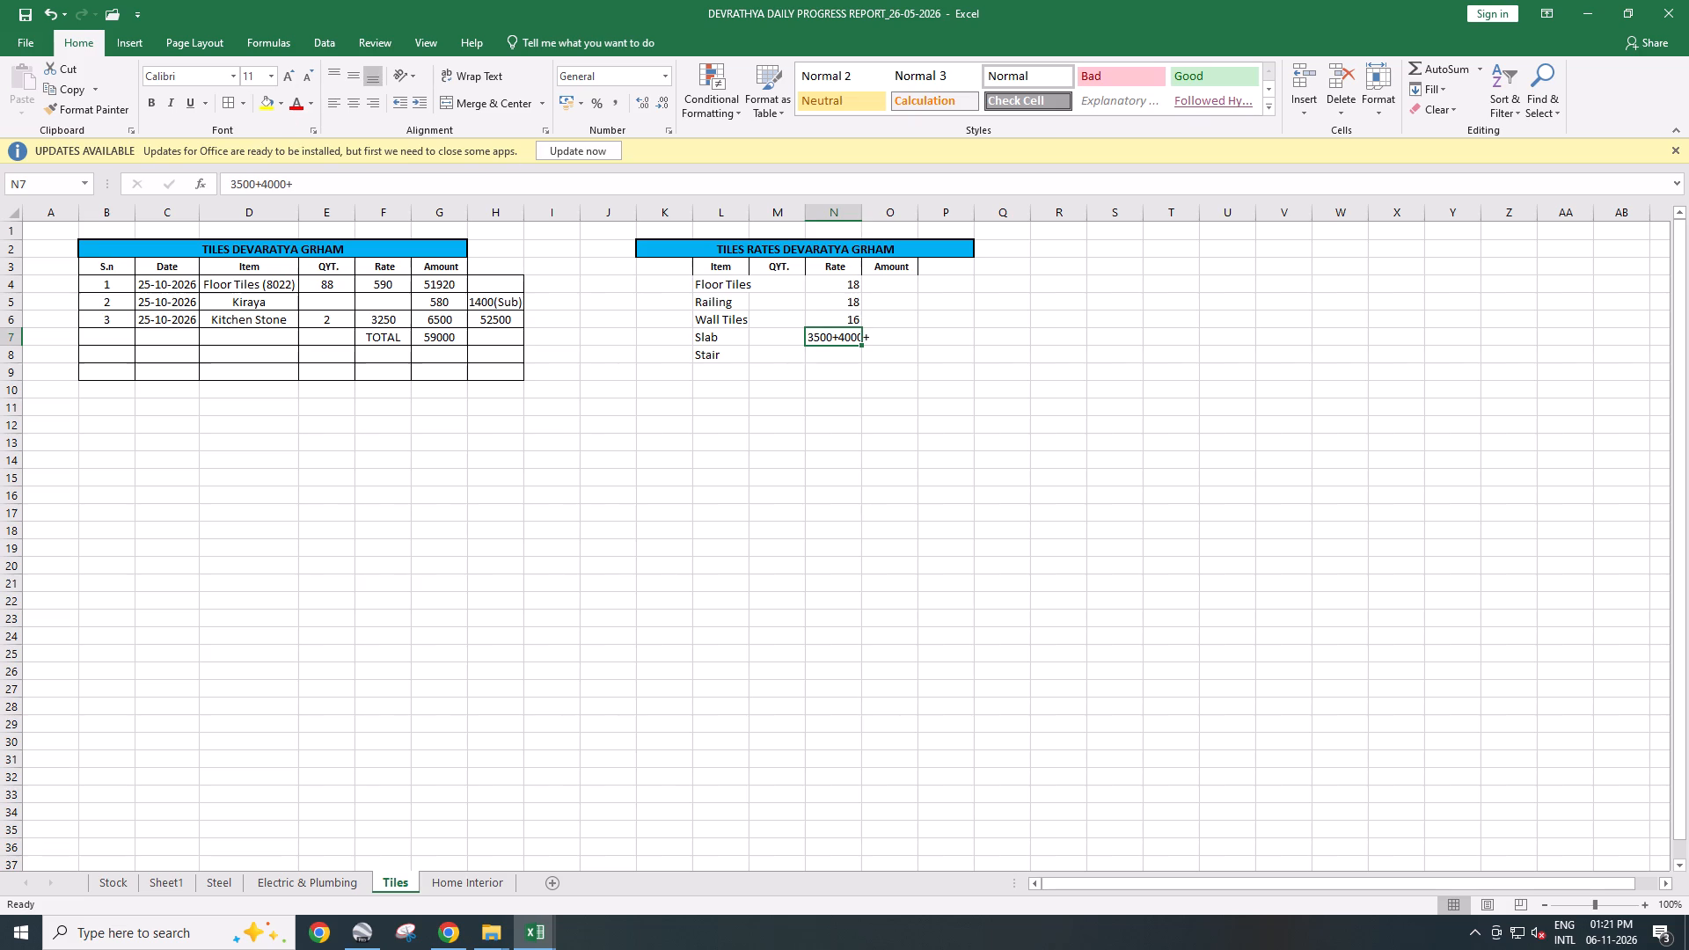
pyautogui.click(296, 179)
pyautogui.press('BackSpace')
pyautogui.press('Left')
pyautogui.press('Left')
pyautogui.press('Left')
pyautogui.press('Left')
pyautogui.press('Left')
pyautogui.press('Left')
pyautogui.press('Left')
pyautogui.press('Left')
pyautogui.press('Left')
pyautogui.press('Left')
pyautogui.press('Left')
pyautogui.press('Left')
pyautogui.press('Left')
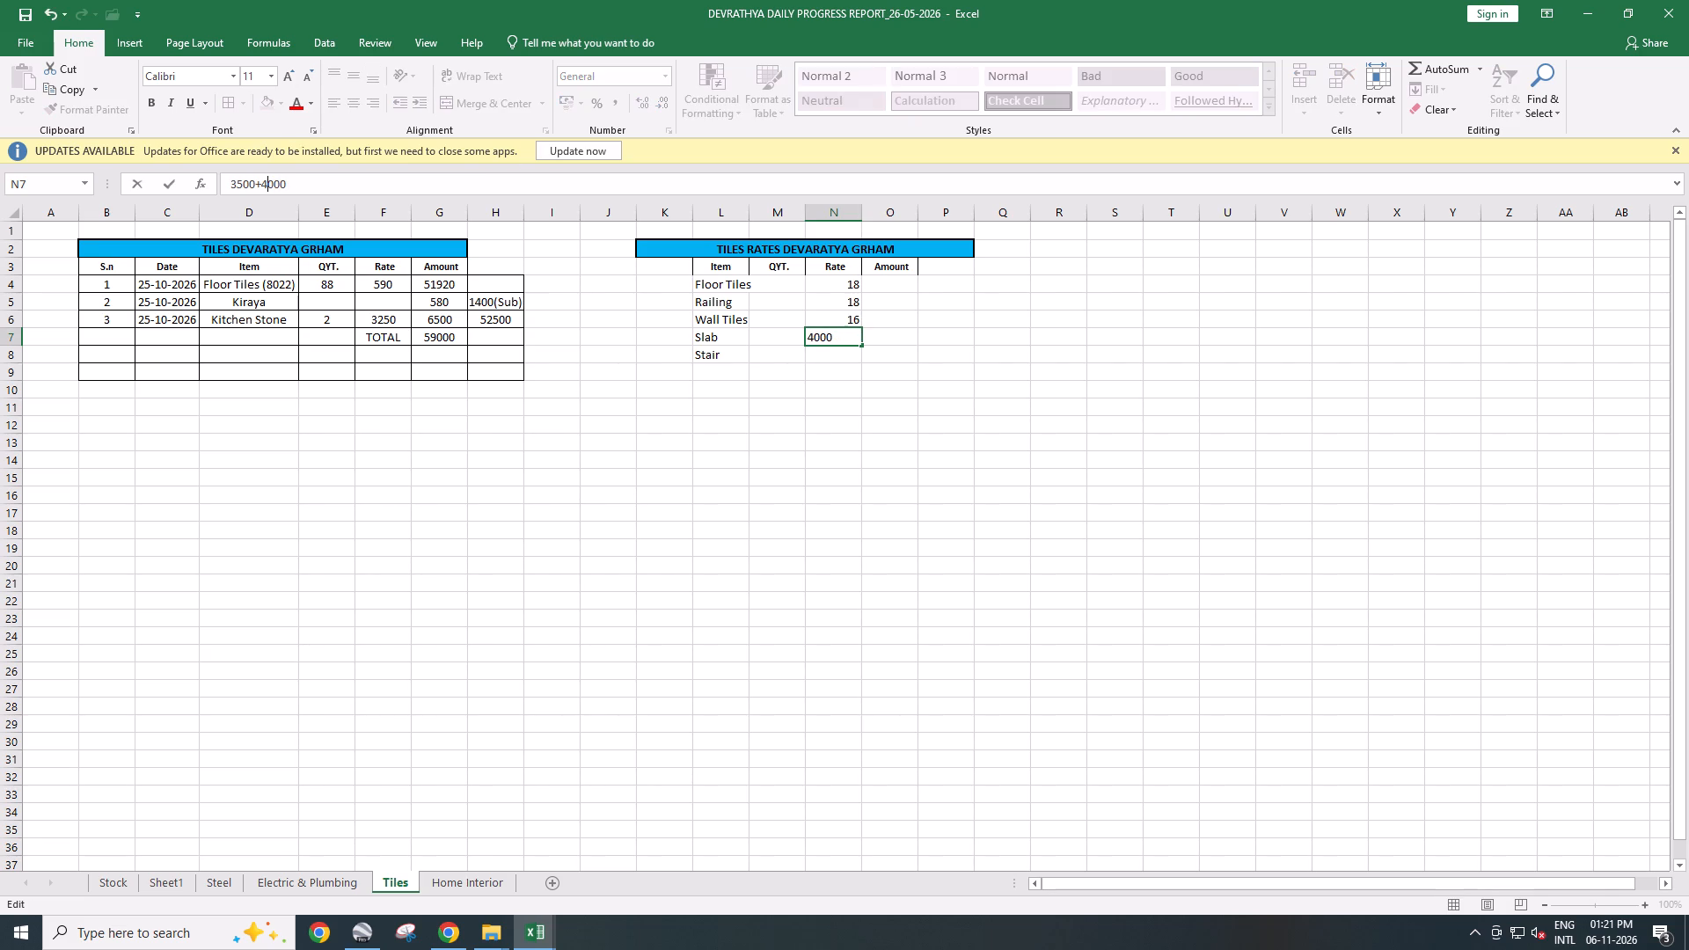
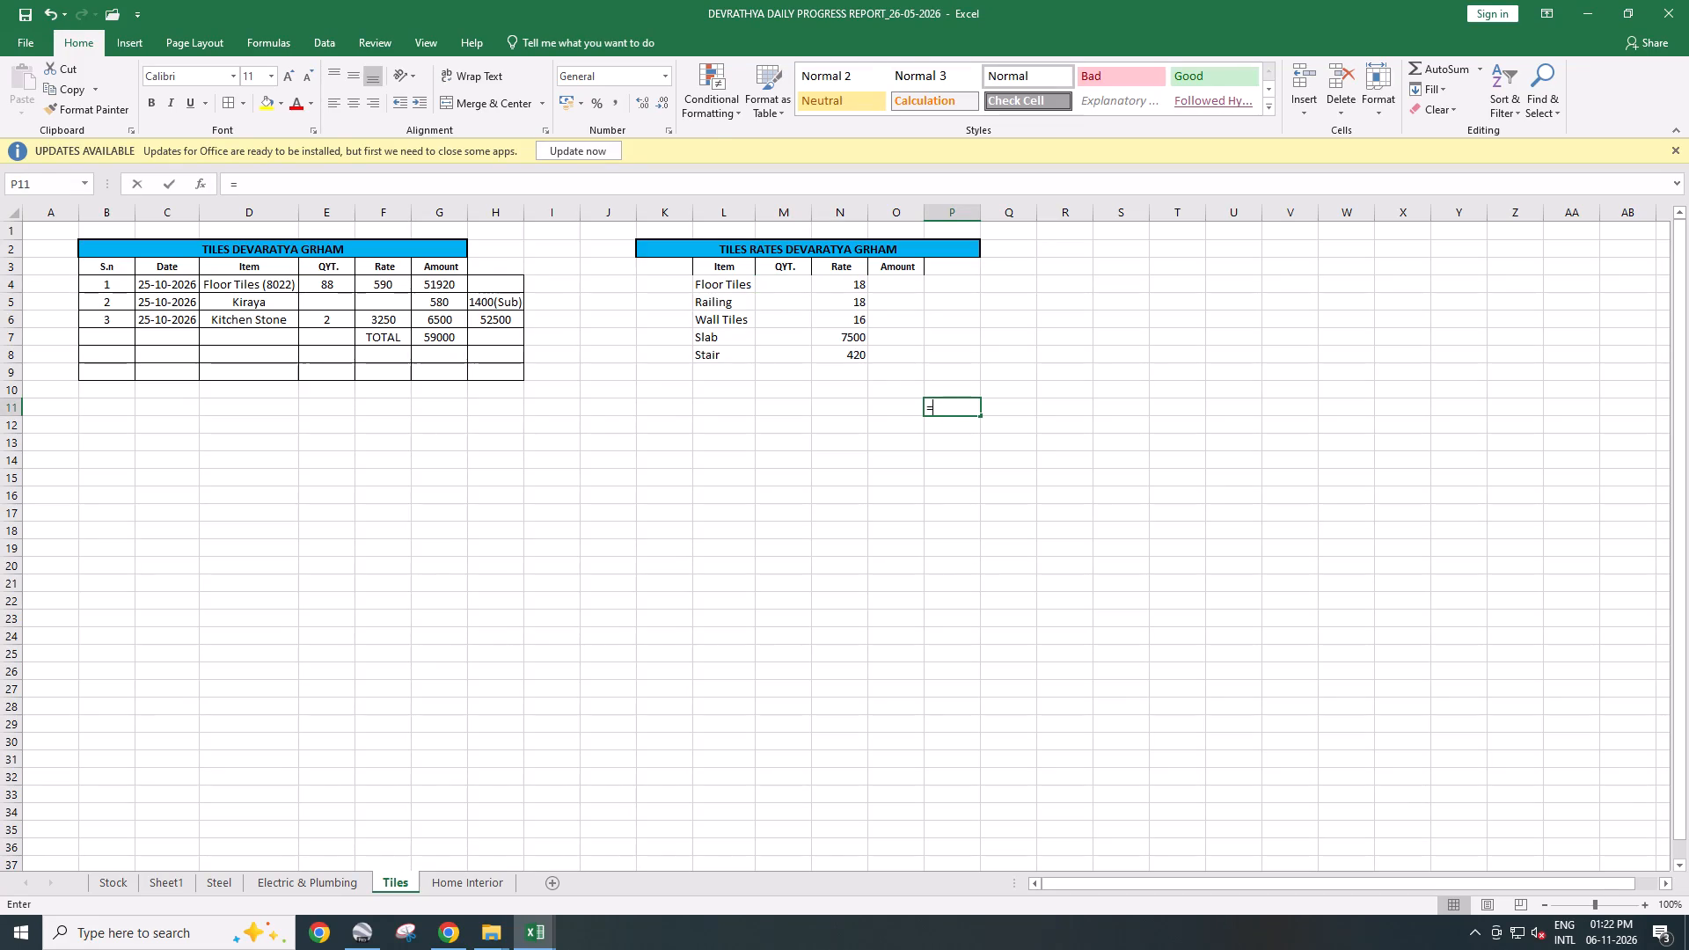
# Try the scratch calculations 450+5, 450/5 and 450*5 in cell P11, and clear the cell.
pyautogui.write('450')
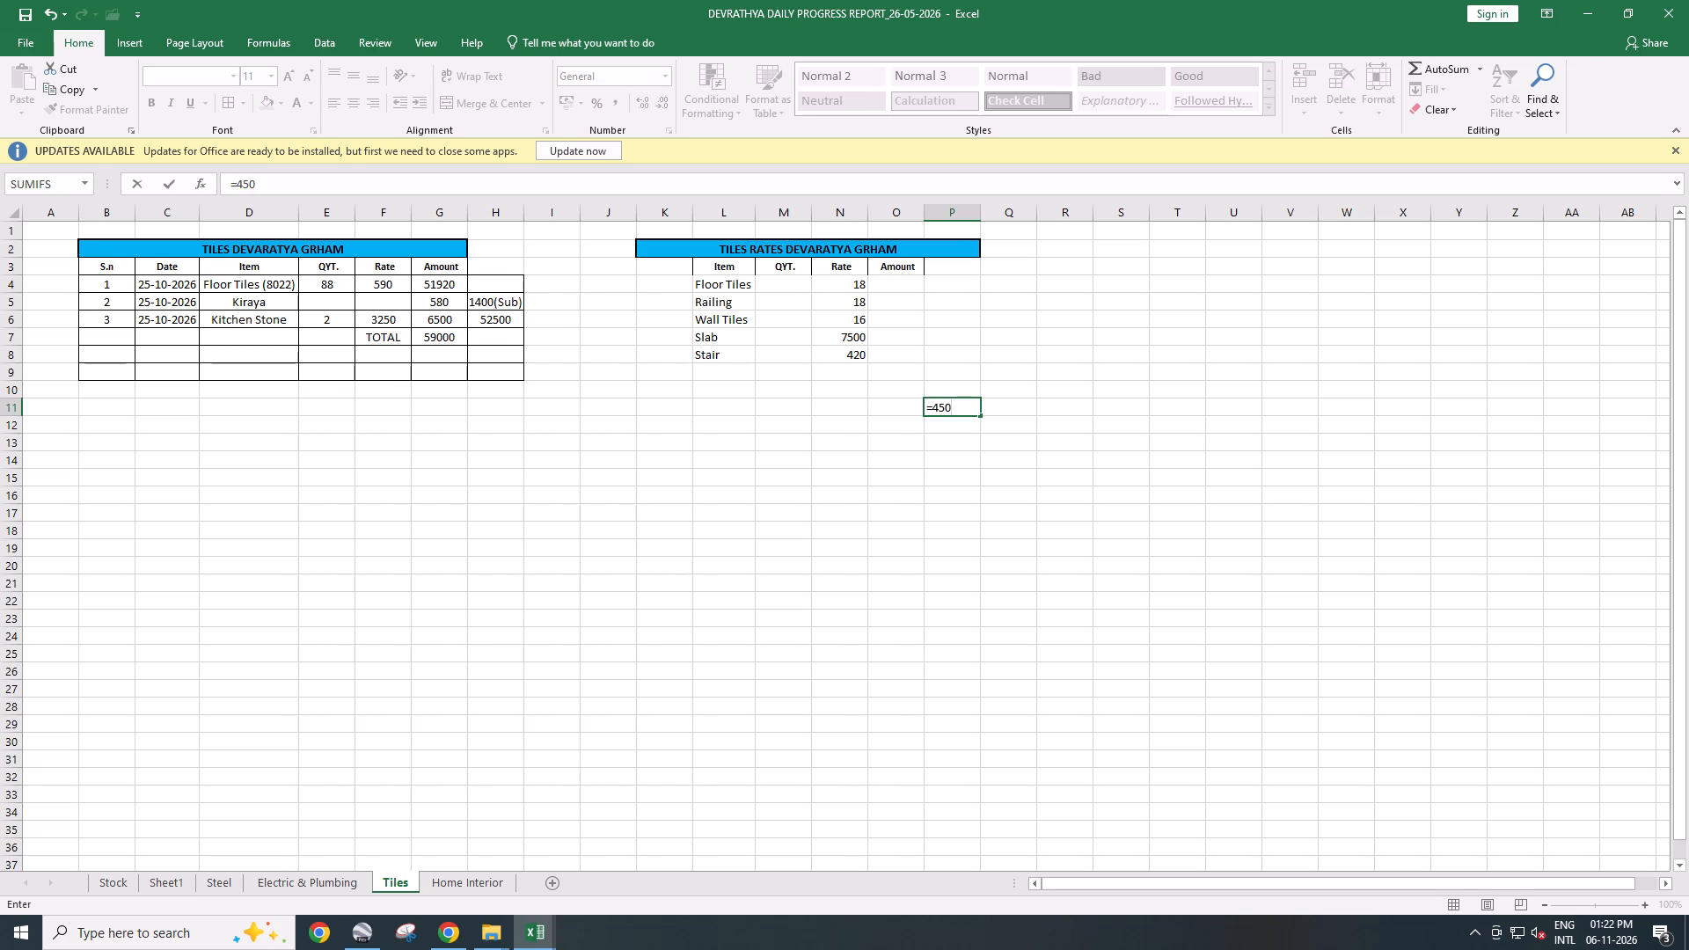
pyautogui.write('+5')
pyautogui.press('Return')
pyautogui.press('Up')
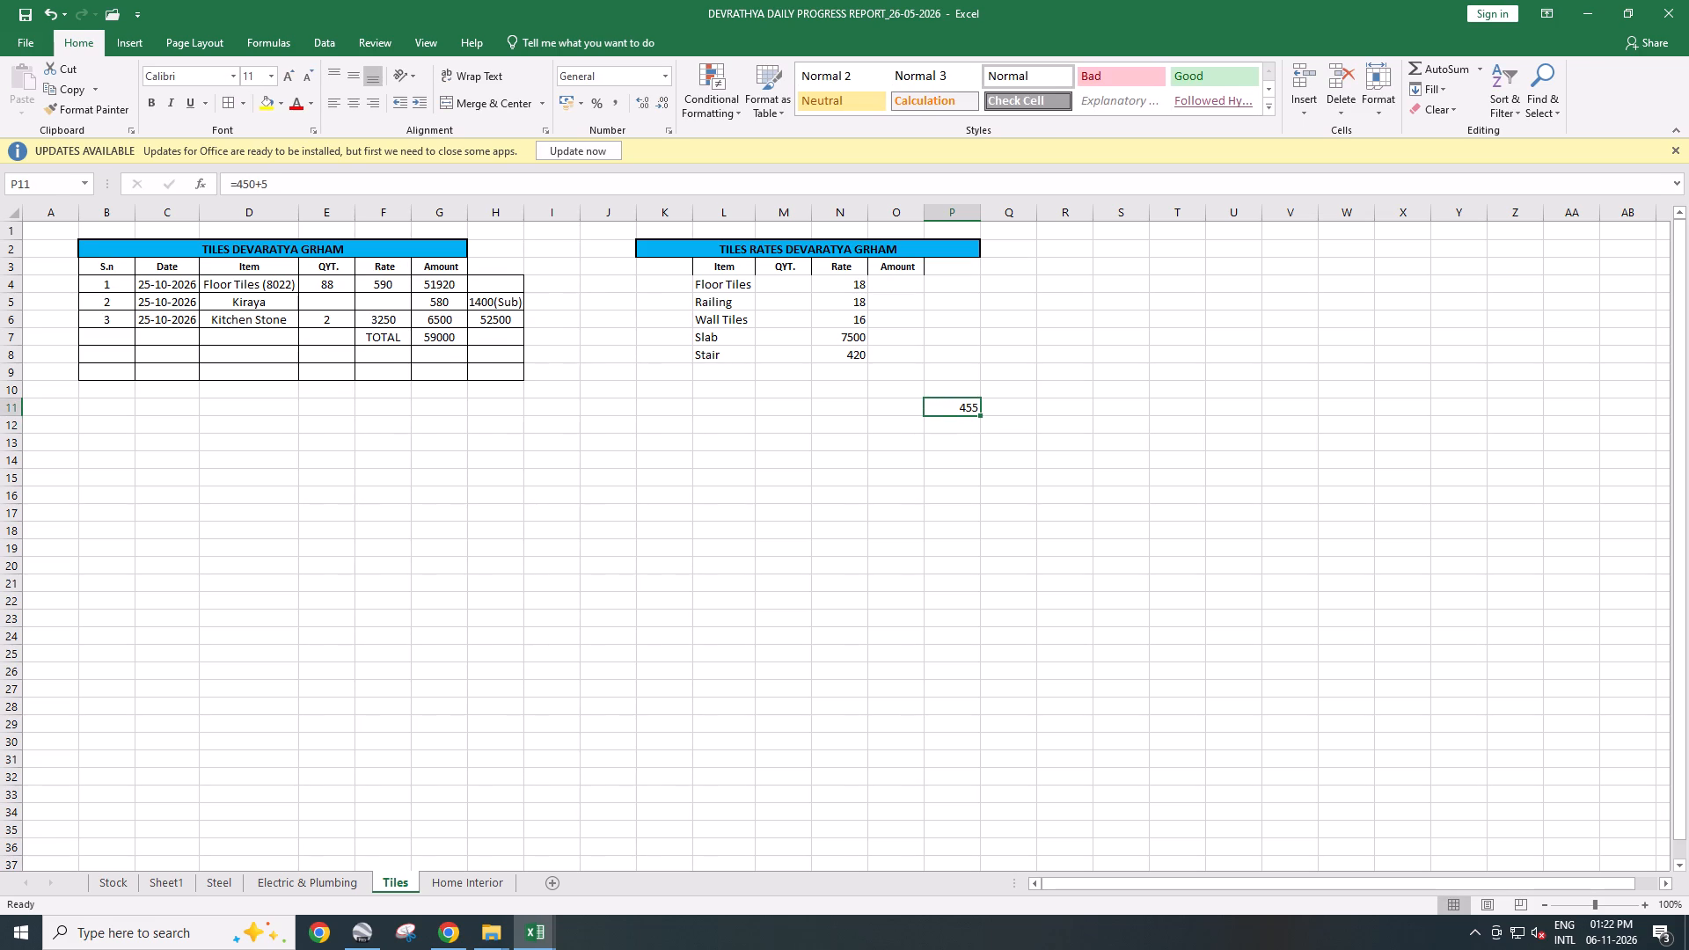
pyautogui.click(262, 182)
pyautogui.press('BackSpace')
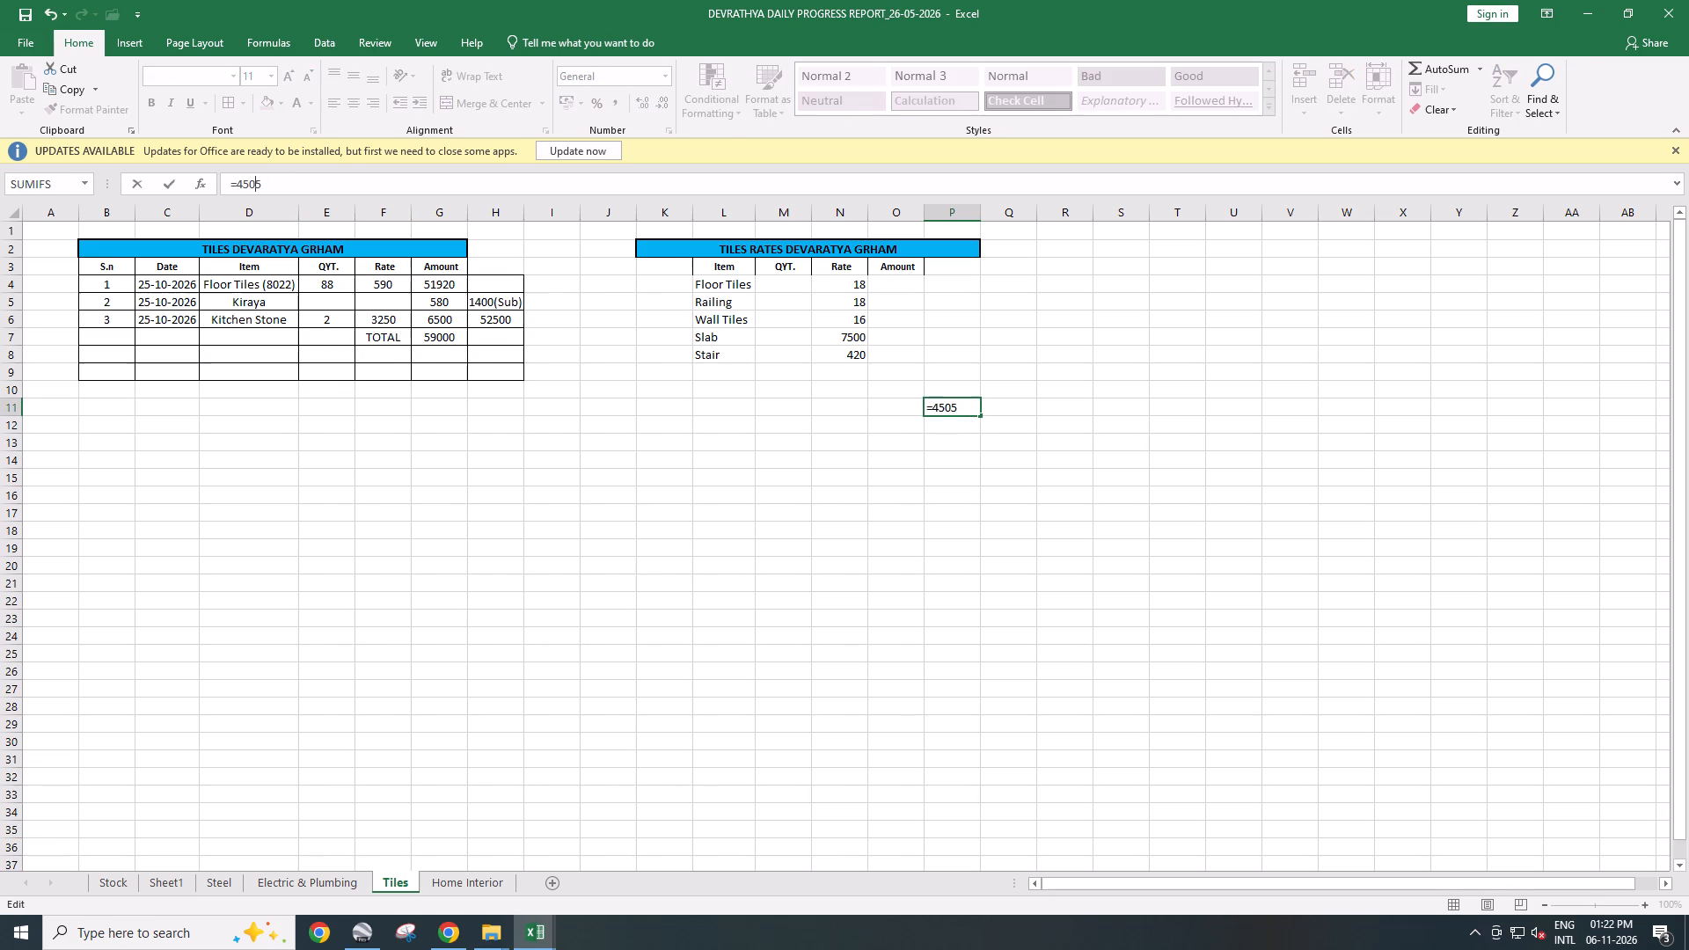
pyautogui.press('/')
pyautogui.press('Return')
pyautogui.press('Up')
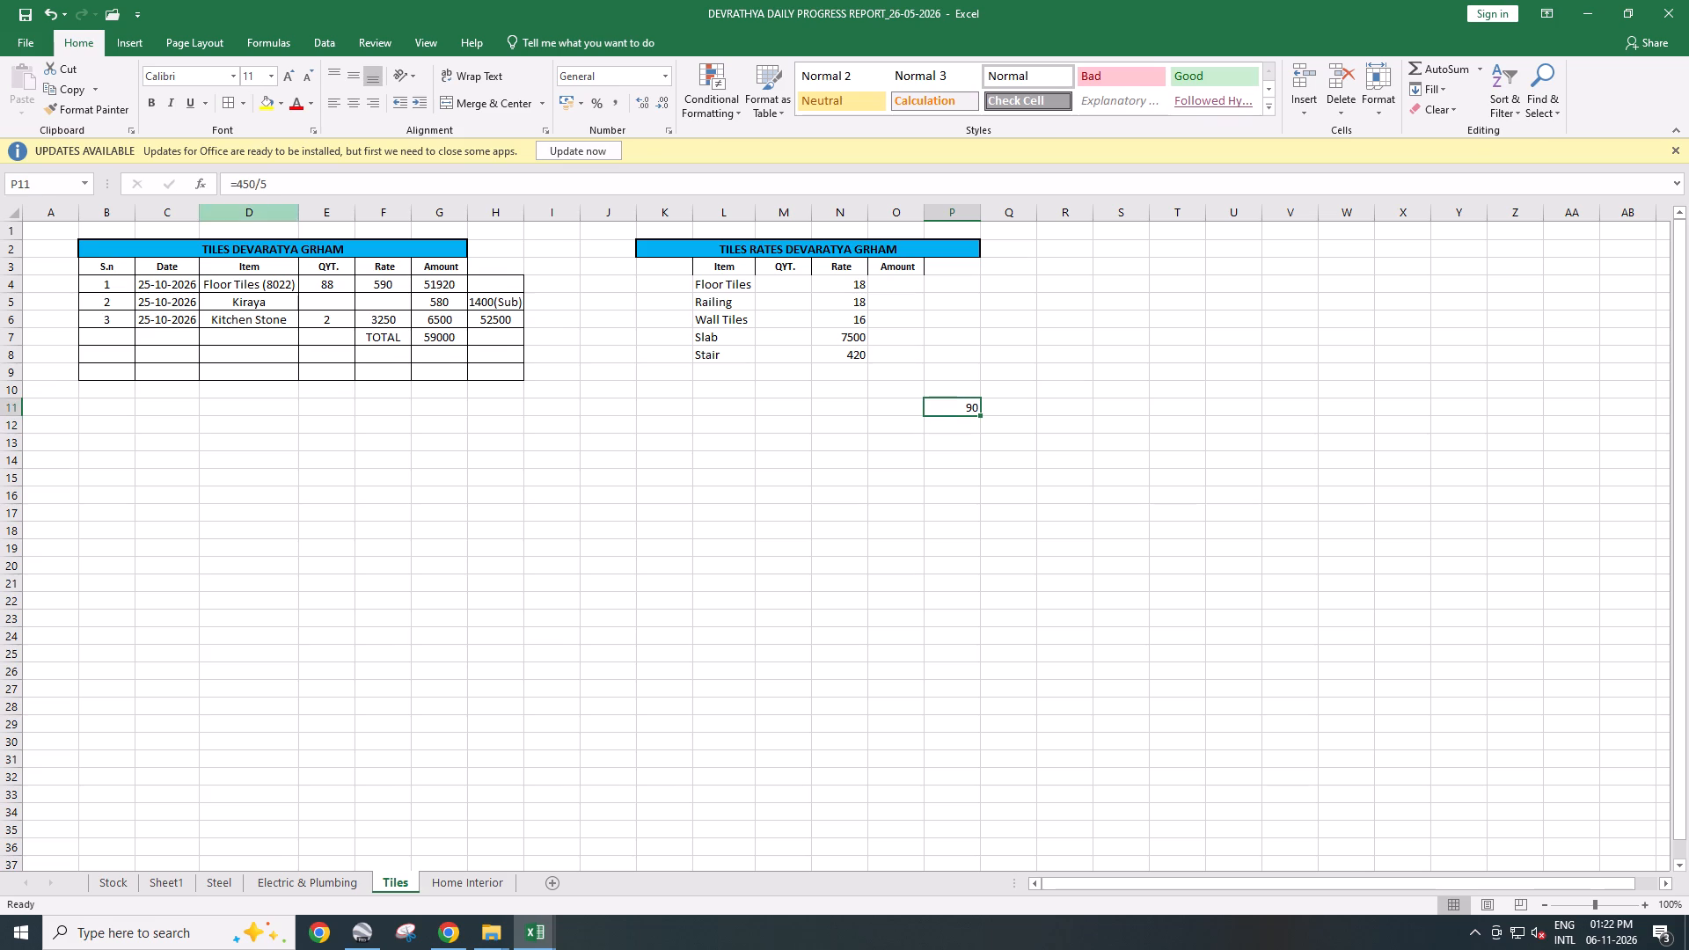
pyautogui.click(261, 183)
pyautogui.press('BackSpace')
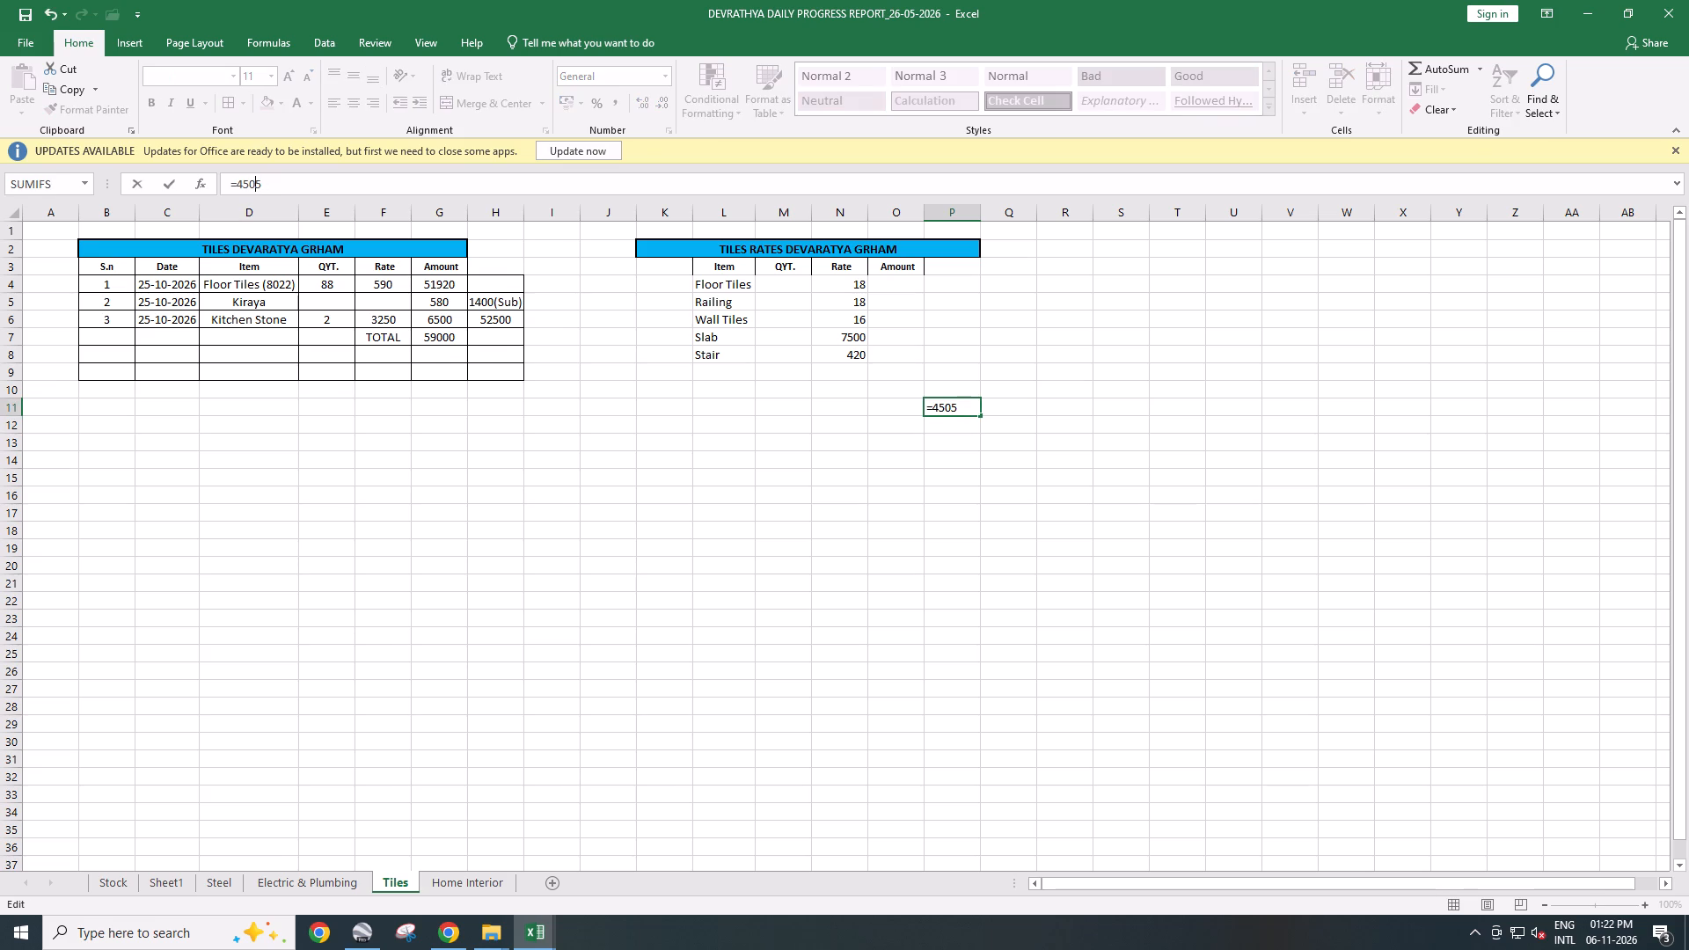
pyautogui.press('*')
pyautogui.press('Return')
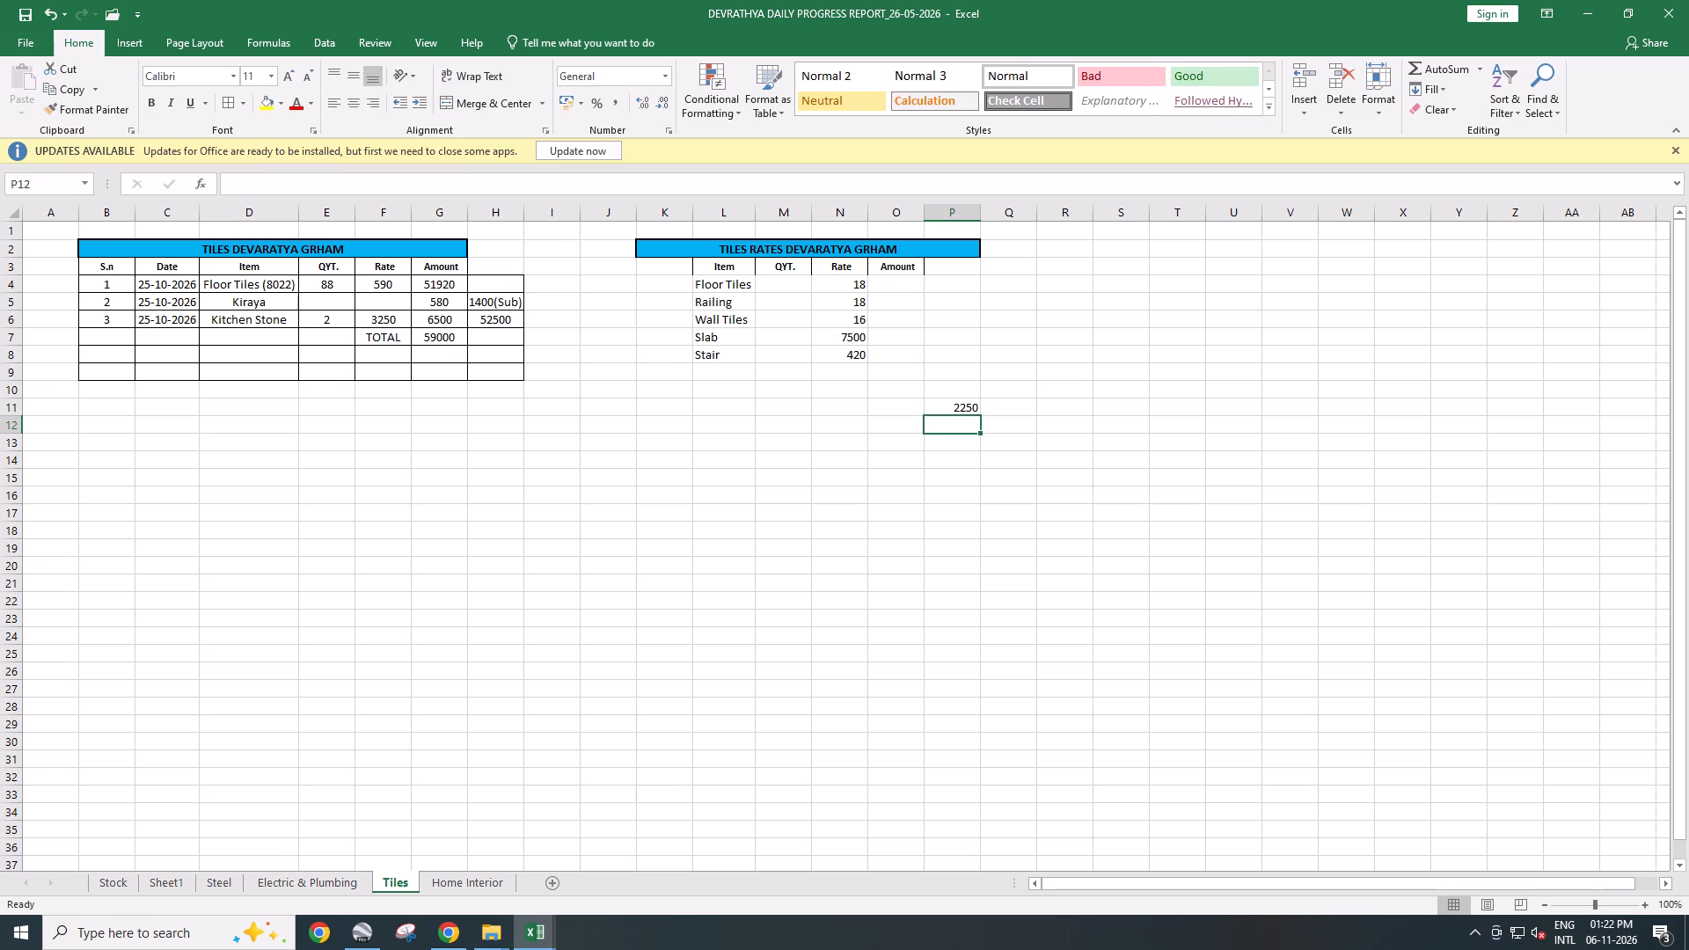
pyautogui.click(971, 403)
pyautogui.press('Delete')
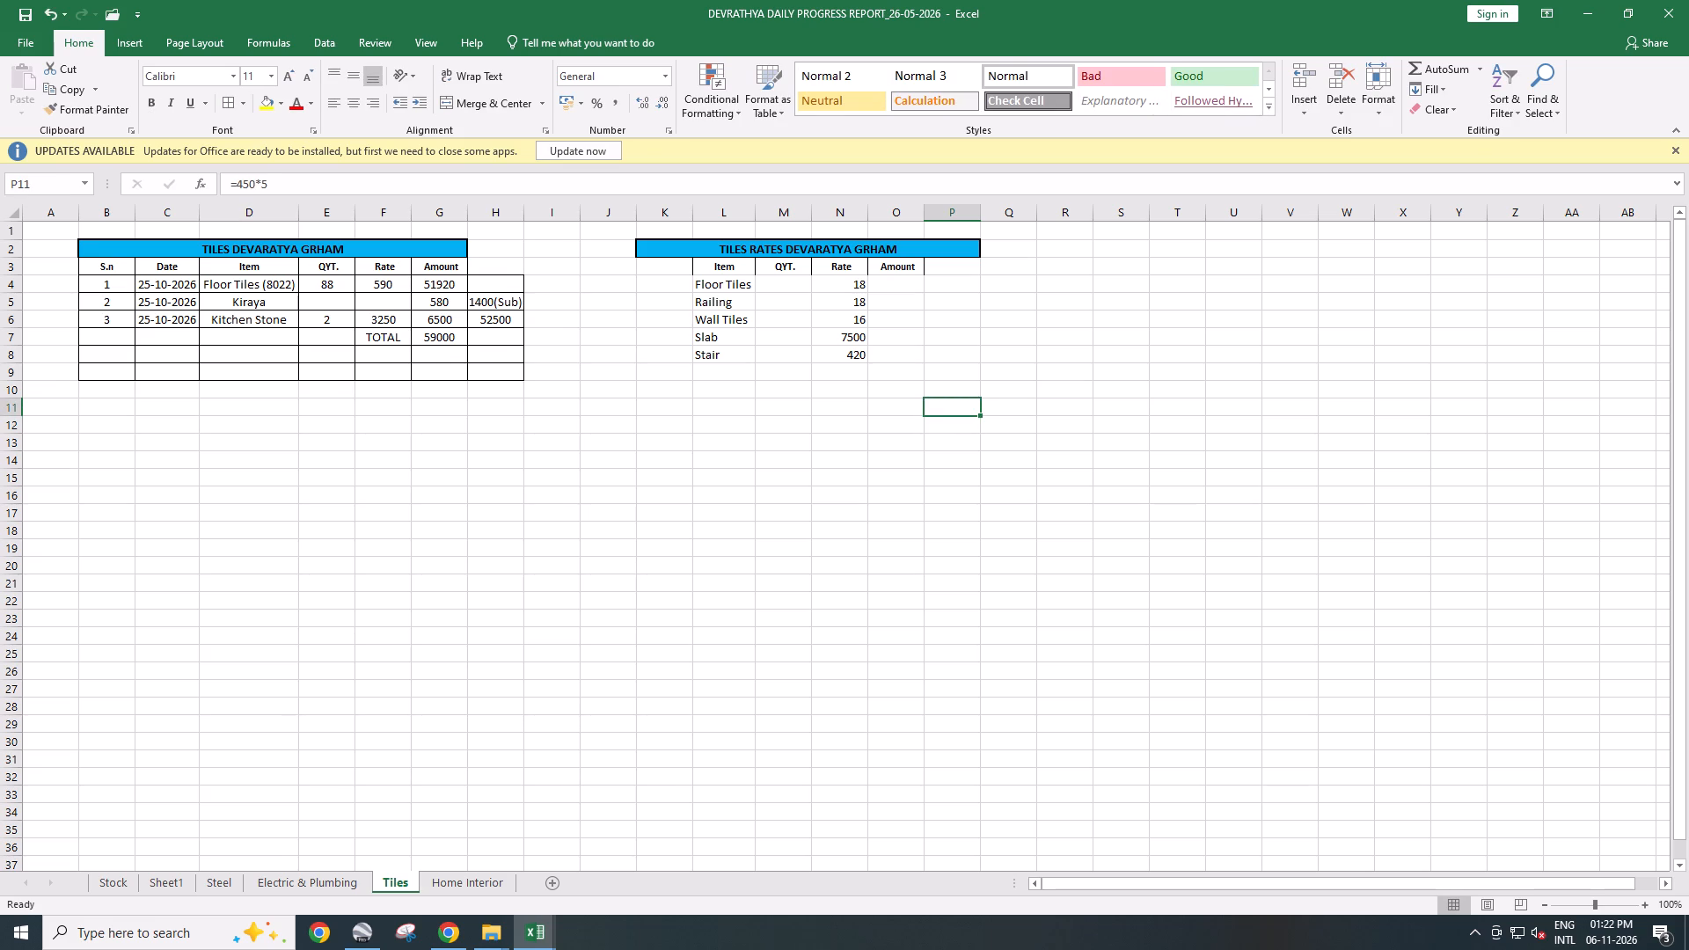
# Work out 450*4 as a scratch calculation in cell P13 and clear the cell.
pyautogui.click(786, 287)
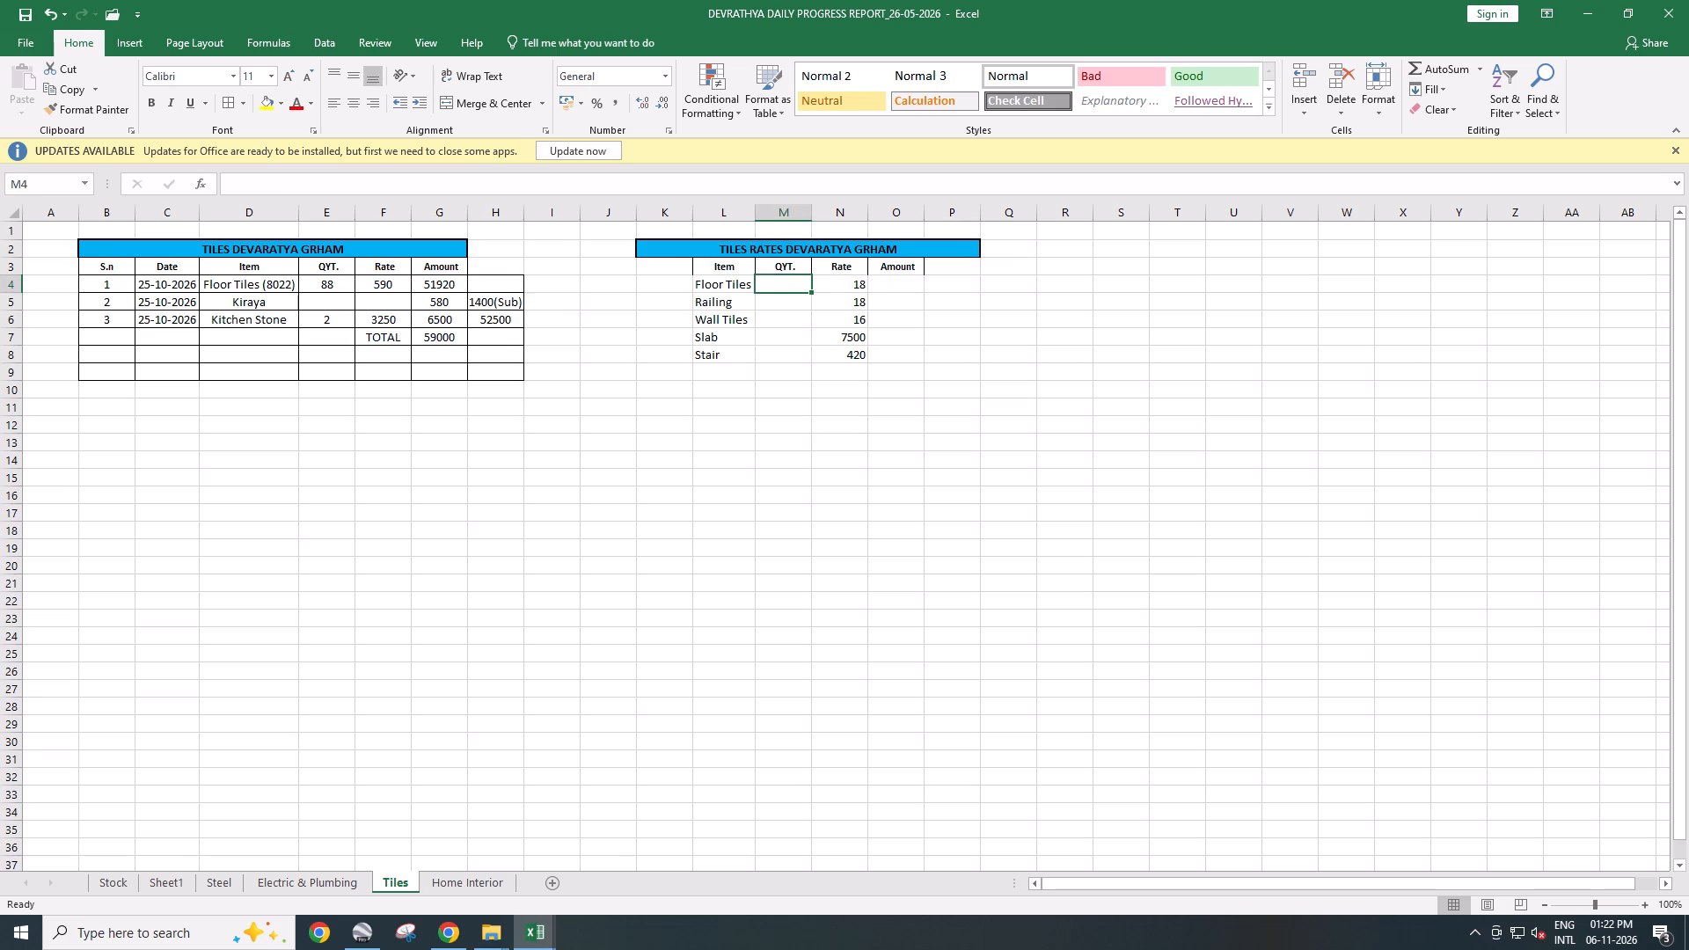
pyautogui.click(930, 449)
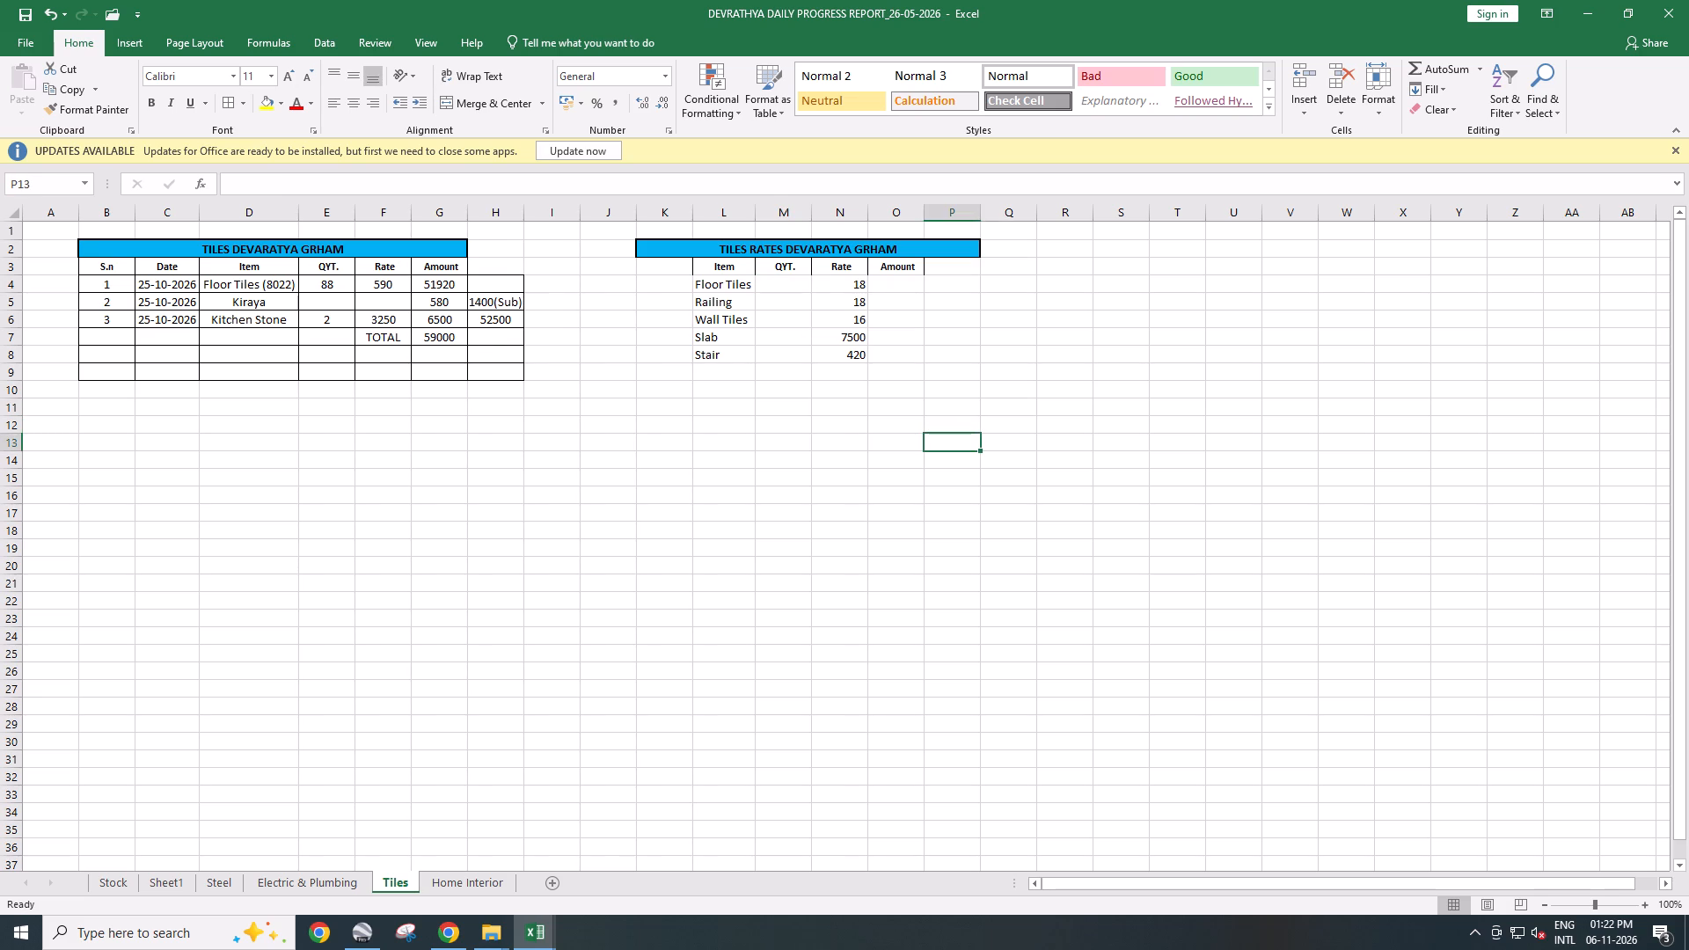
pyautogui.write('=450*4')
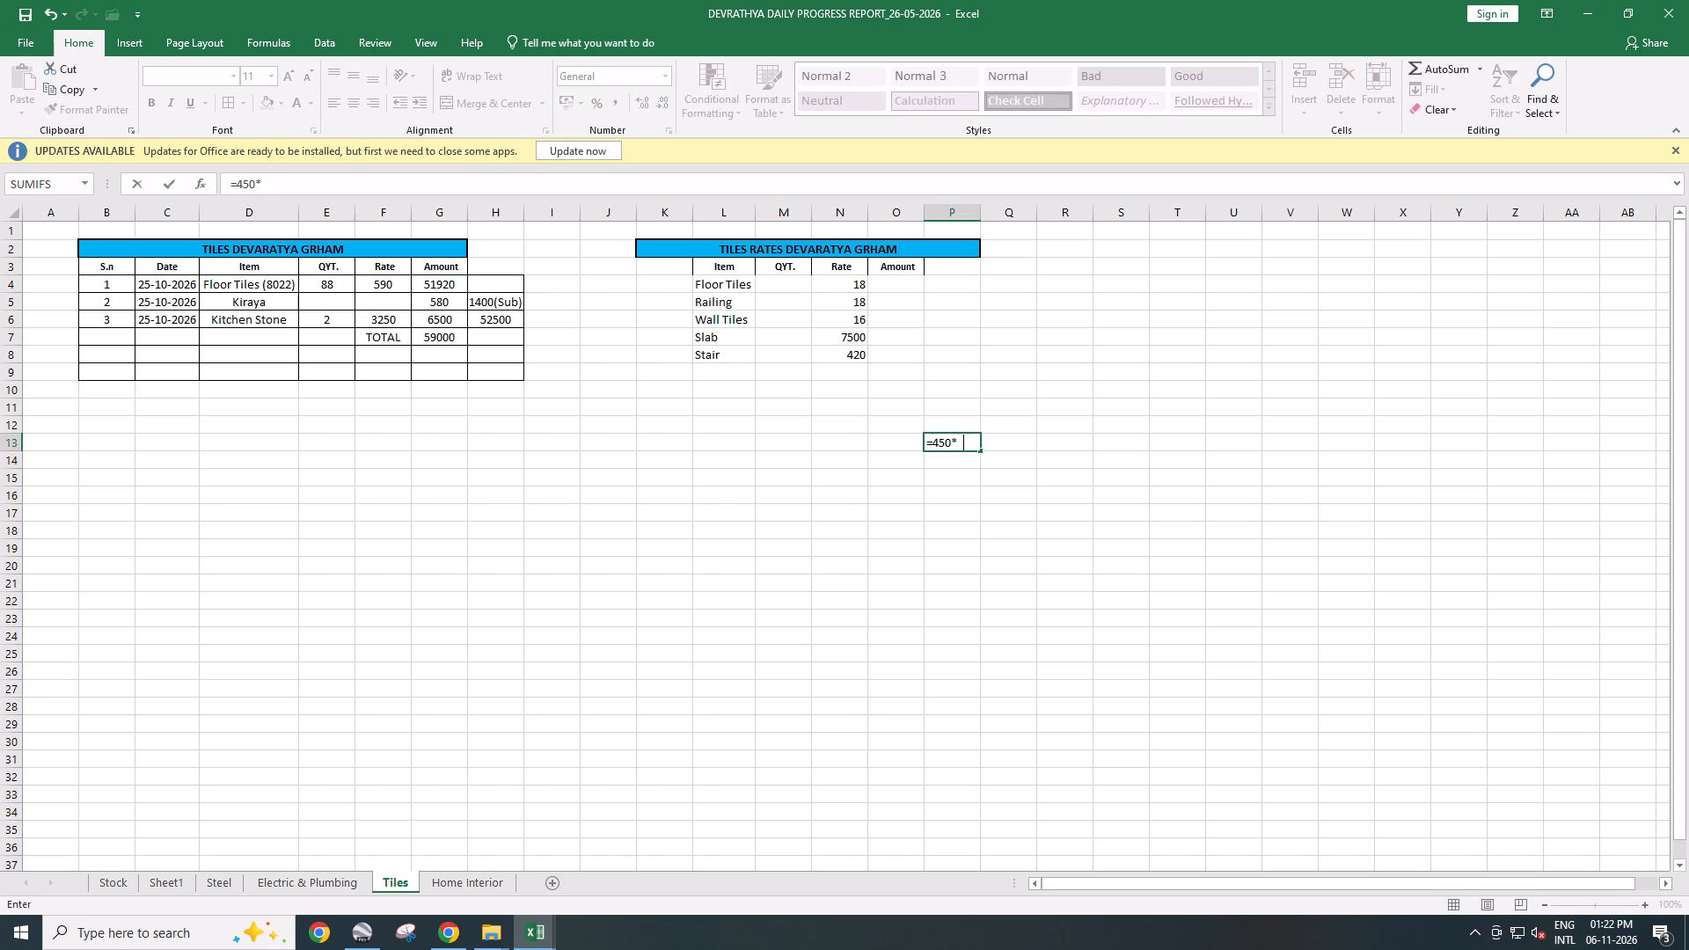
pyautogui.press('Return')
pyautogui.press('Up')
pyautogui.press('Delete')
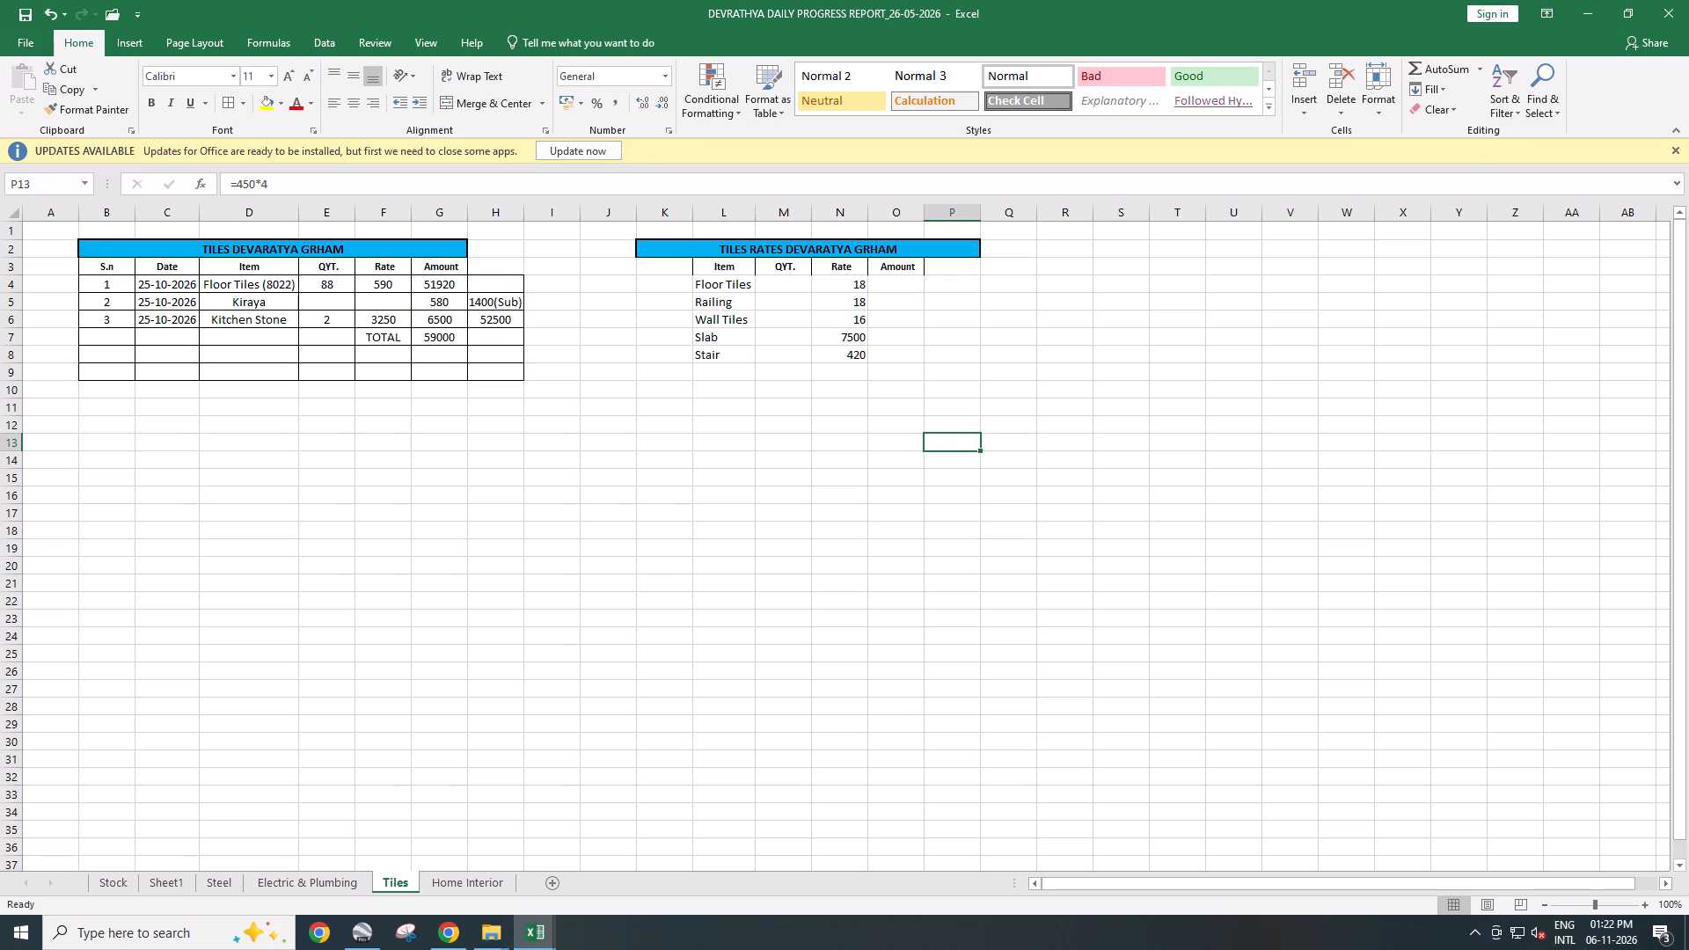
# Enter 1800 as the Floor Tiles quantity in cell M4 of the tile rates table.
pyautogui.click(779, 277)
pyautogui.write('1800')
pyautogui.press('Right')
pyautogui.press('Right')
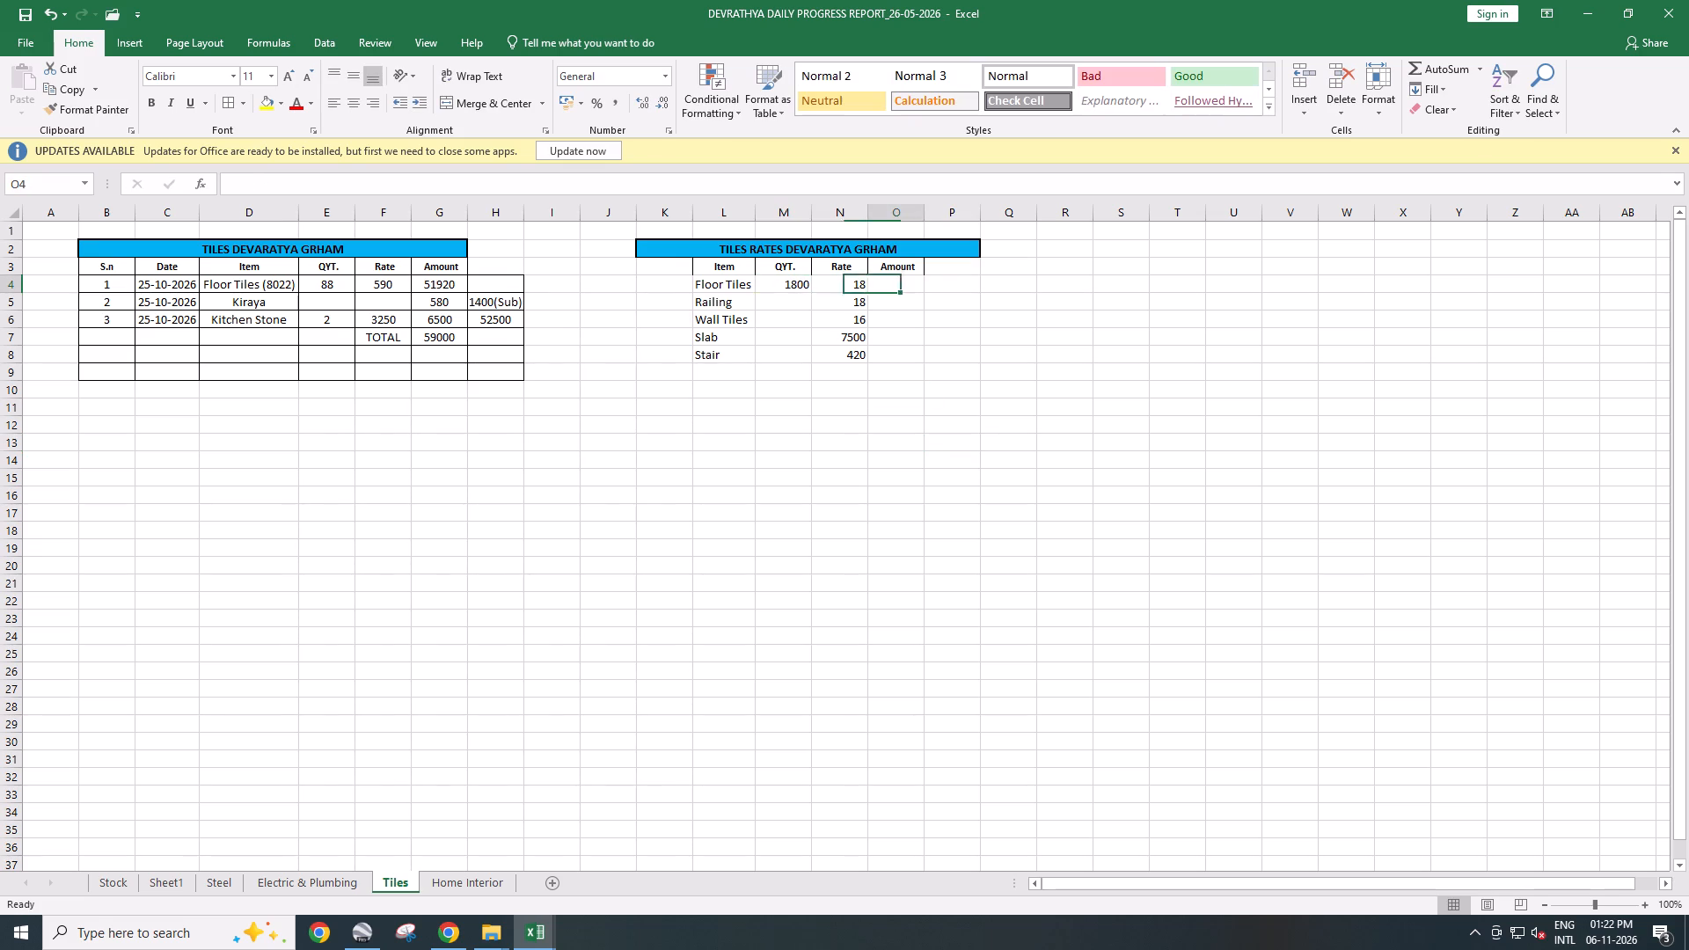
pyautogui.press('Left')
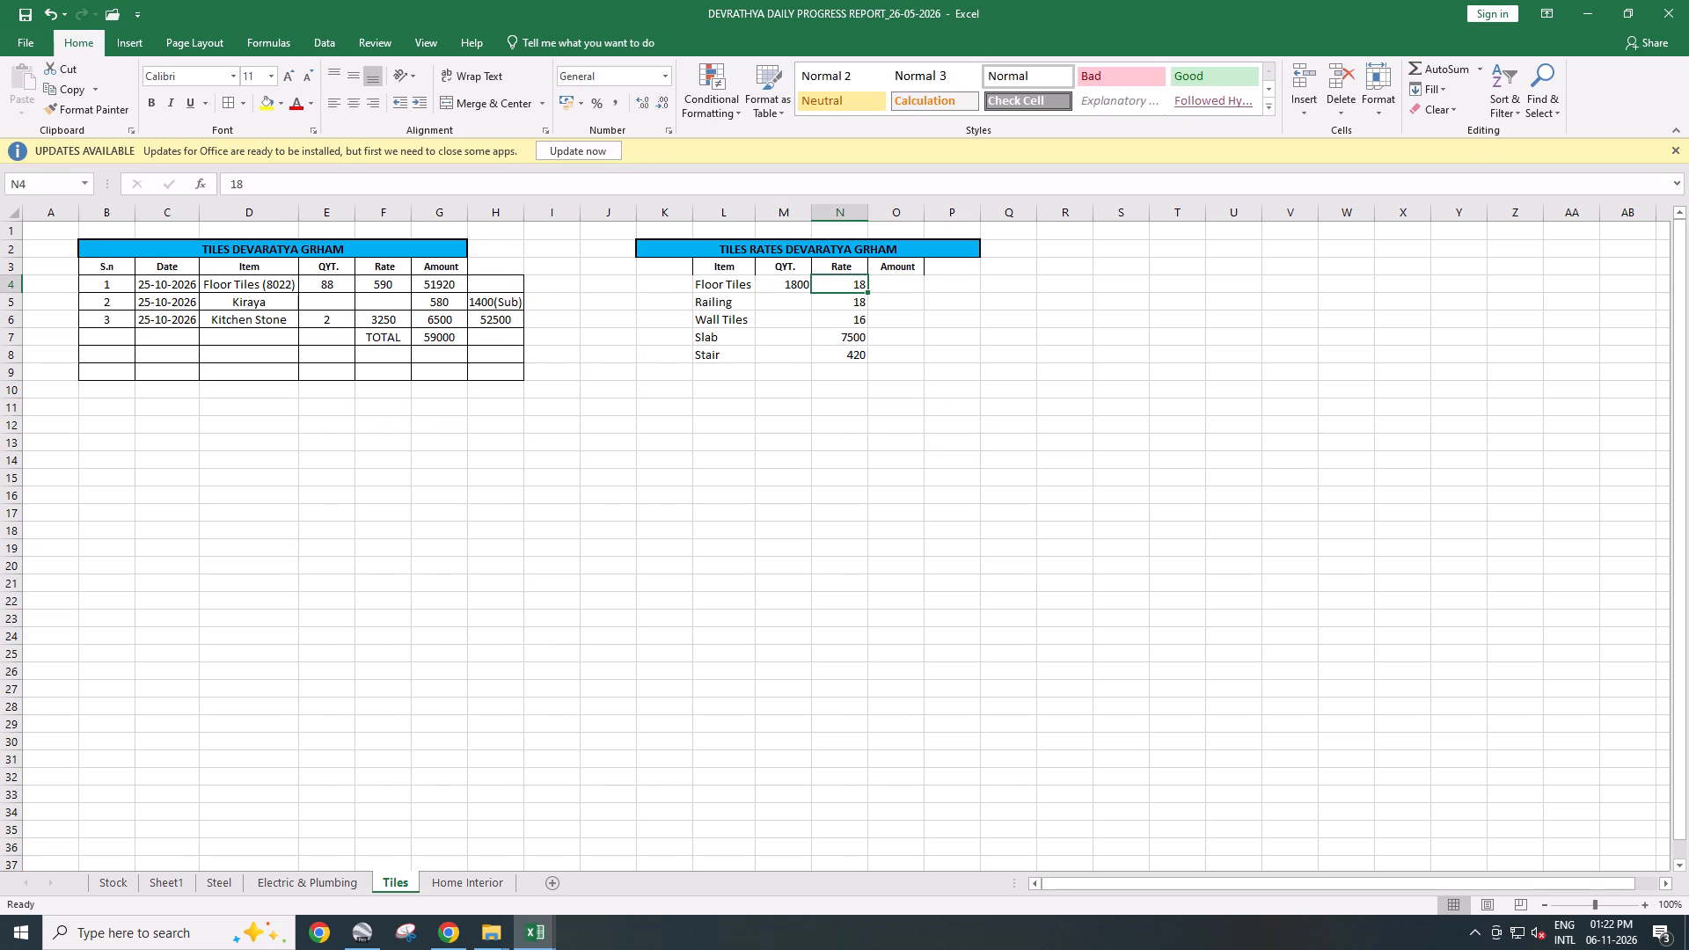
# Copy the Amount formula from G4 into O4 of the tile rates table and fill it down to O8.
pyautogui.click(445, 286)
pyautogui.hotkey('ctrl', 'c')
pyautogui.click(882, 280)
pyautogui.hotkey('ctrl', 'v')
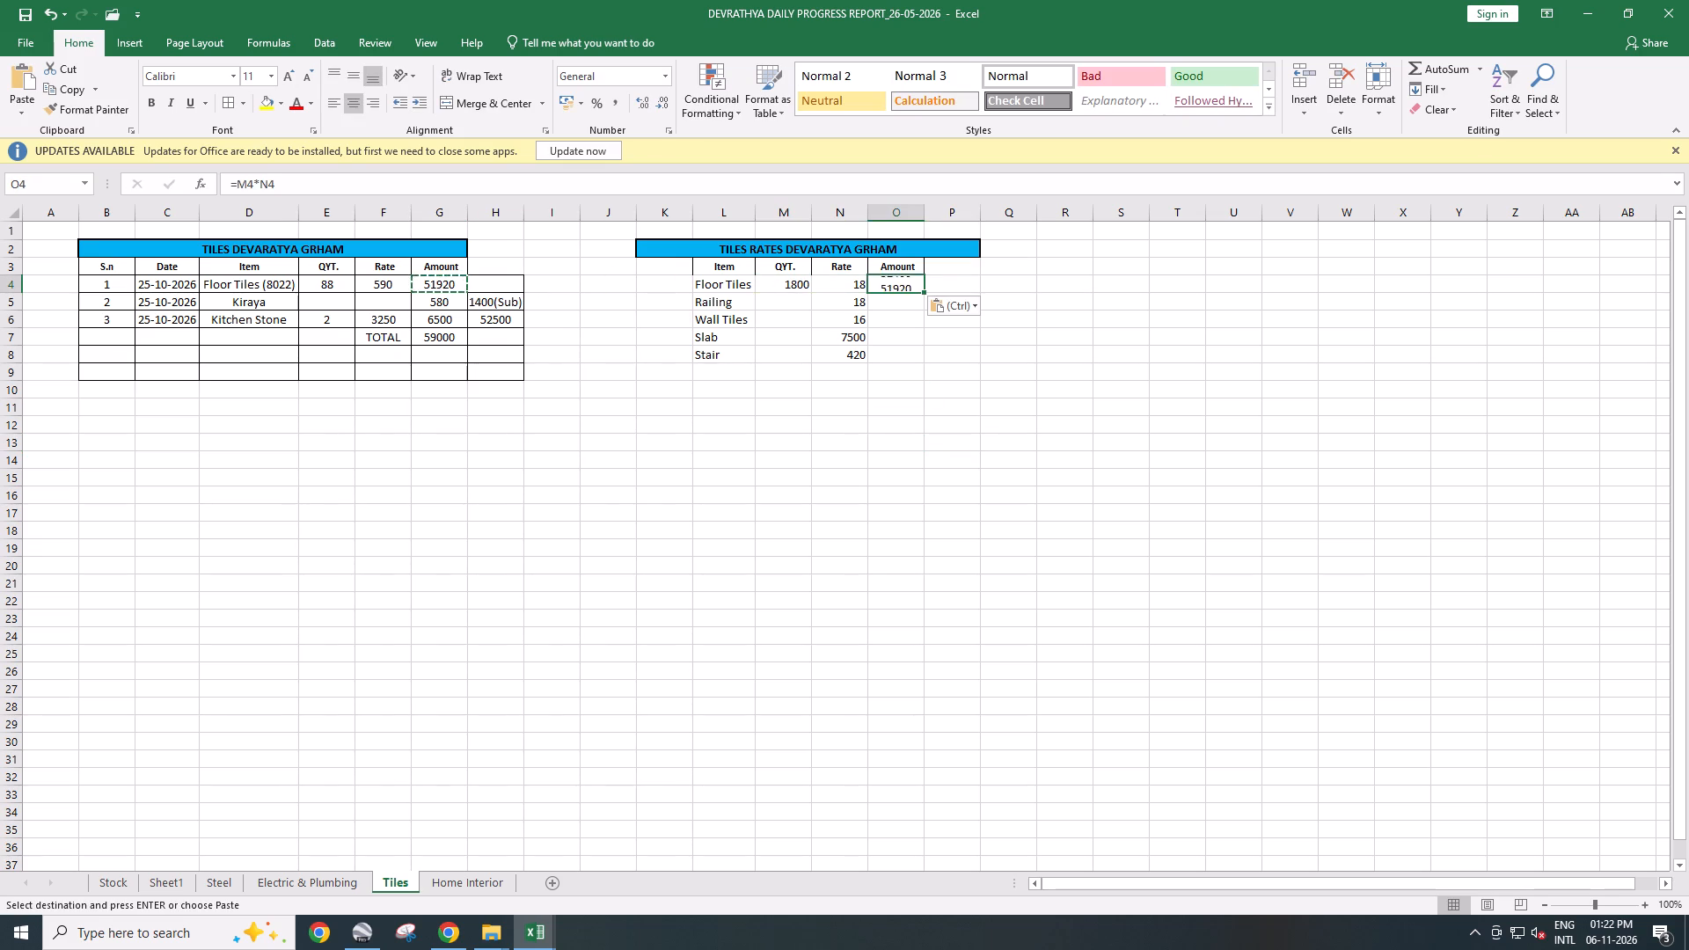
pyautogui.click(925, 354)
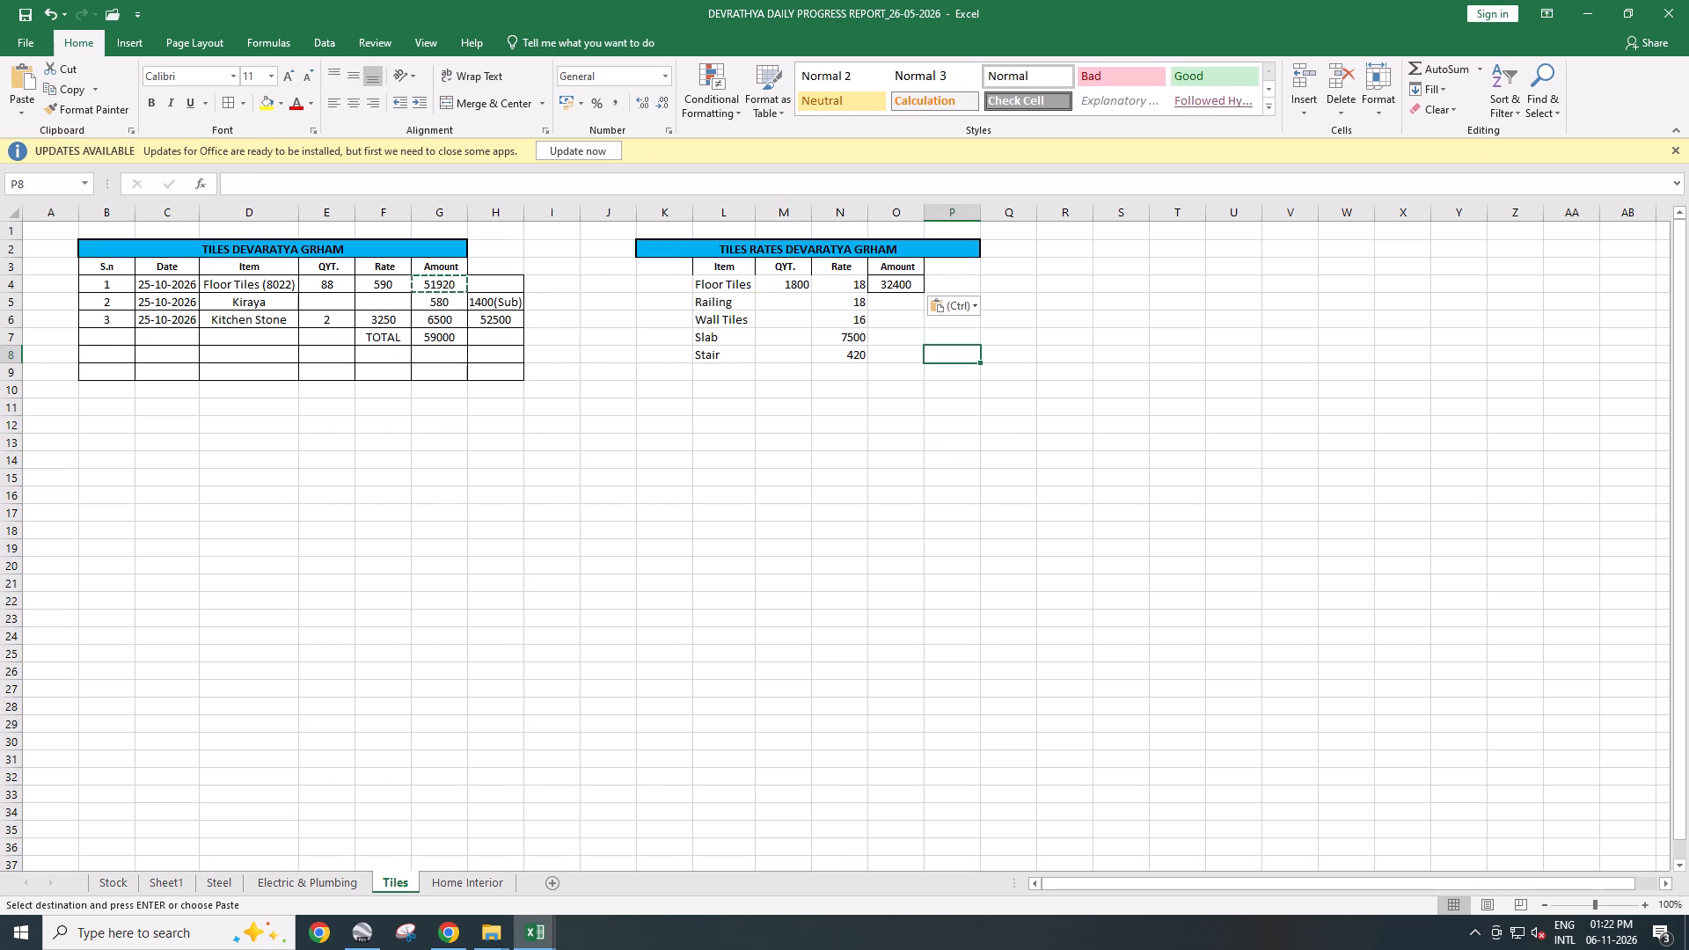
pyautogui.click(917, 287)
pyautogui.moveTo(921, 290); pyautogui.dragTo(925, 345)
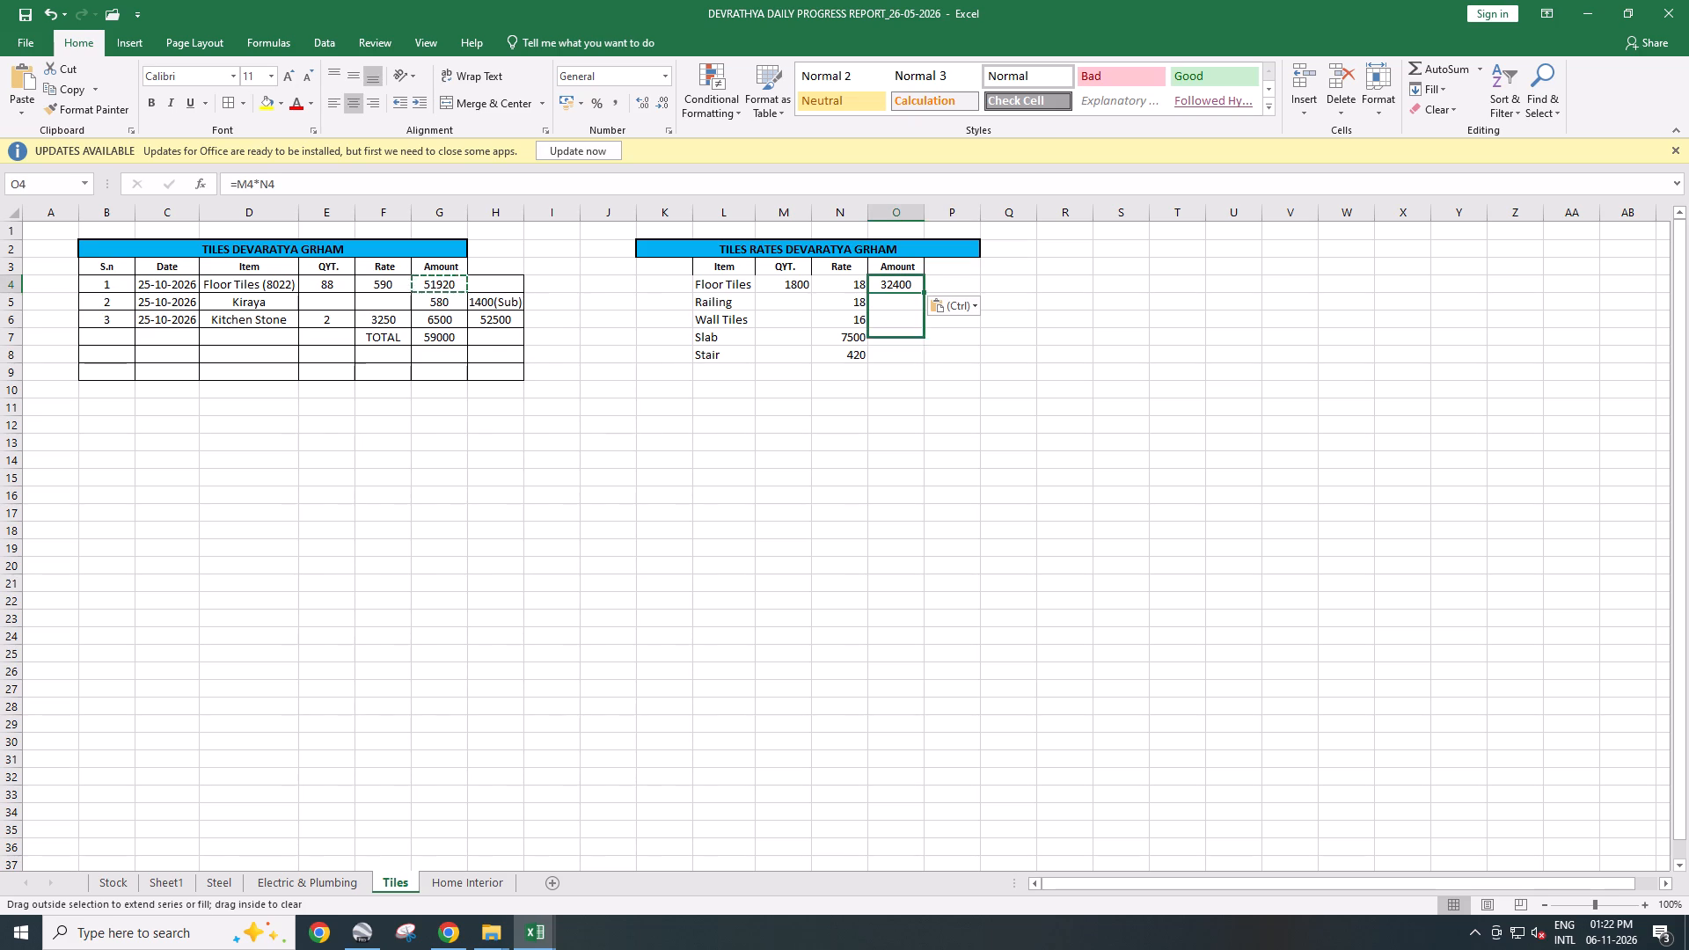
pyautogui.moveTo(925, 345); pyautogui.dragTo(925, 359)
pyautogui.click(823, 414)
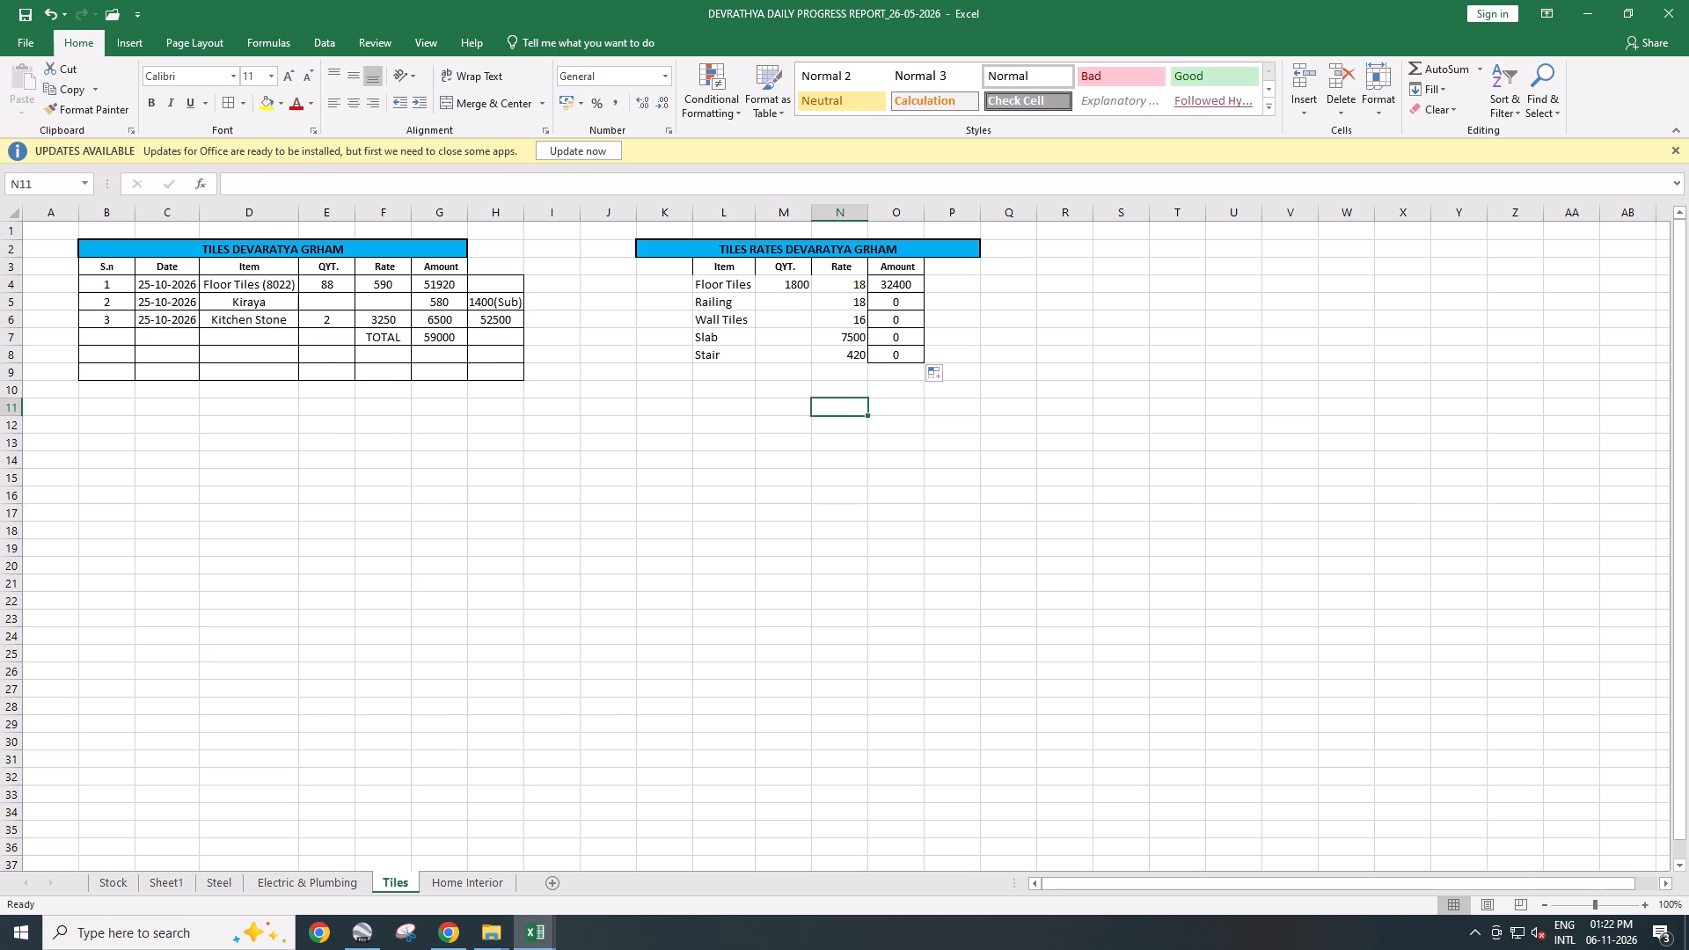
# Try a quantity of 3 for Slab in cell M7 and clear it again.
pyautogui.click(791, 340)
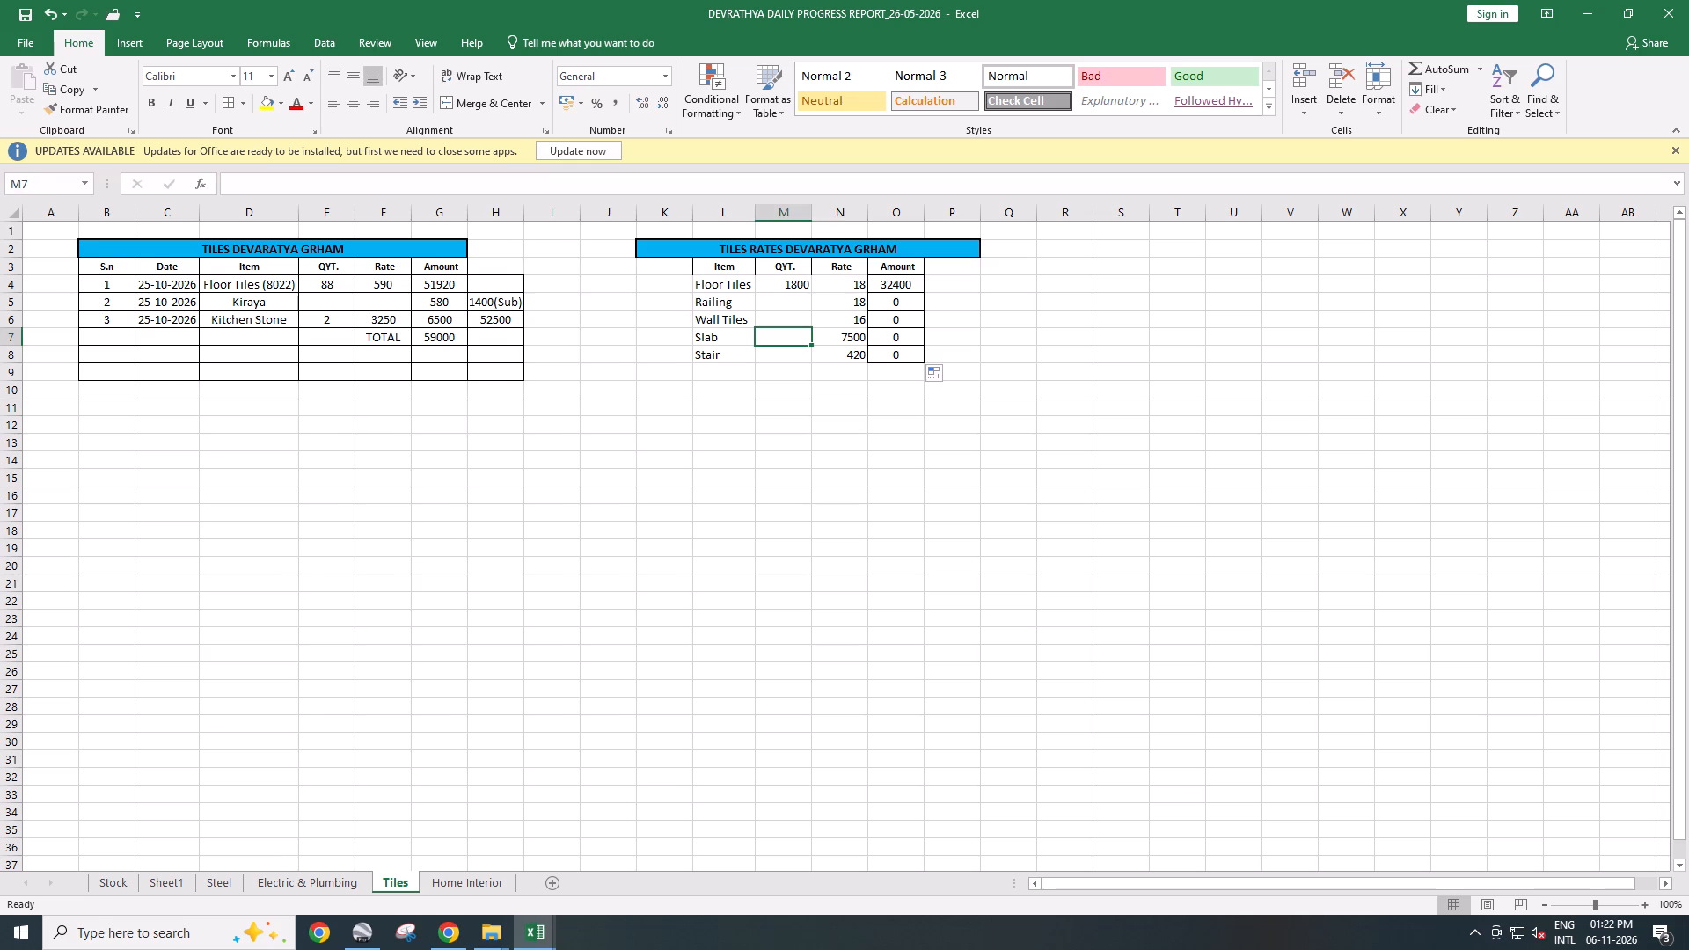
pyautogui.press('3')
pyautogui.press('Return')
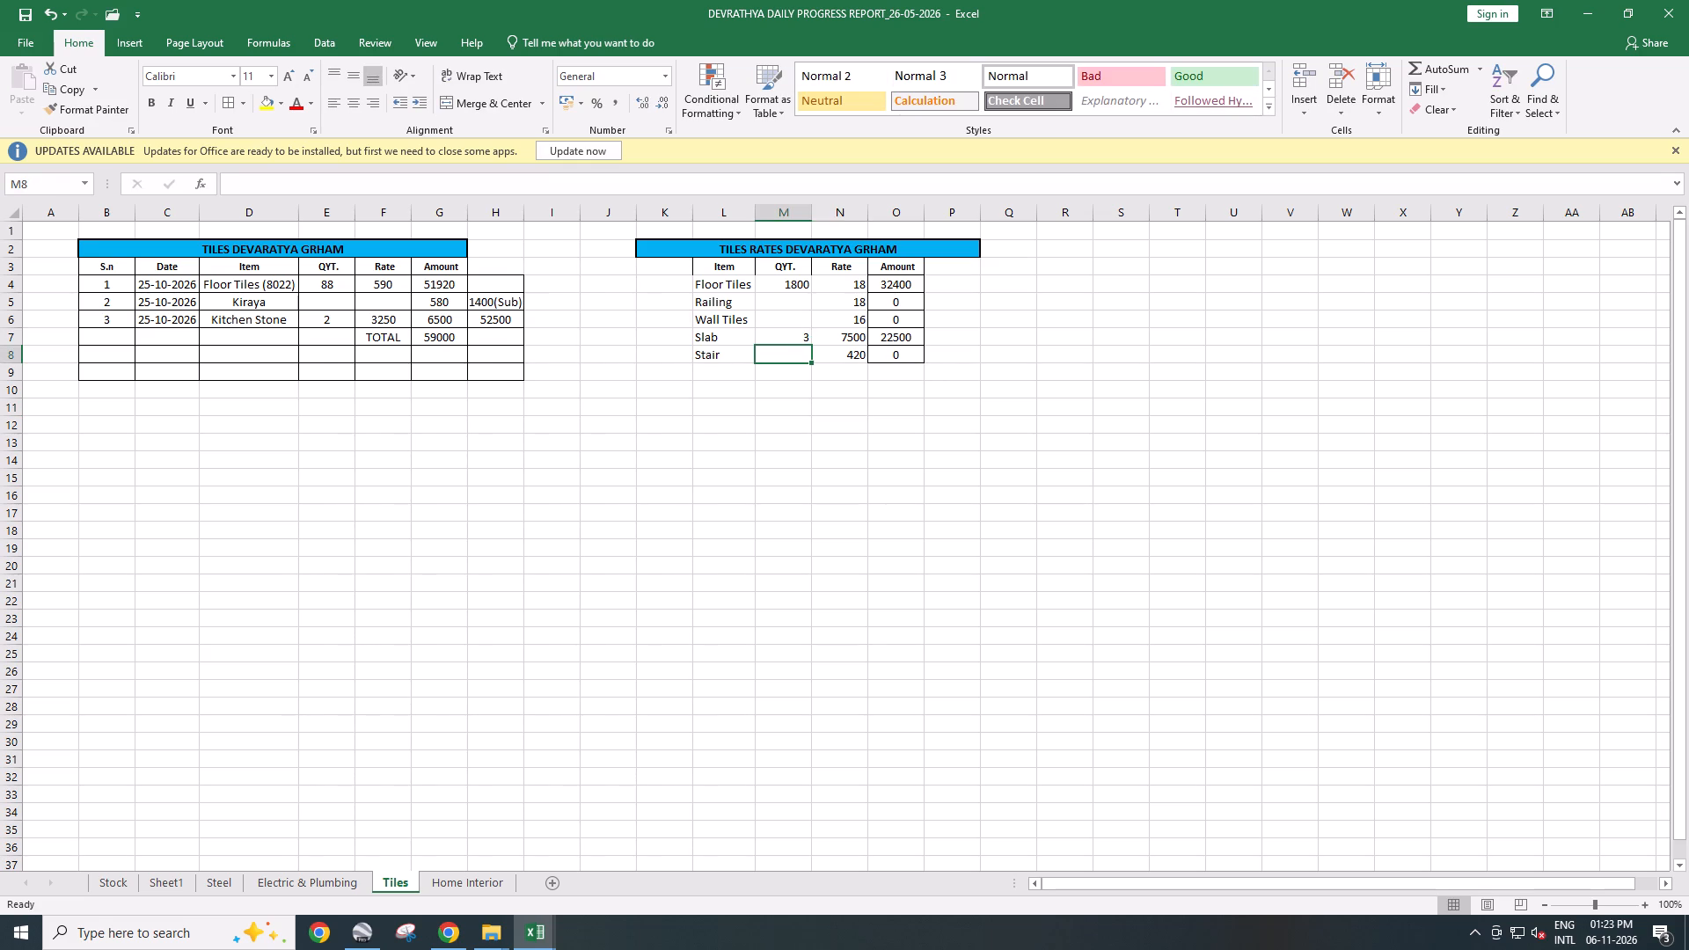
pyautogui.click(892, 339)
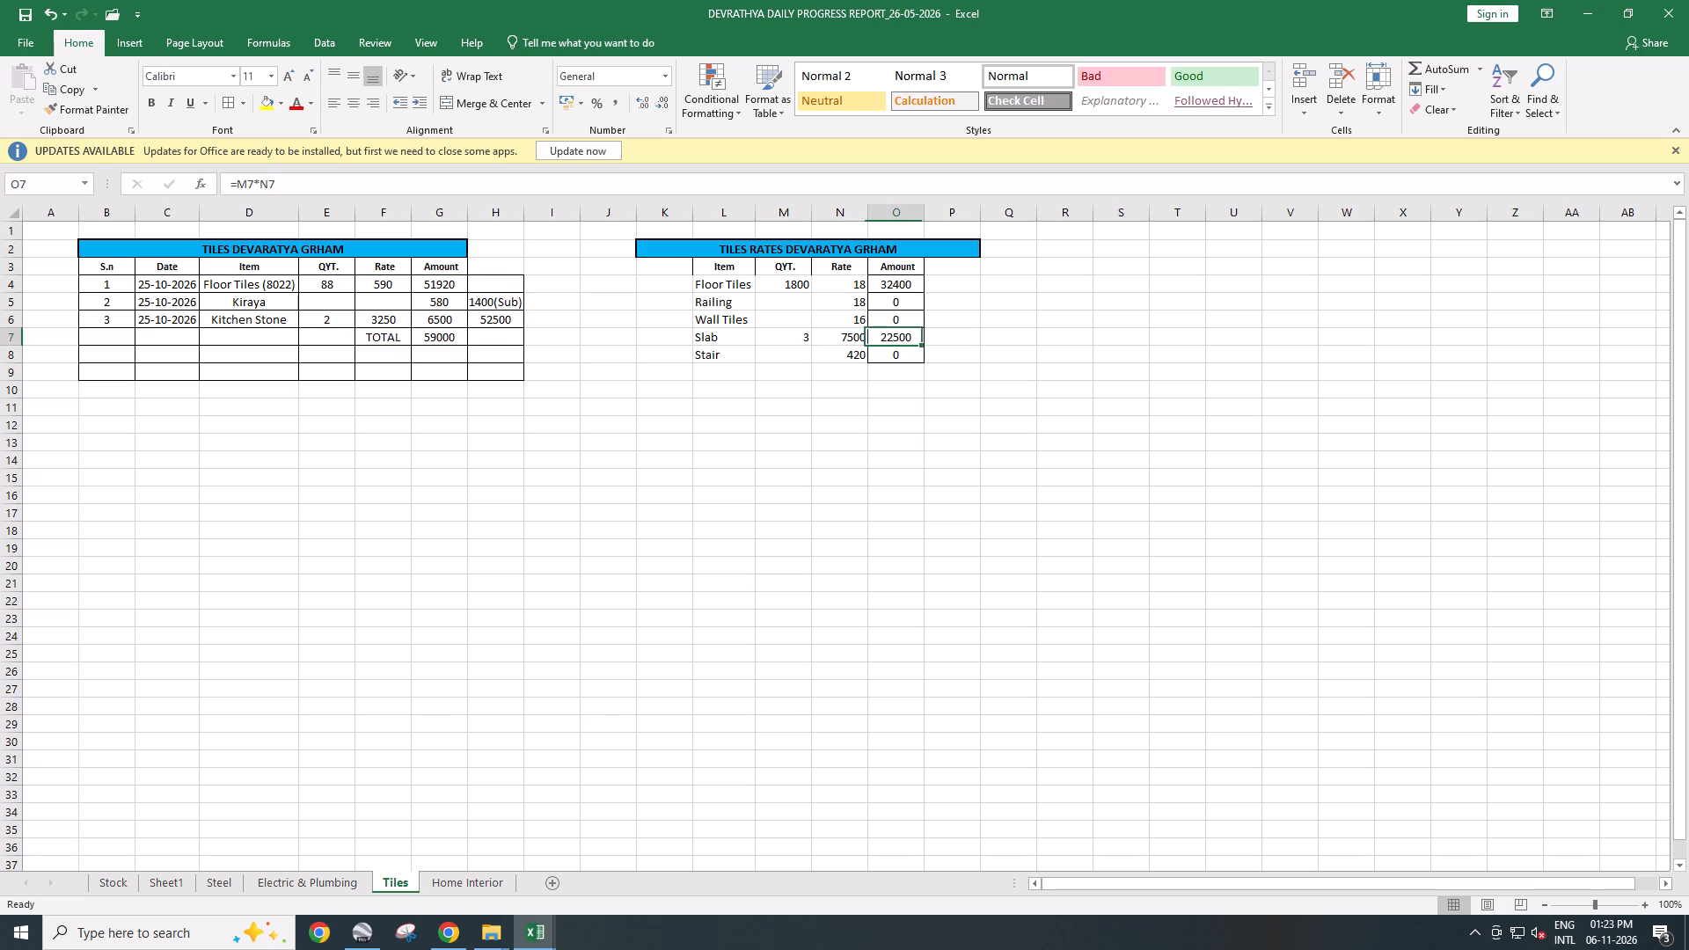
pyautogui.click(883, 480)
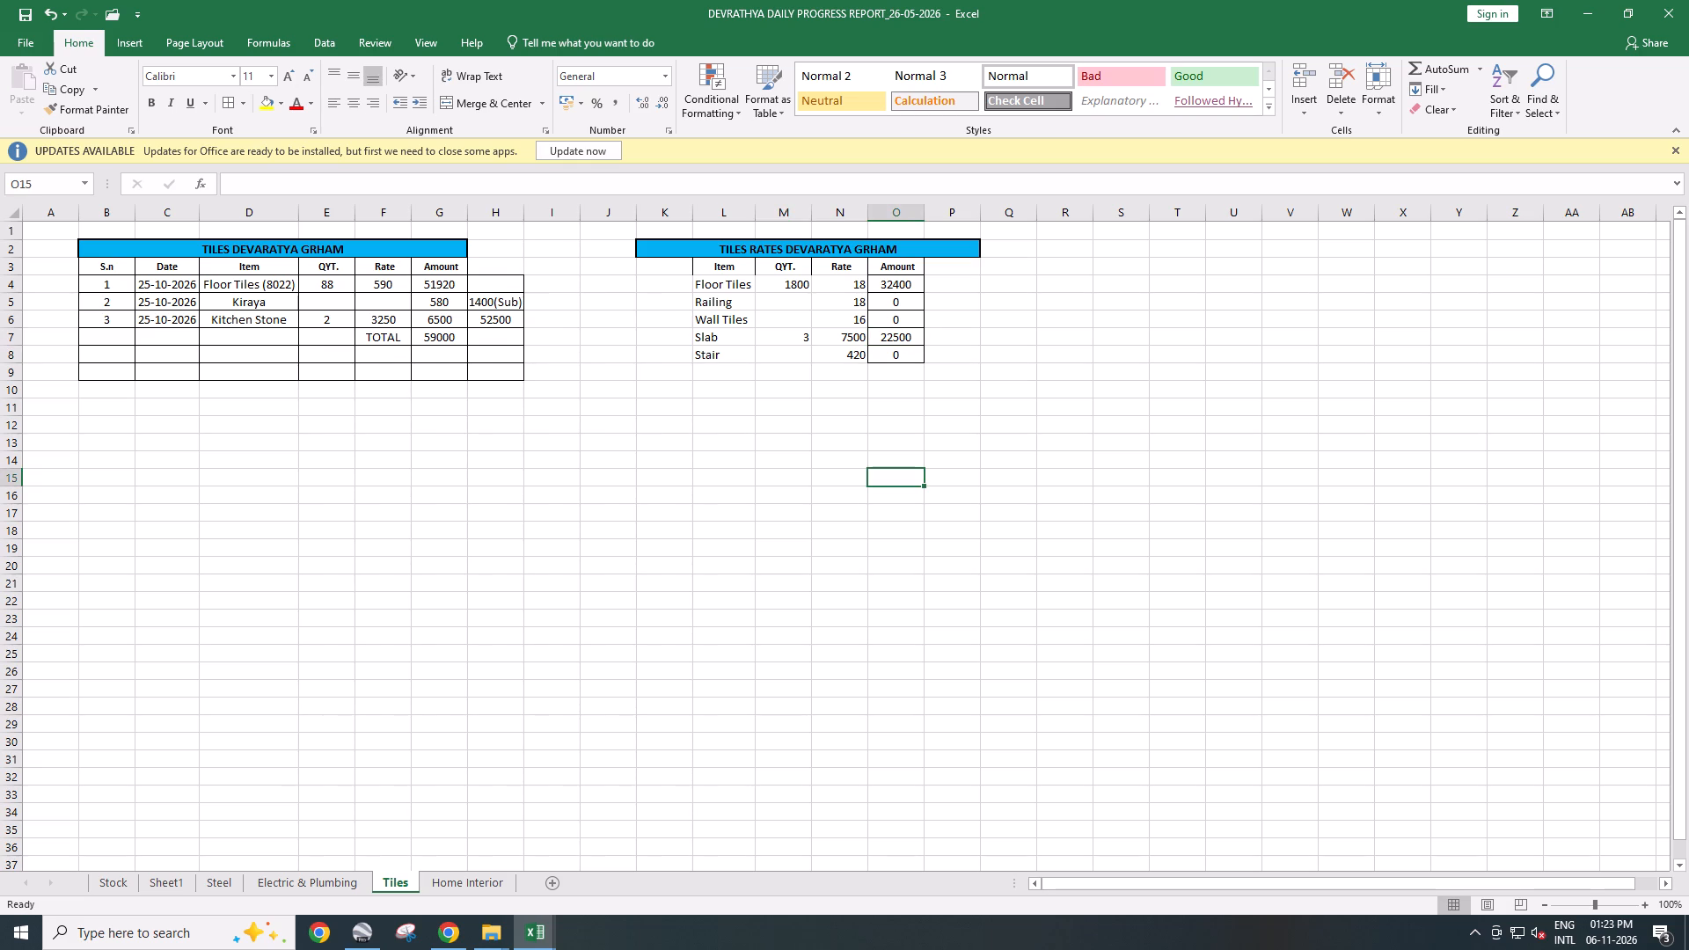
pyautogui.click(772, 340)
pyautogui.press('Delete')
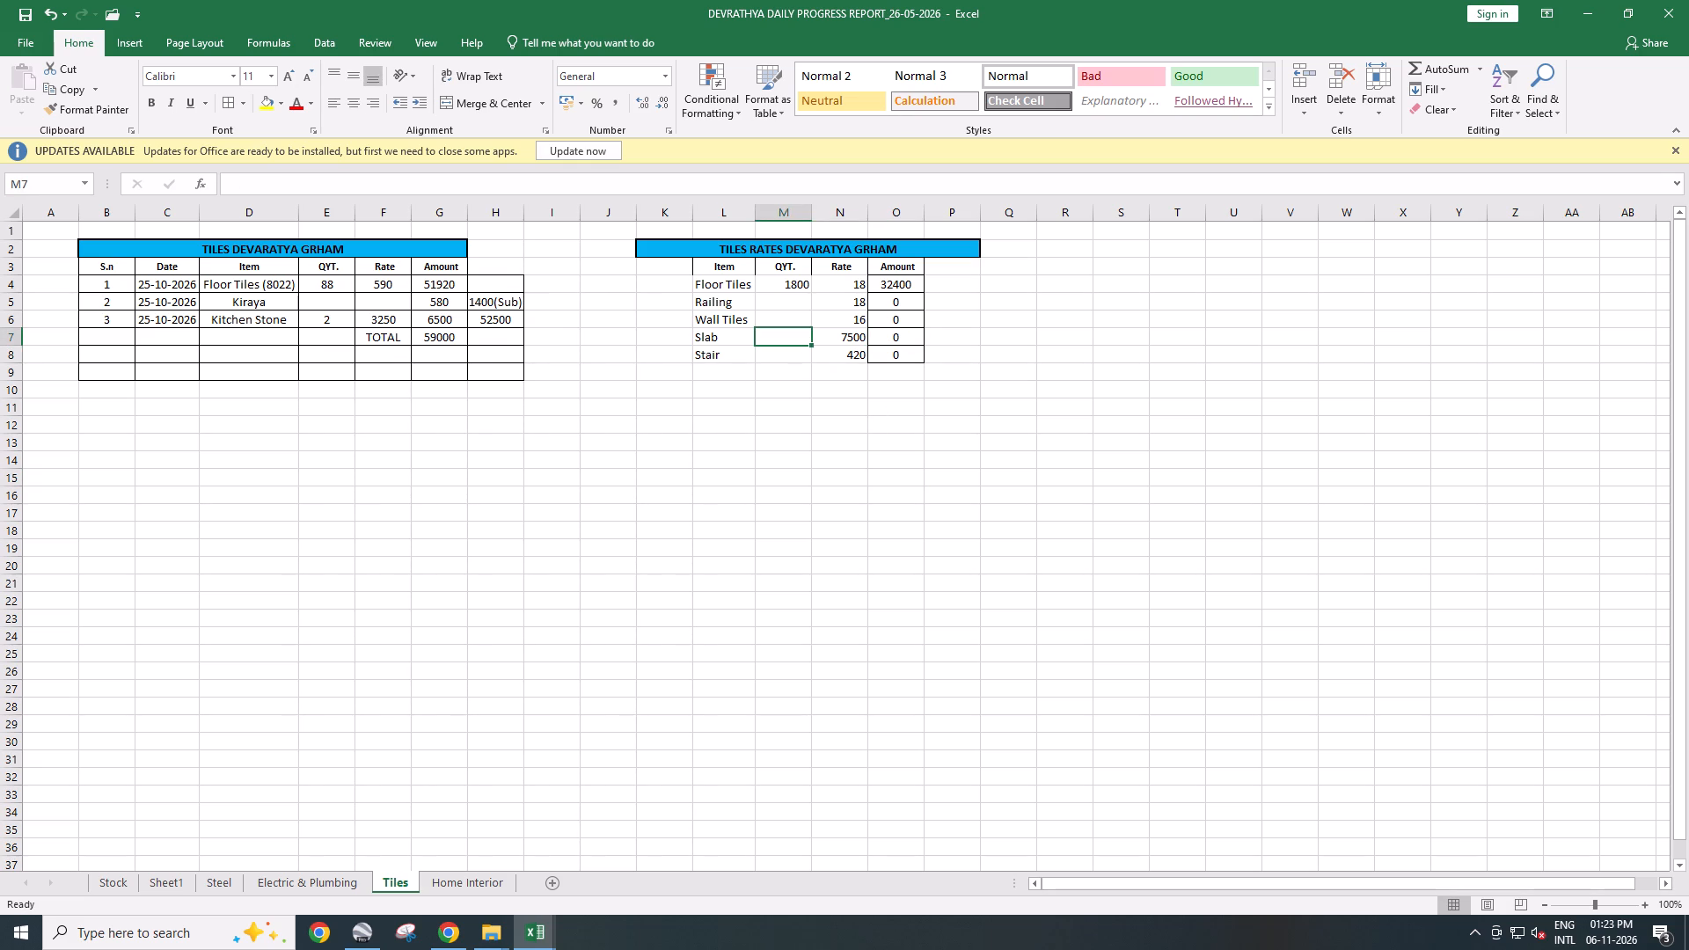
# Save the workbook.
pyautogui.click(897, 490)
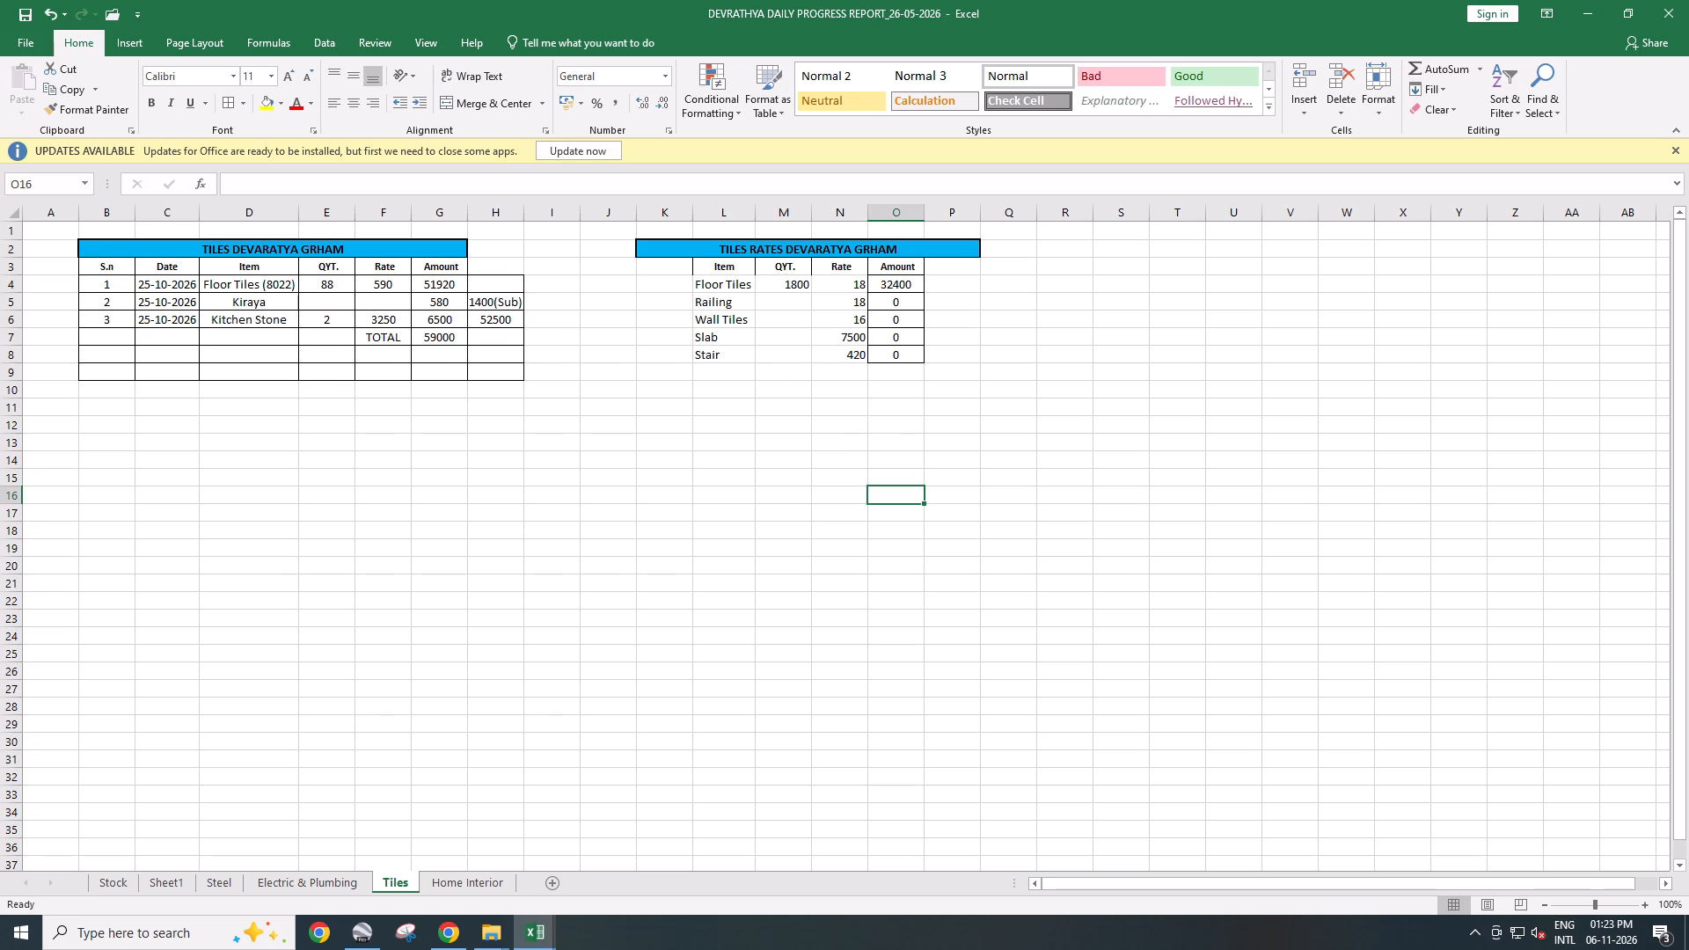
pyautogui.hotkey('ctrl', 's')
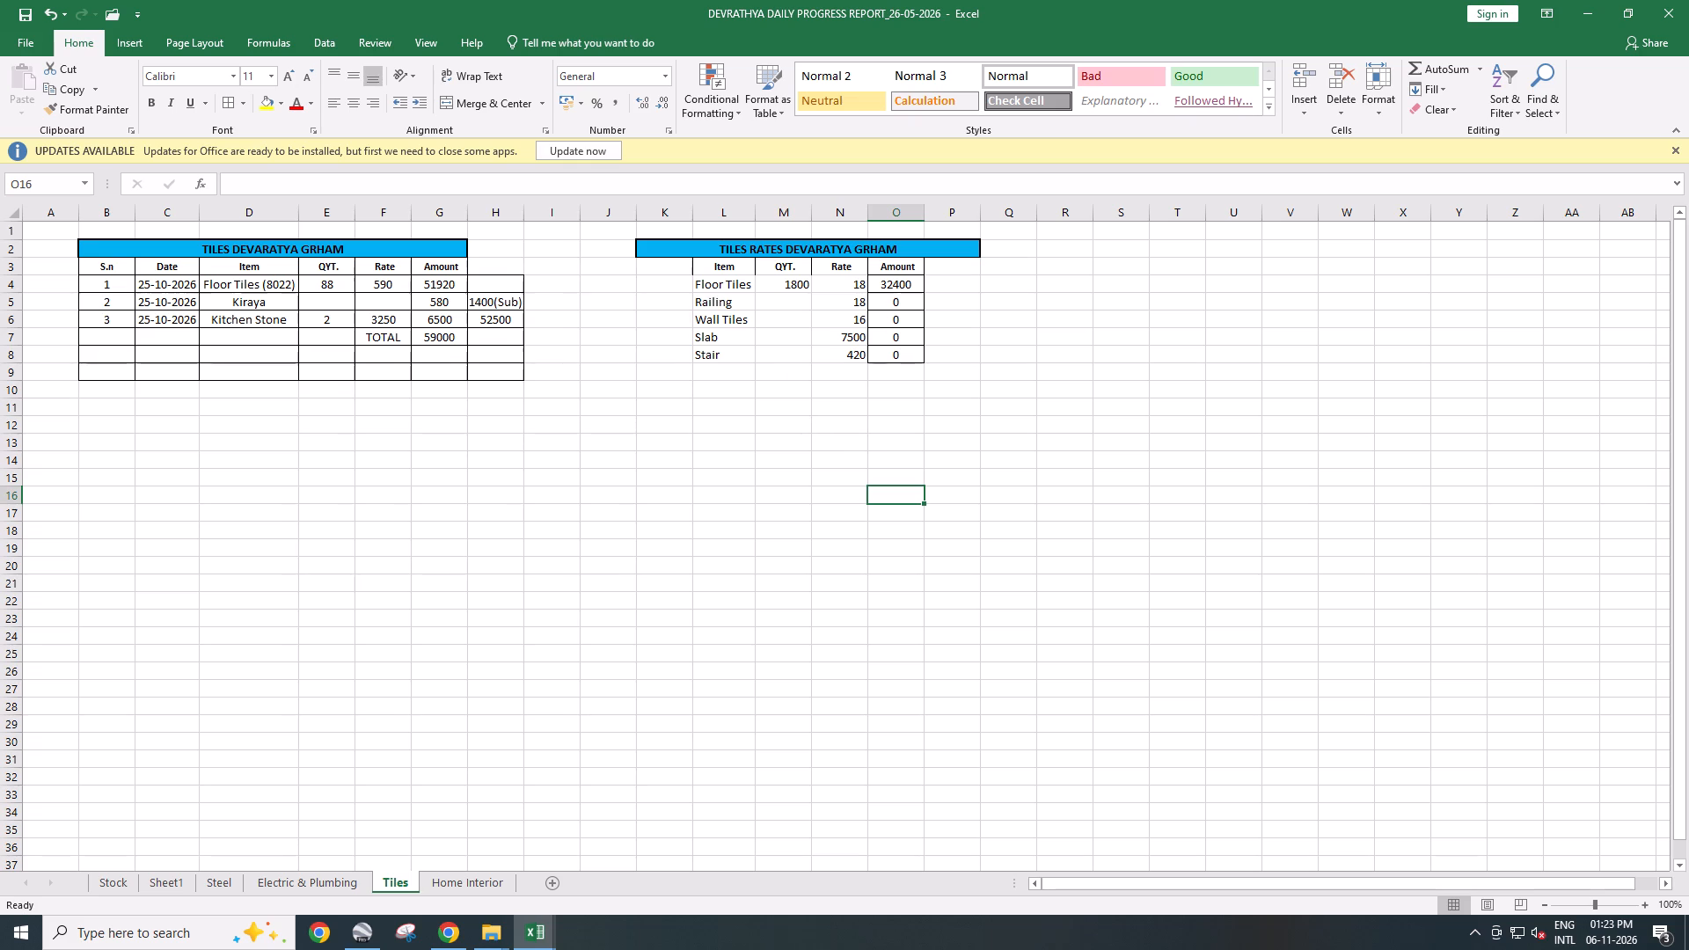
# Apply all borders to the tile rates table range K3:P8 and save the workbook.
pyautogui.moveTo(657, 265); pyautogui.dragTo(953, 359)
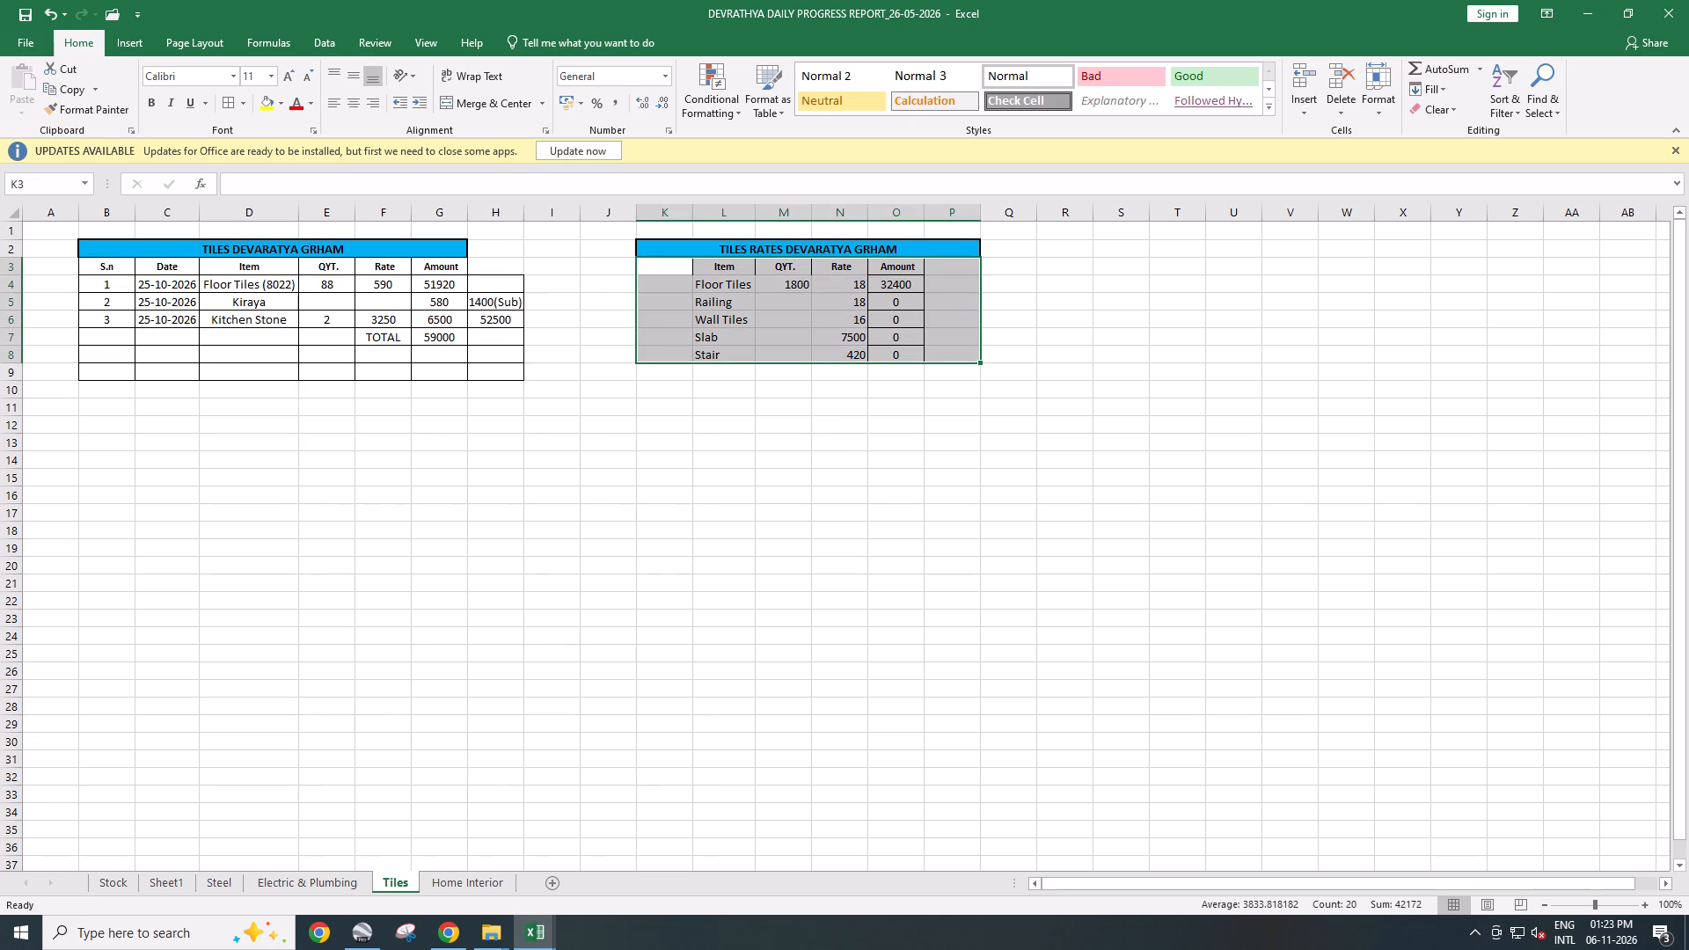
pyautogui.write('HVA')
pyautogui.press('Escape')
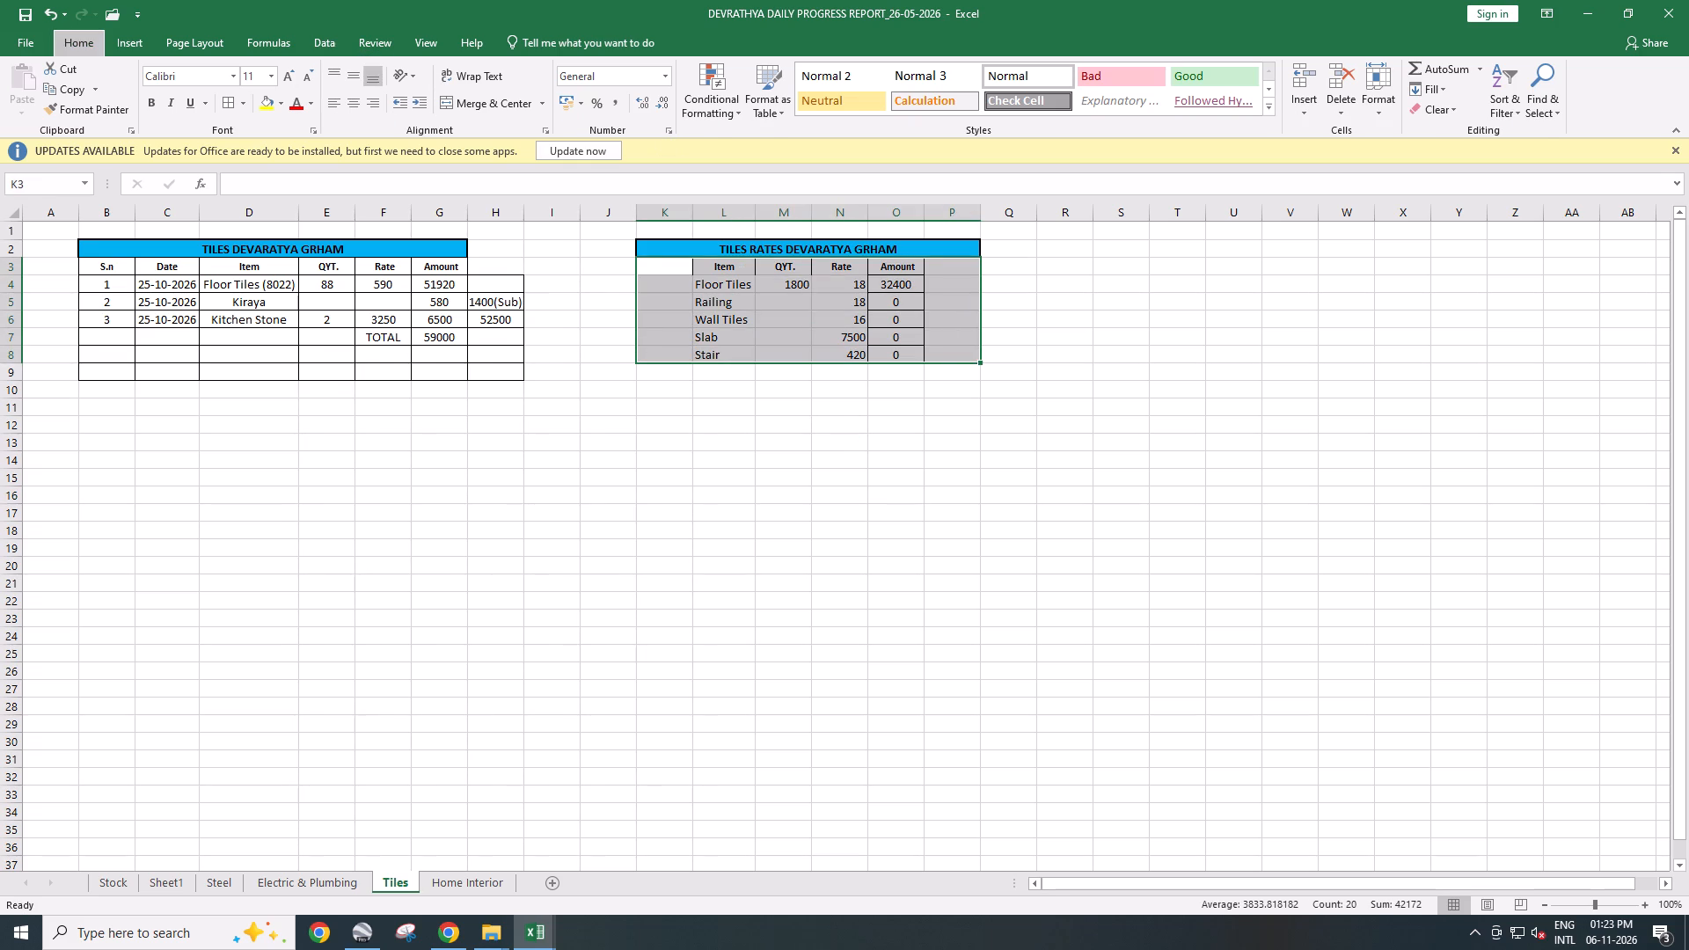
pyautogui.press('Escape')
pyautogui.press('Escape')
pyautogui.press('Escape')
pyautogui.press('Escape')
pyautogui.write('HBA')
pyautogui.hotkey('ctrl', 's')
pyautogui.click(741, 406)
# Number the tile rates table's five item rows from 1 to 5 in cells K4 to K8.
pyautogui.click(674, 289)
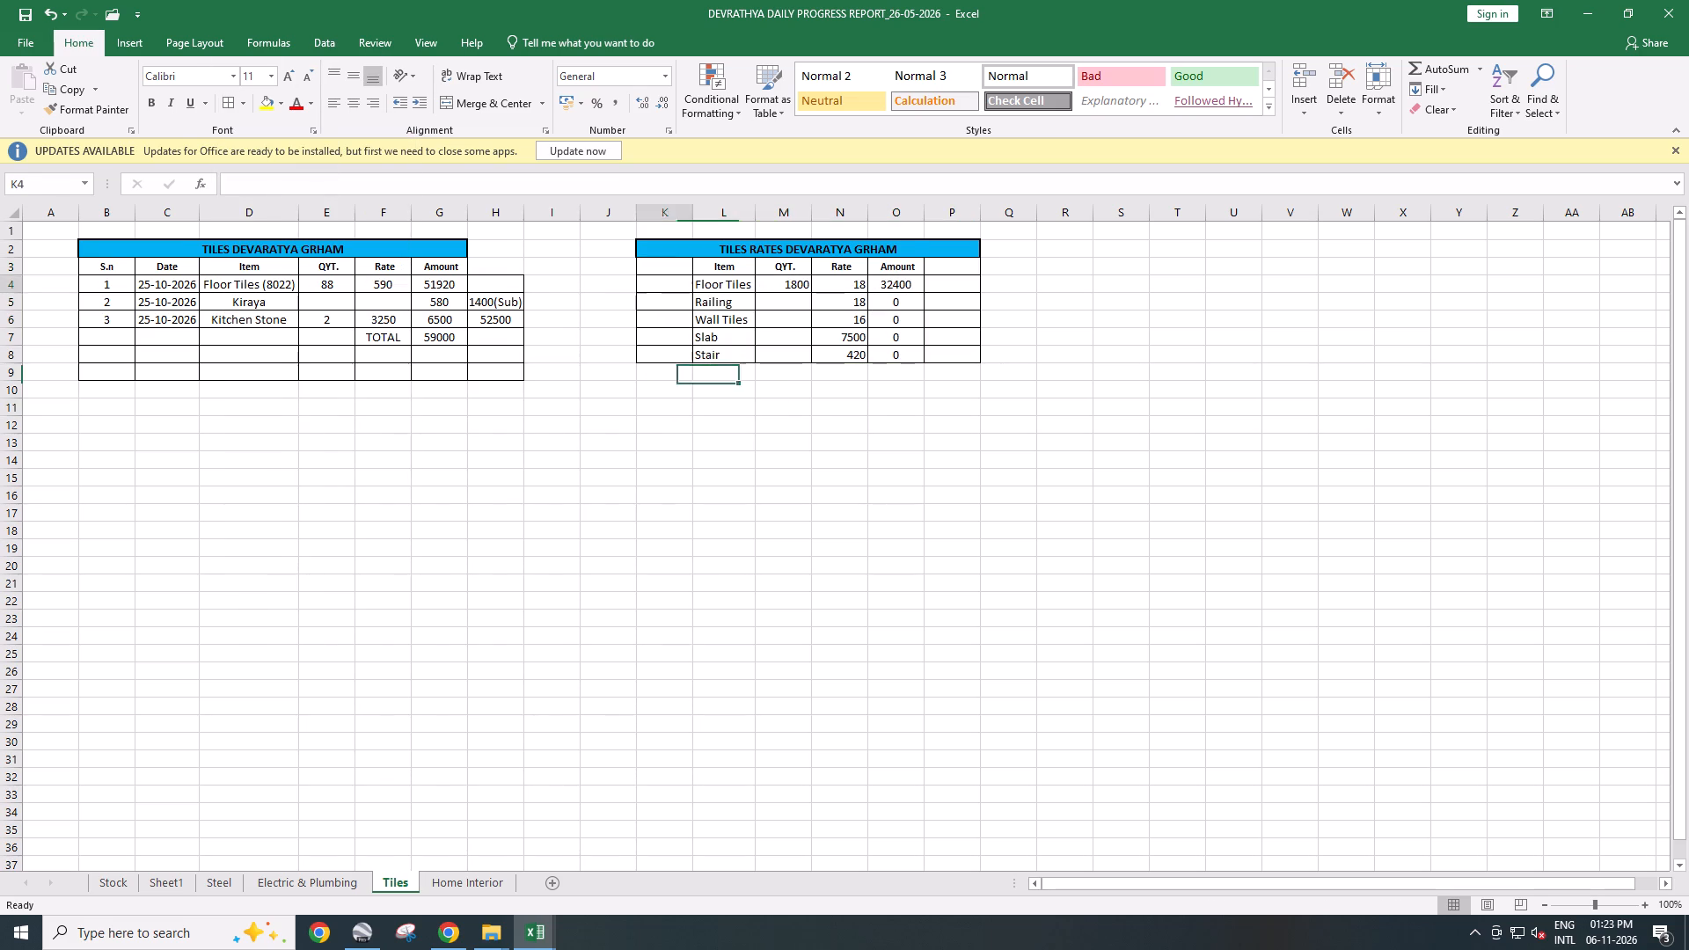
pyautogui.press('1')
pyautogui.press('Return')
pyautogui.press('2')
pyautogui.press('Return')
pyautogui.press('3')
pyautogui.press('Return')
pyautogui.press('4')
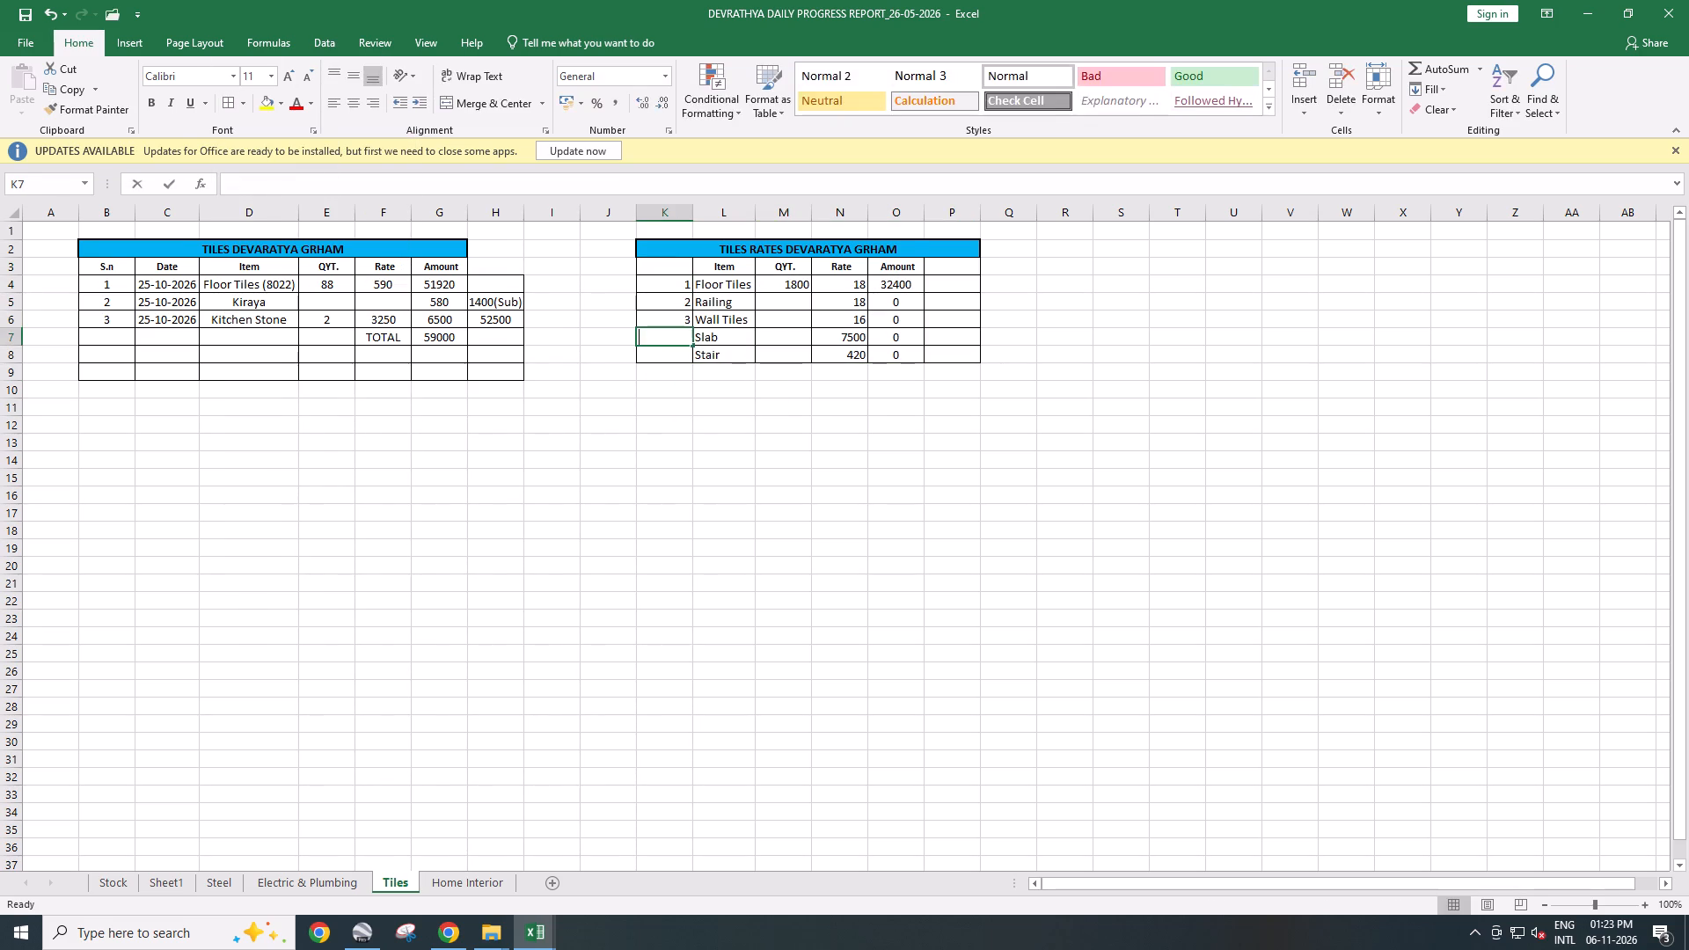
pyautogui.press('Return')
pyautogui.press('5')
pyautogui.press('Return')
# Copy the S.n header from cell B3 of the first table into K3 of the tile rates table.
pyautogui.click(99, 256)
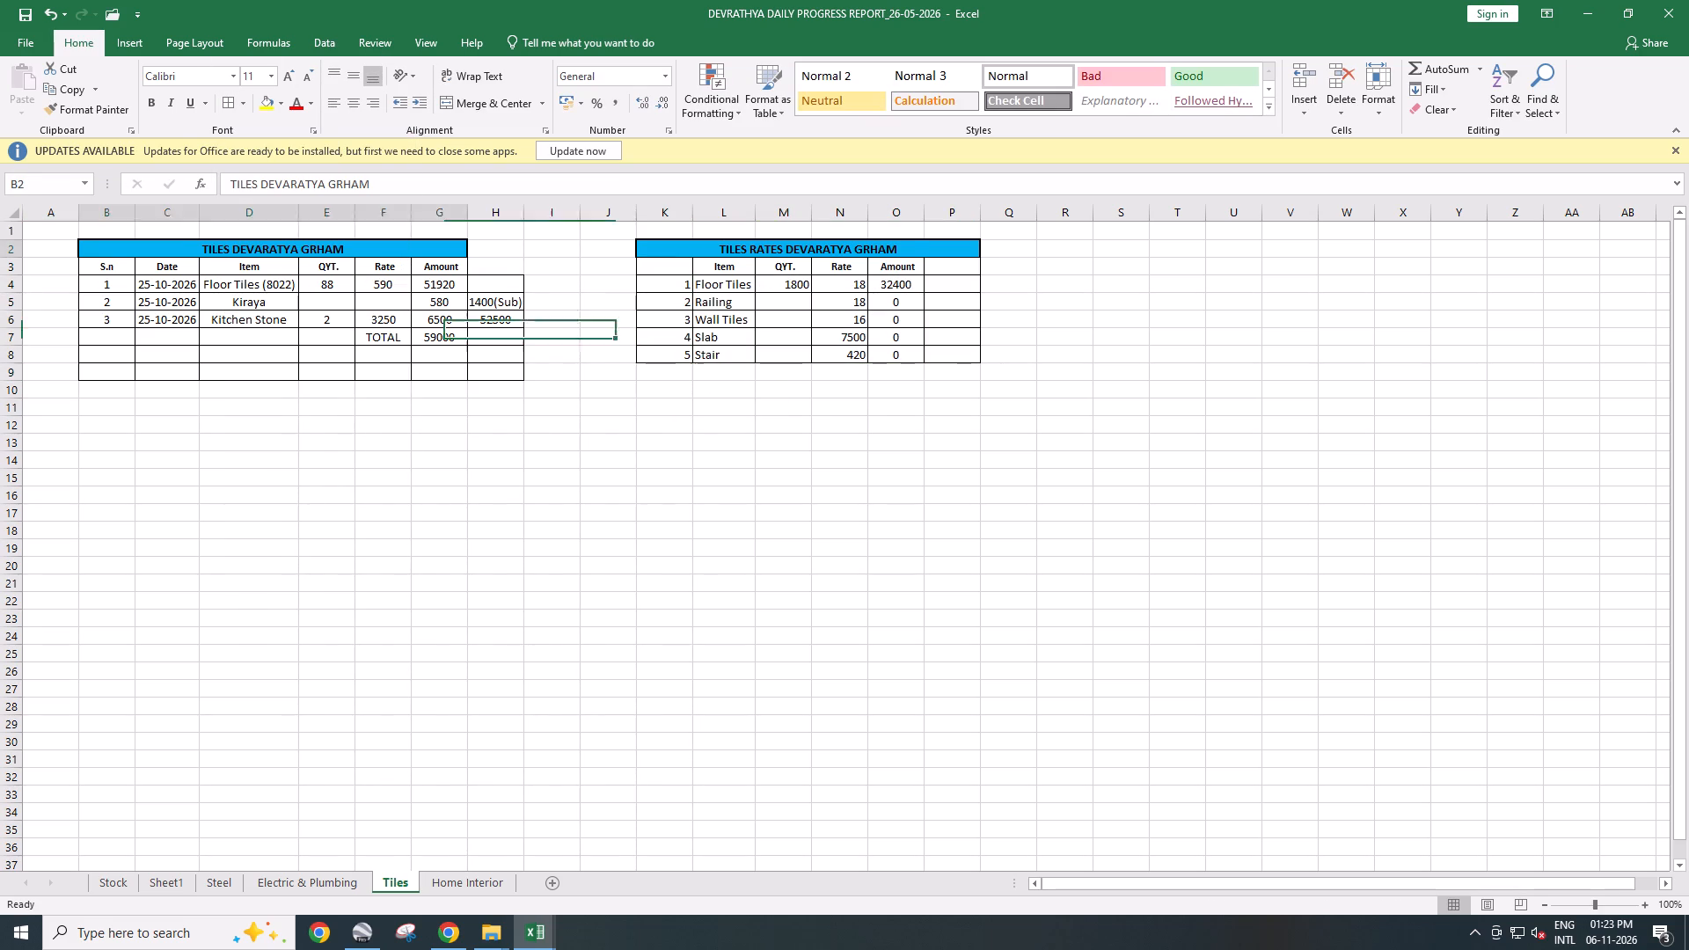
pyautogui.click(103, 263)
pyautogui.hotkey('ctrl', 'c')
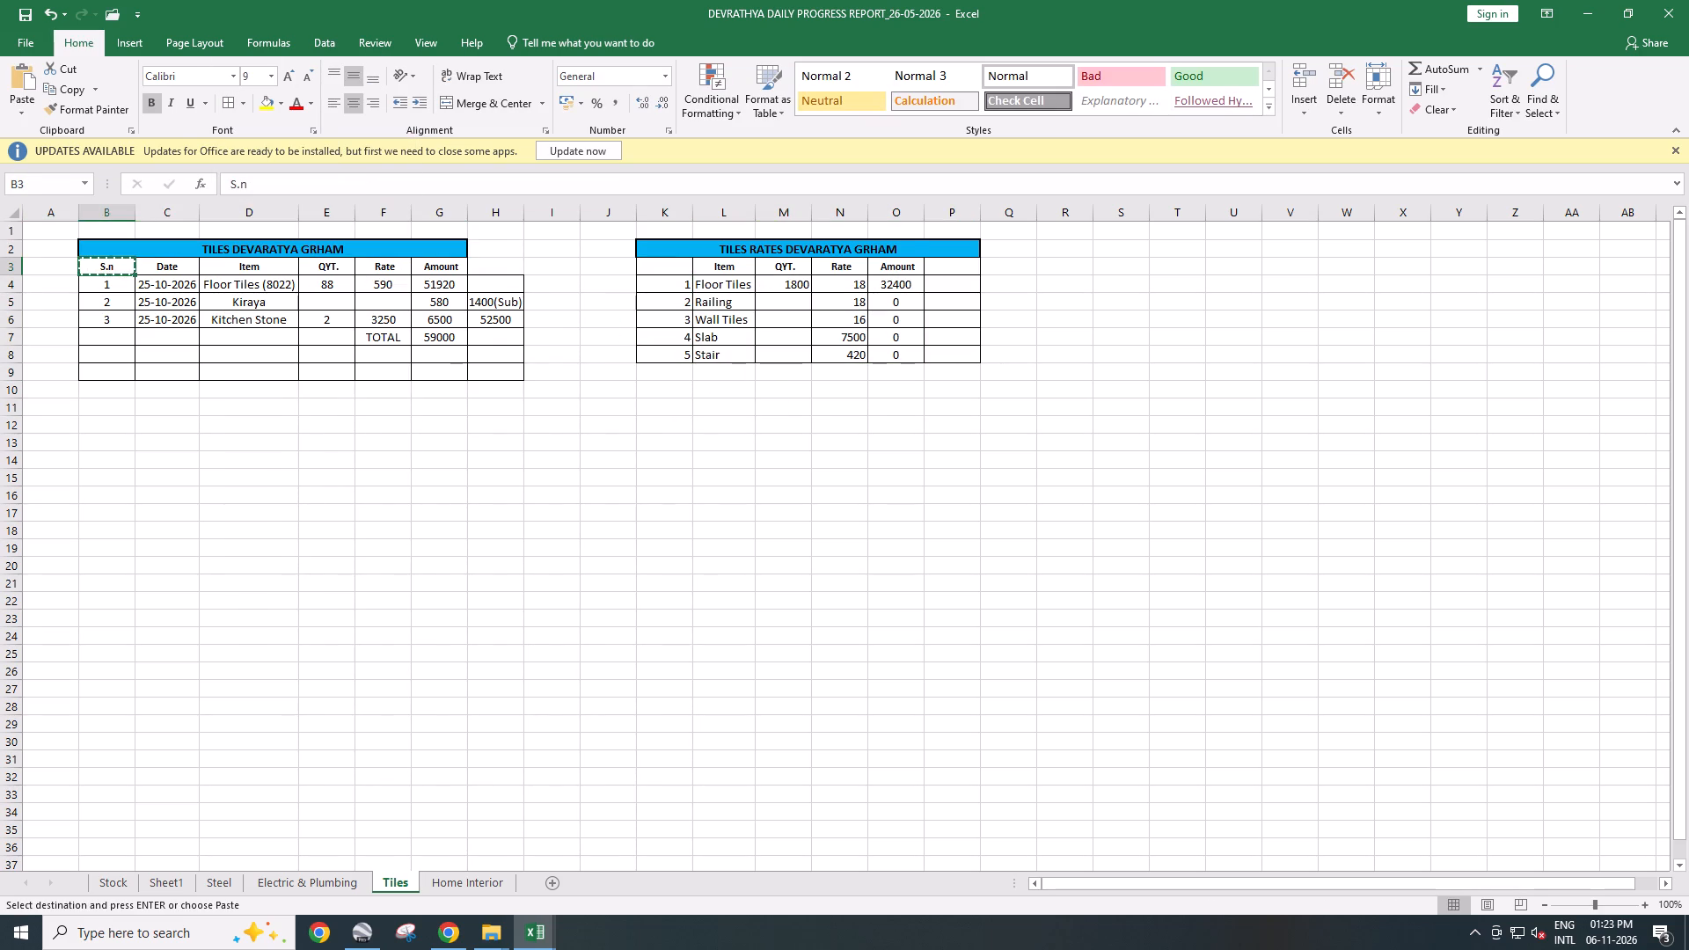
pyautogui.click(663, 269)
pyautogui.hotkey('ctrl', 'v')
pyautogui.click(765, 500)
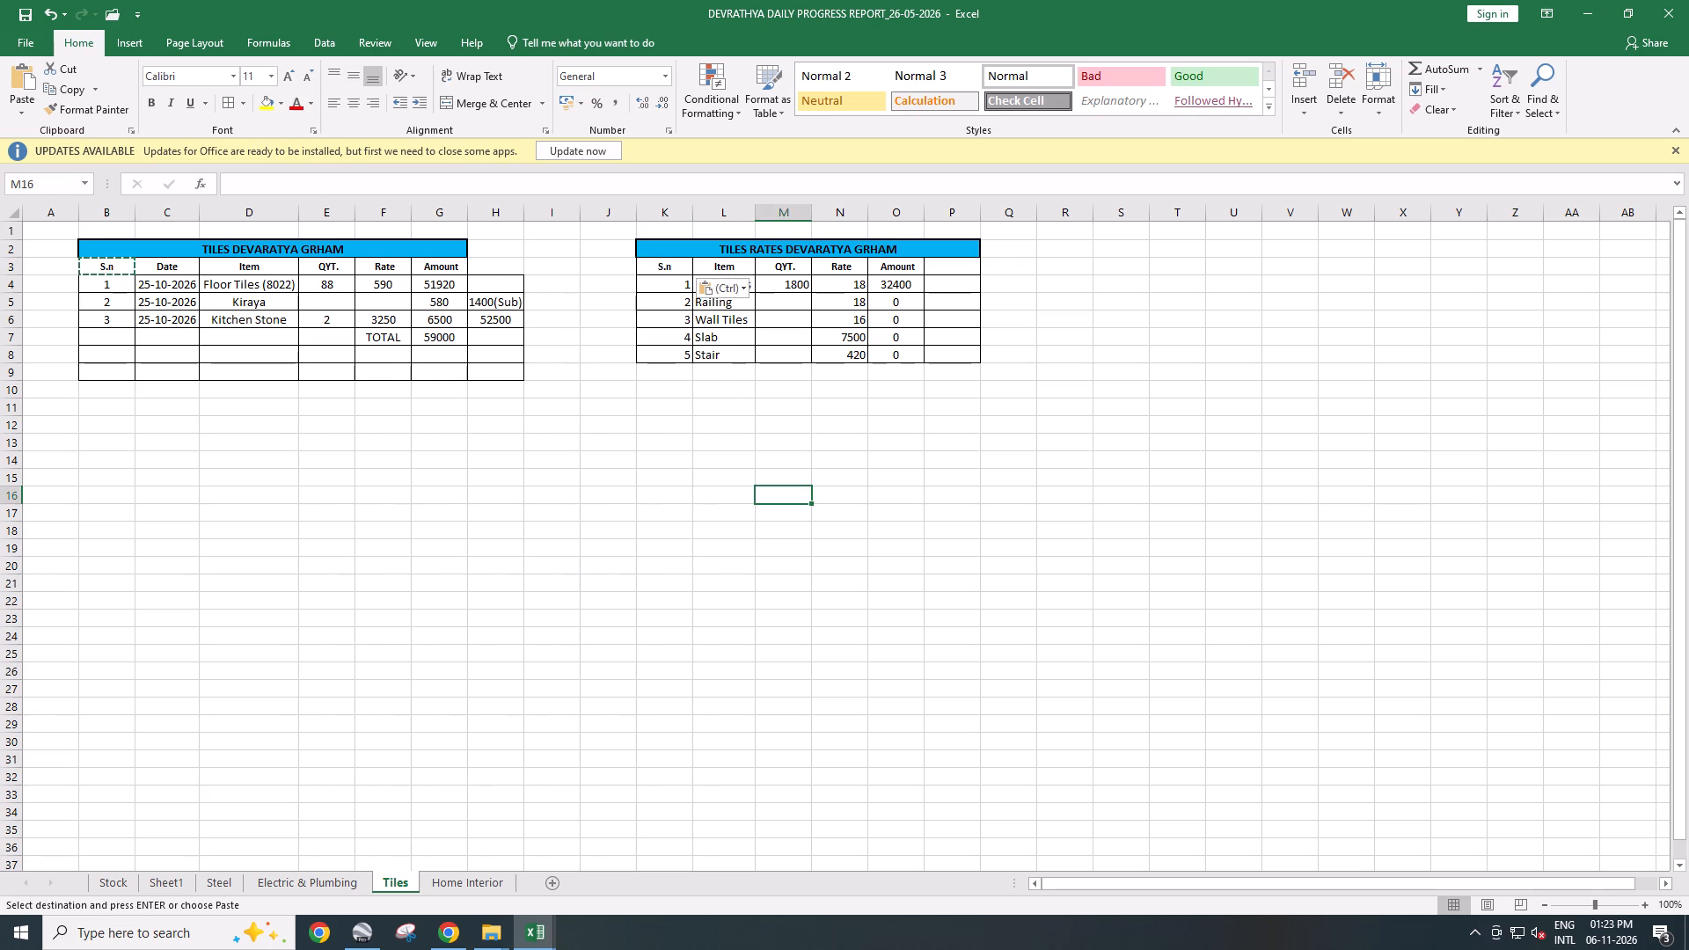
# Center the contents of cells K4:P8 in the tile rates table horizontally and save the workbook.
pyautogui.moveTo(677, 285); pyautogui.dragTo(937, 358)
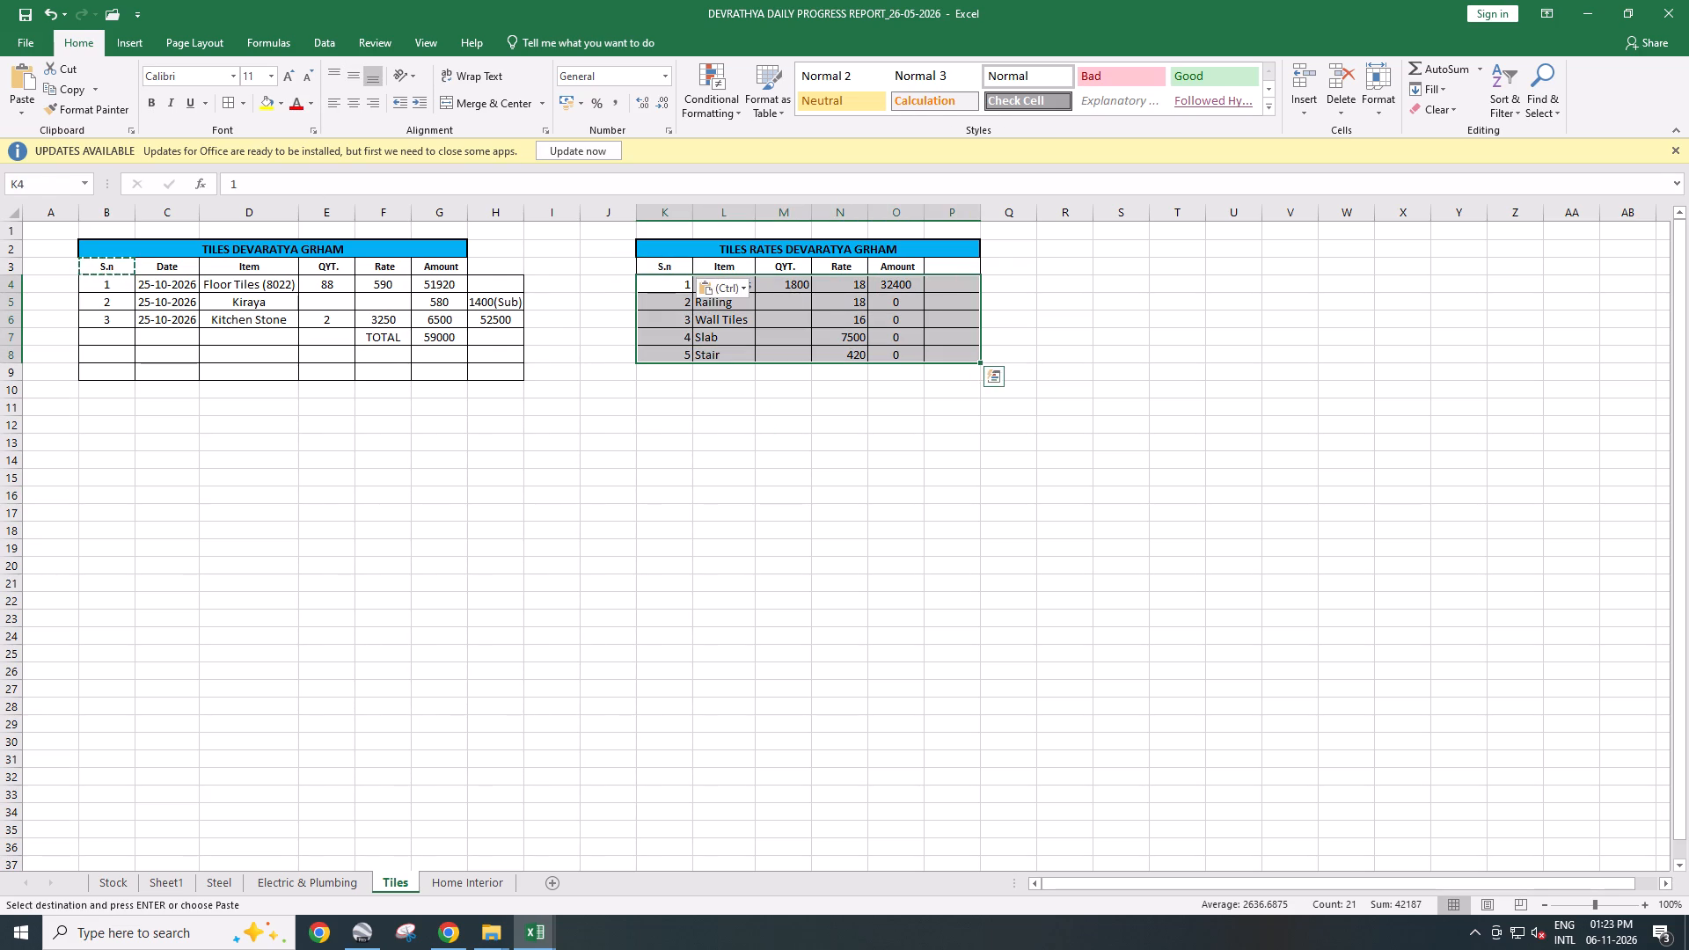
pyautogui.click(357, 104)
pyautogui.hotkey('ctrl', 's')
pyautogui.click(810, 484)
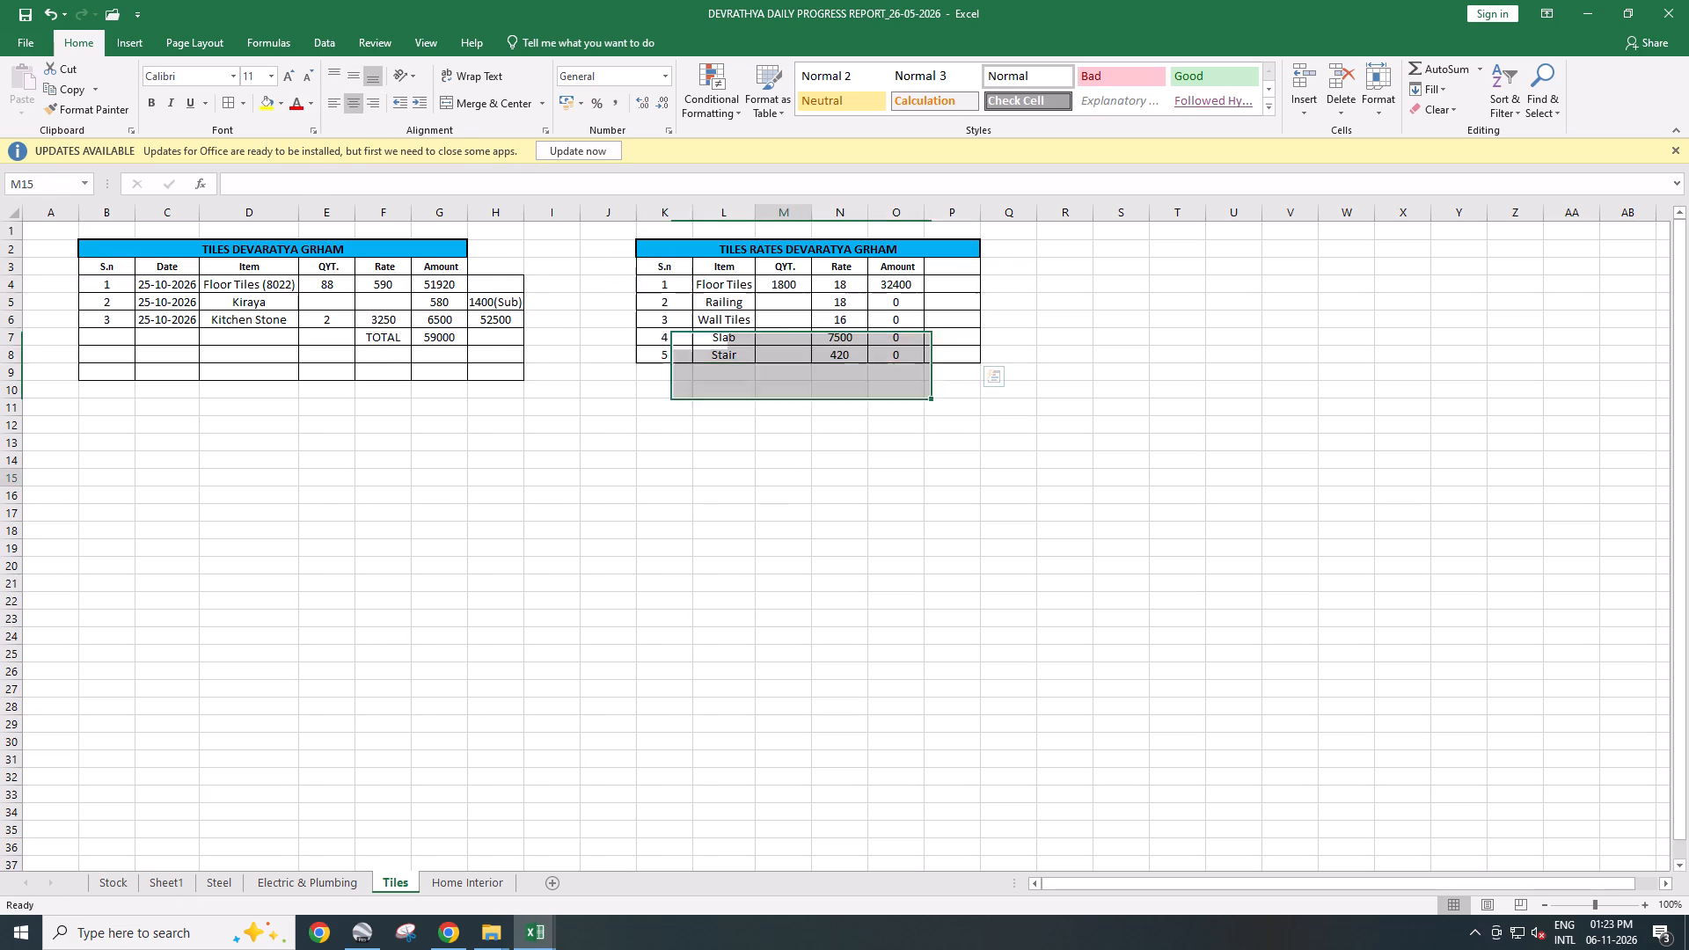
pyautogui.click(719, 396)
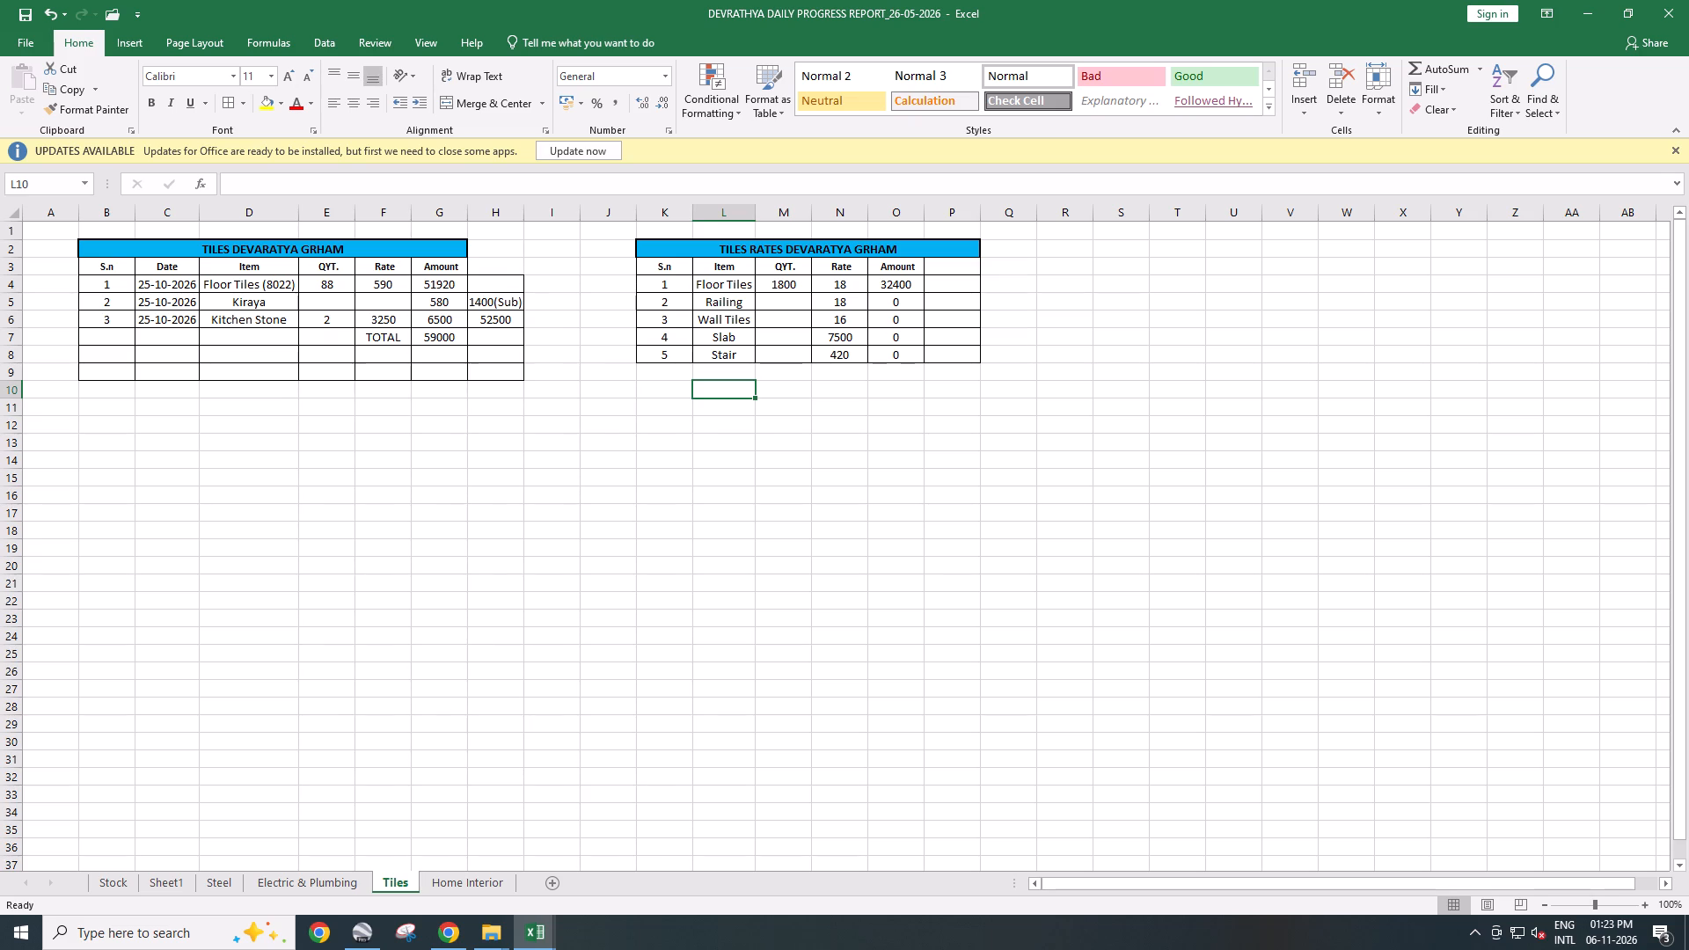
# Copy the merged title of the tile rates table from K2 to R2 to start a third table.
pyautogui.click(1042, 245)
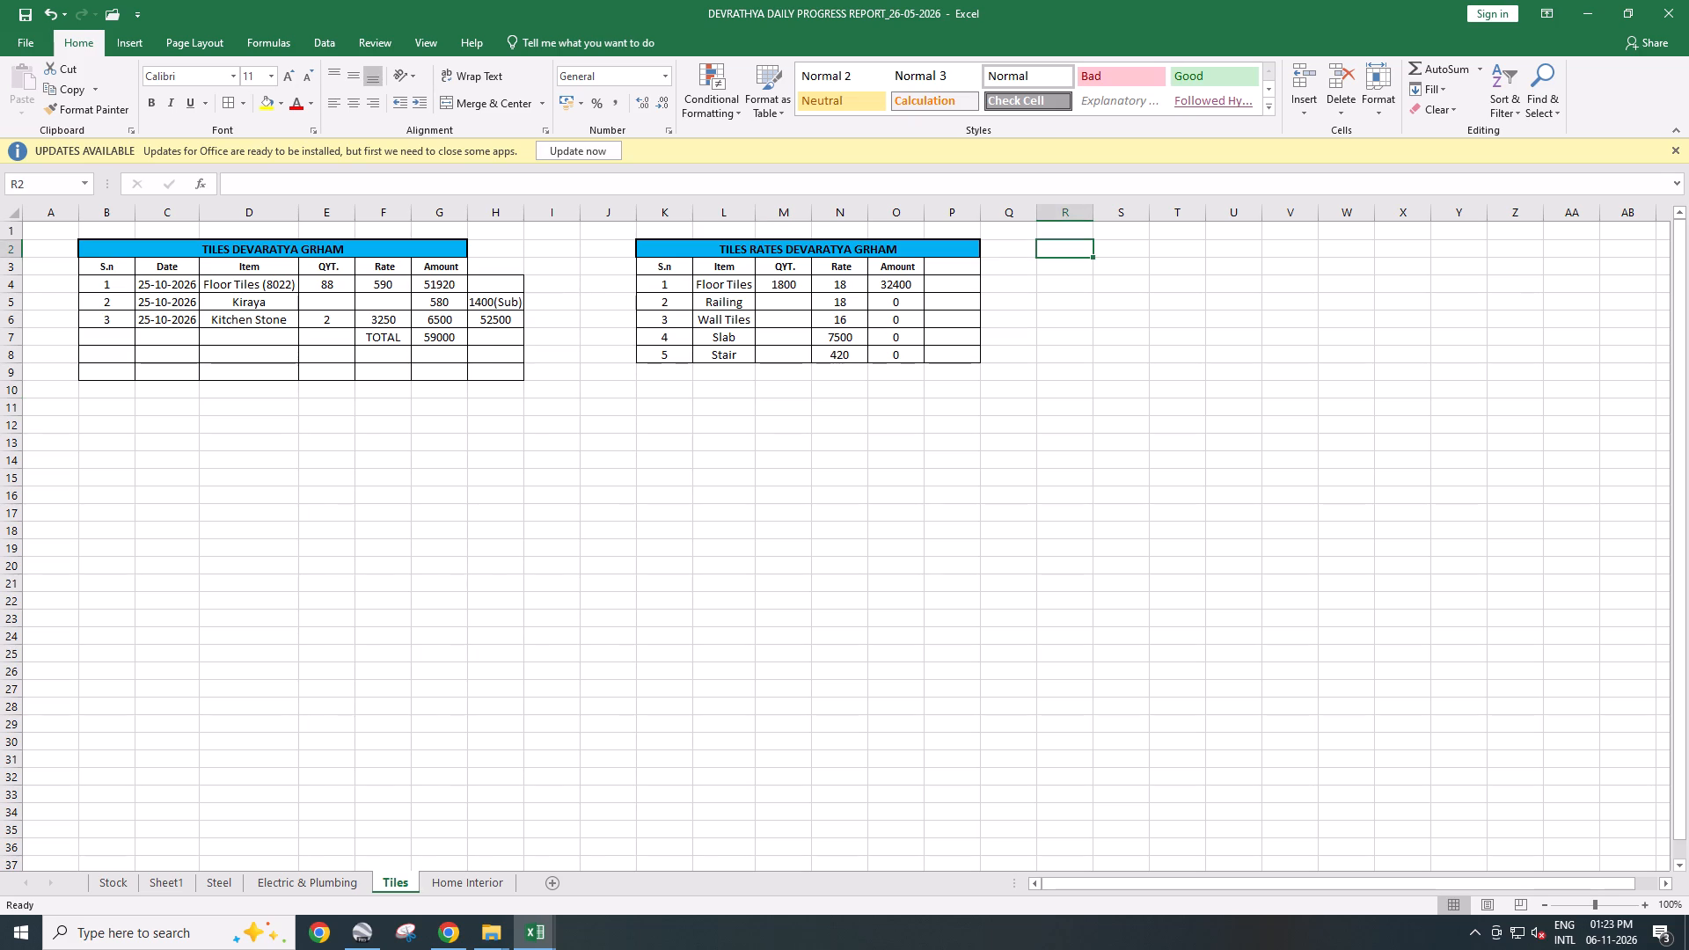
pyautogui.click(742, 252)
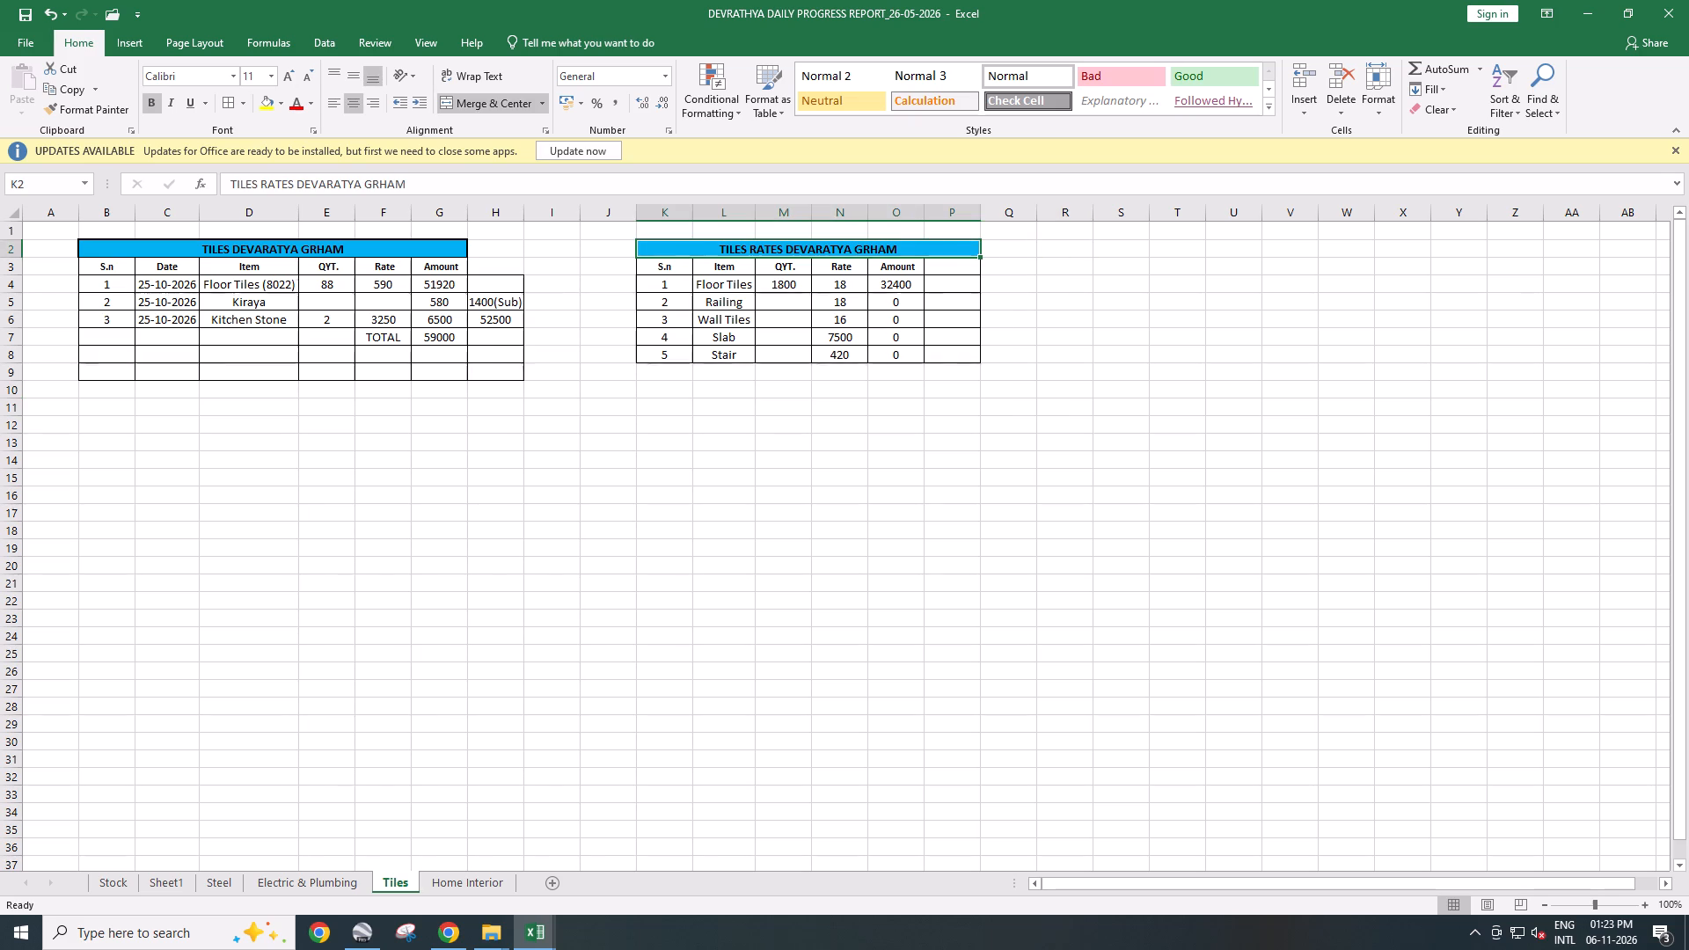
pyautogui.hotkey('ctrl', 'c')
pyautogui.click(1056, 248)
pyautogui.hotkey('ctrl', 'v')
pyautogui.click(1086, 325)
# Change the title copied into R2 to read TILES LABOUR PAYMENT DEVARATYA GRHAM.
pyautogui.doubleClick(1160, 249)
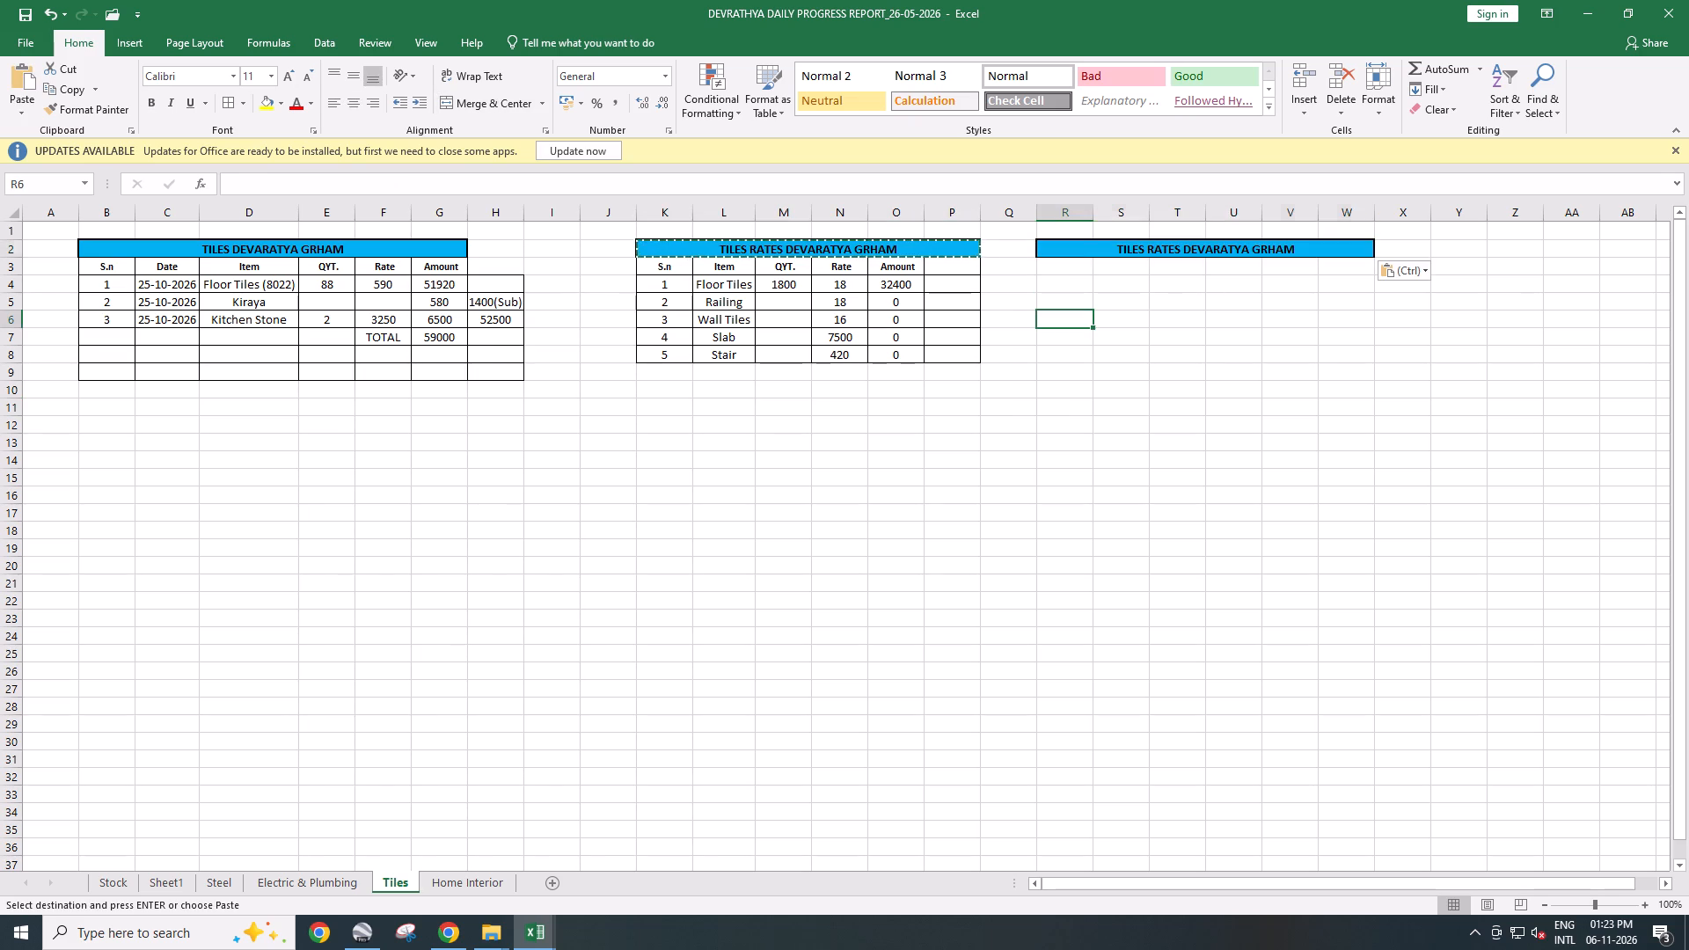
pyautogui.moveTo(1144, 248); pyautogui.dragTo(1181, 251)
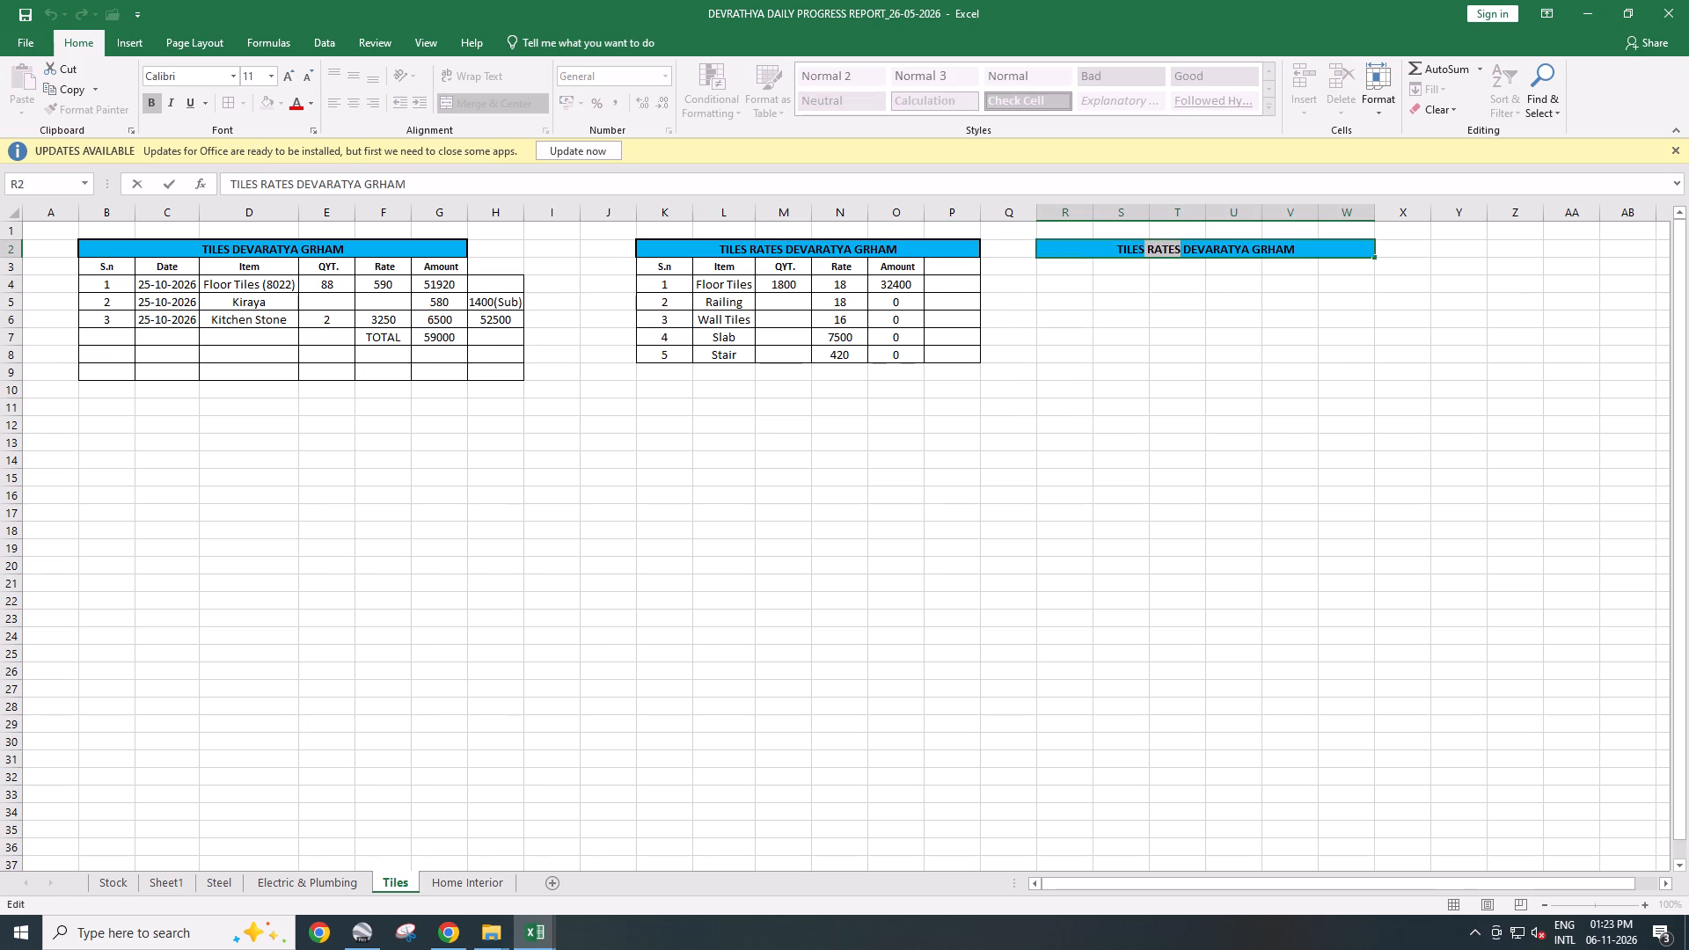
pyautogui.write('Pa')
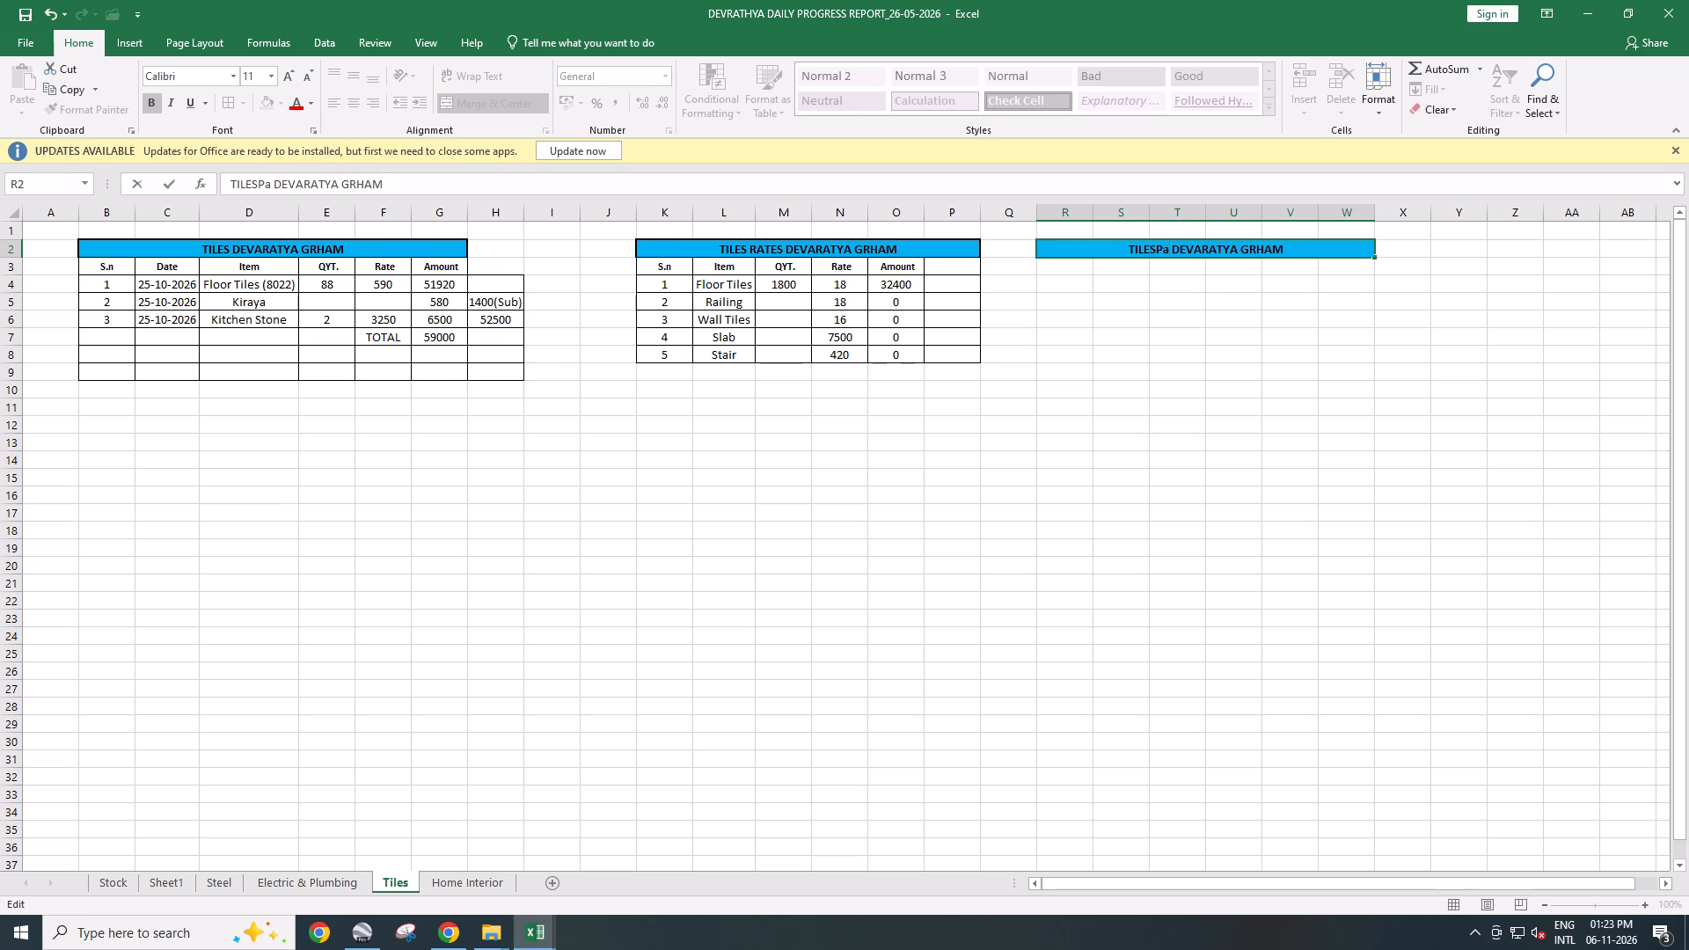
pyautogui.press('BackSpace')
pyautogui.press('BackSpace')
pyautogui.press('space')
pyautogui.write('Pa')
pyautogui.press('BackSpace')
pyautogui.press('BackSpace')
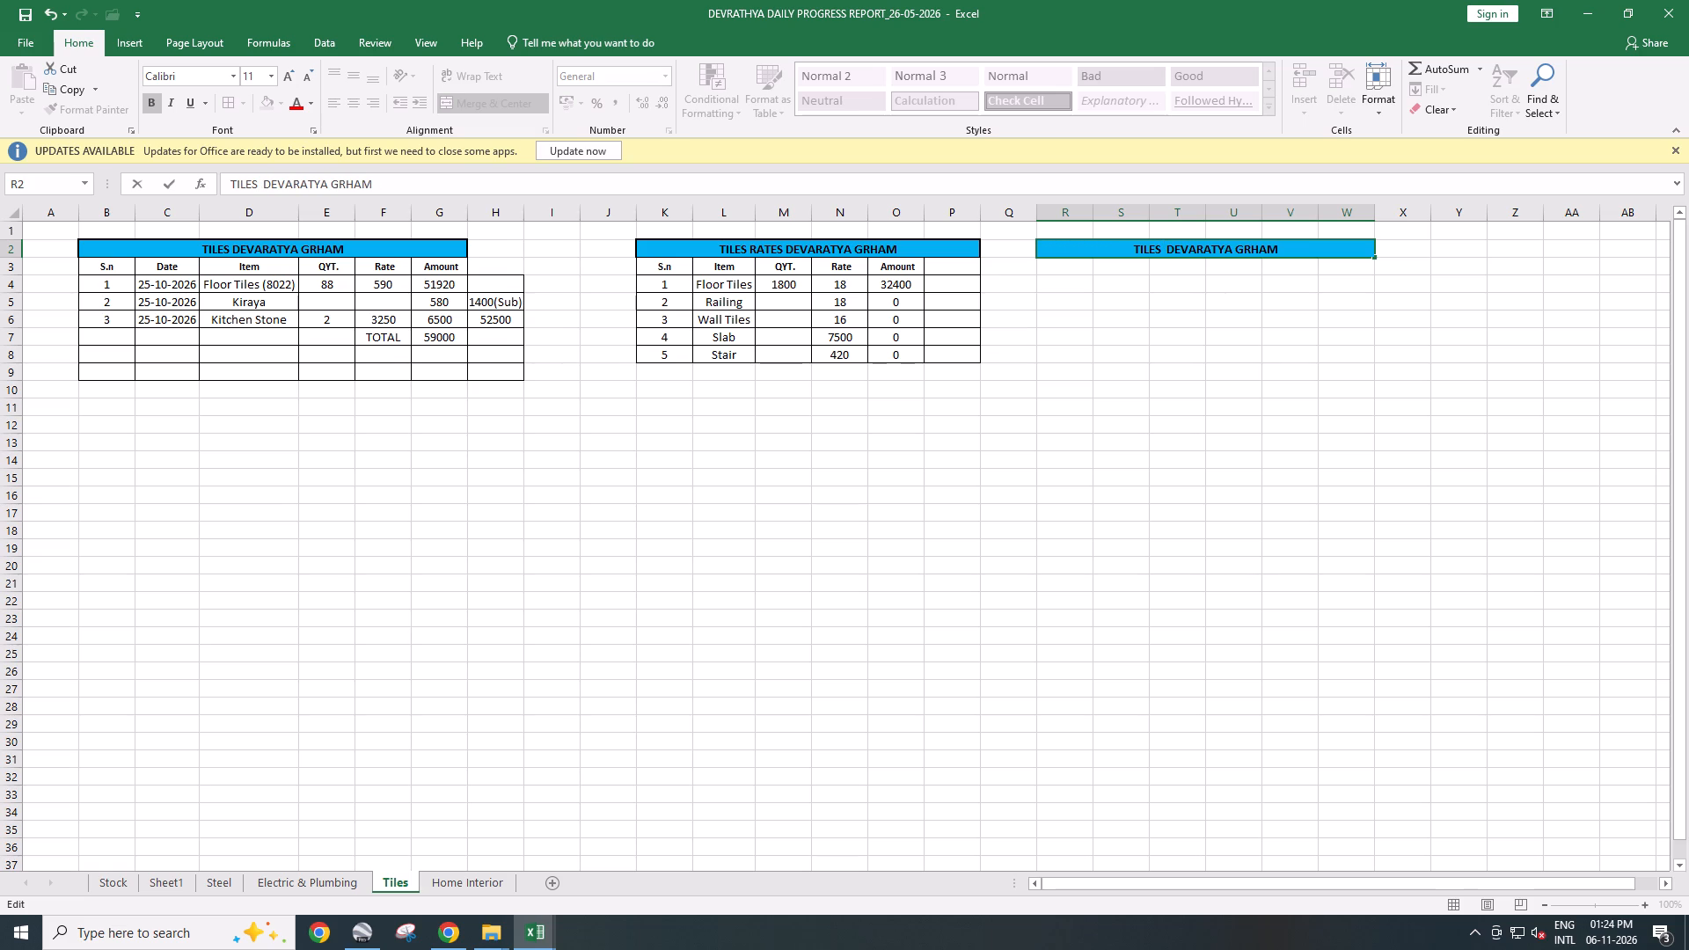
pyautogui.write('La')
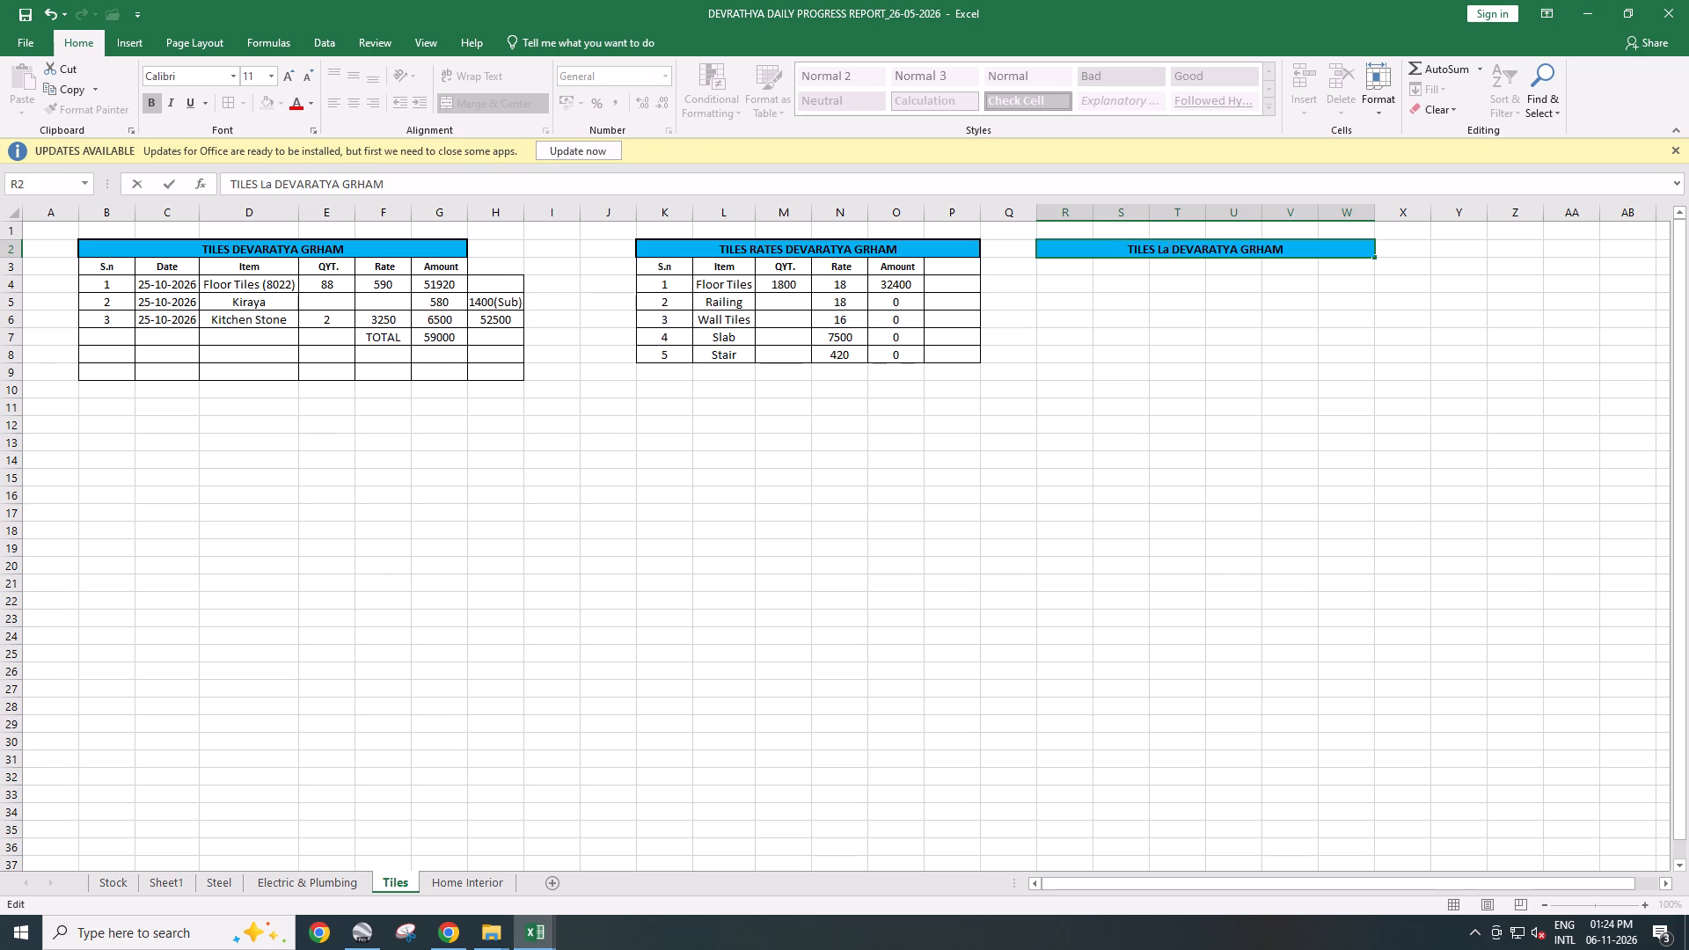
pyautogui.press('BackSpace')
pyautogui.write('ABOUR')
pyautogui.press('space')
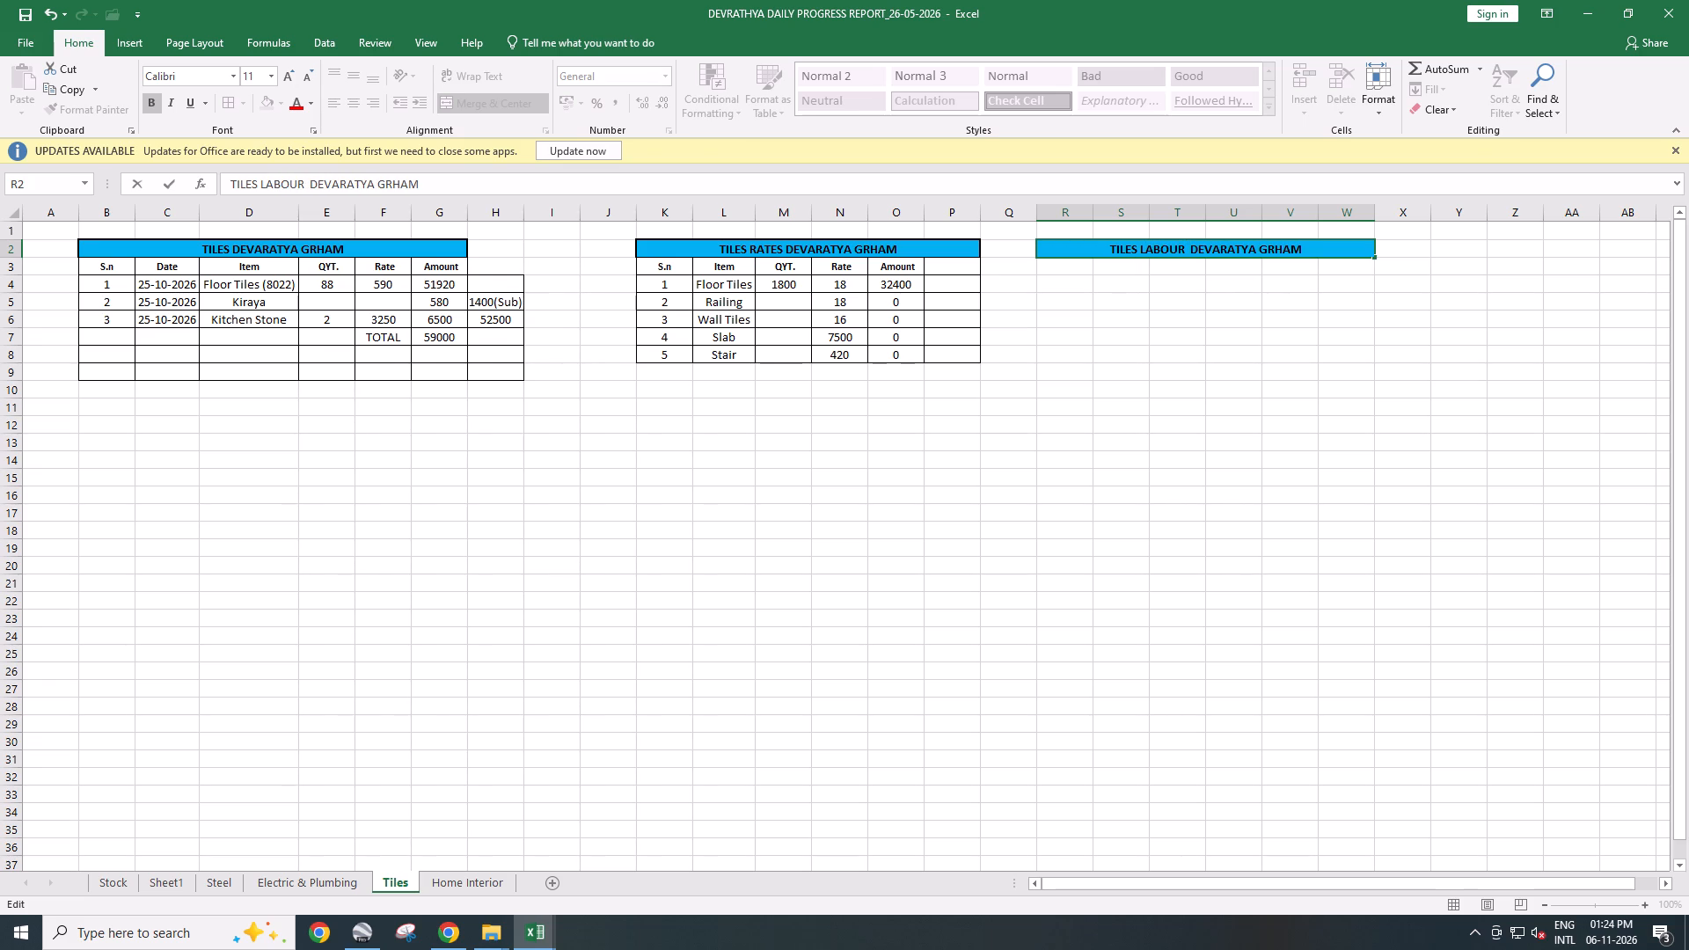
pyautogui.write('PAYMENT')
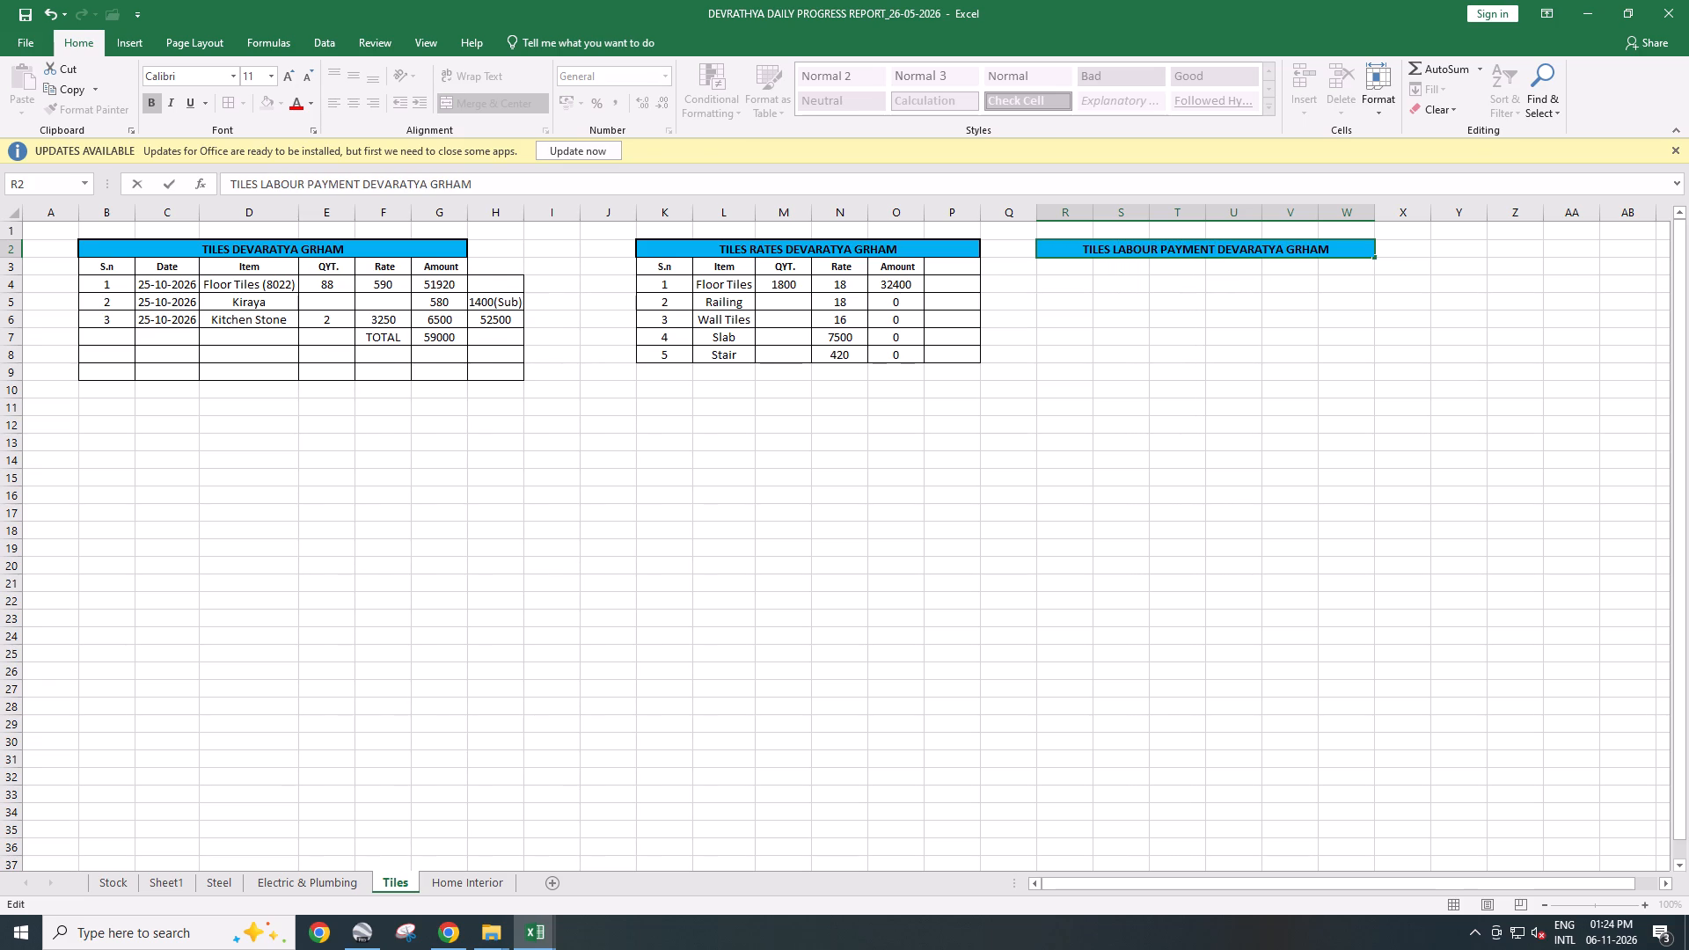
pyautogui.click(1144, 318)
# Add the labour payment table's column headers: enter DATE in R3 and copy the Amount header from O3 into S3.
pyautogui.click(1081, 272)
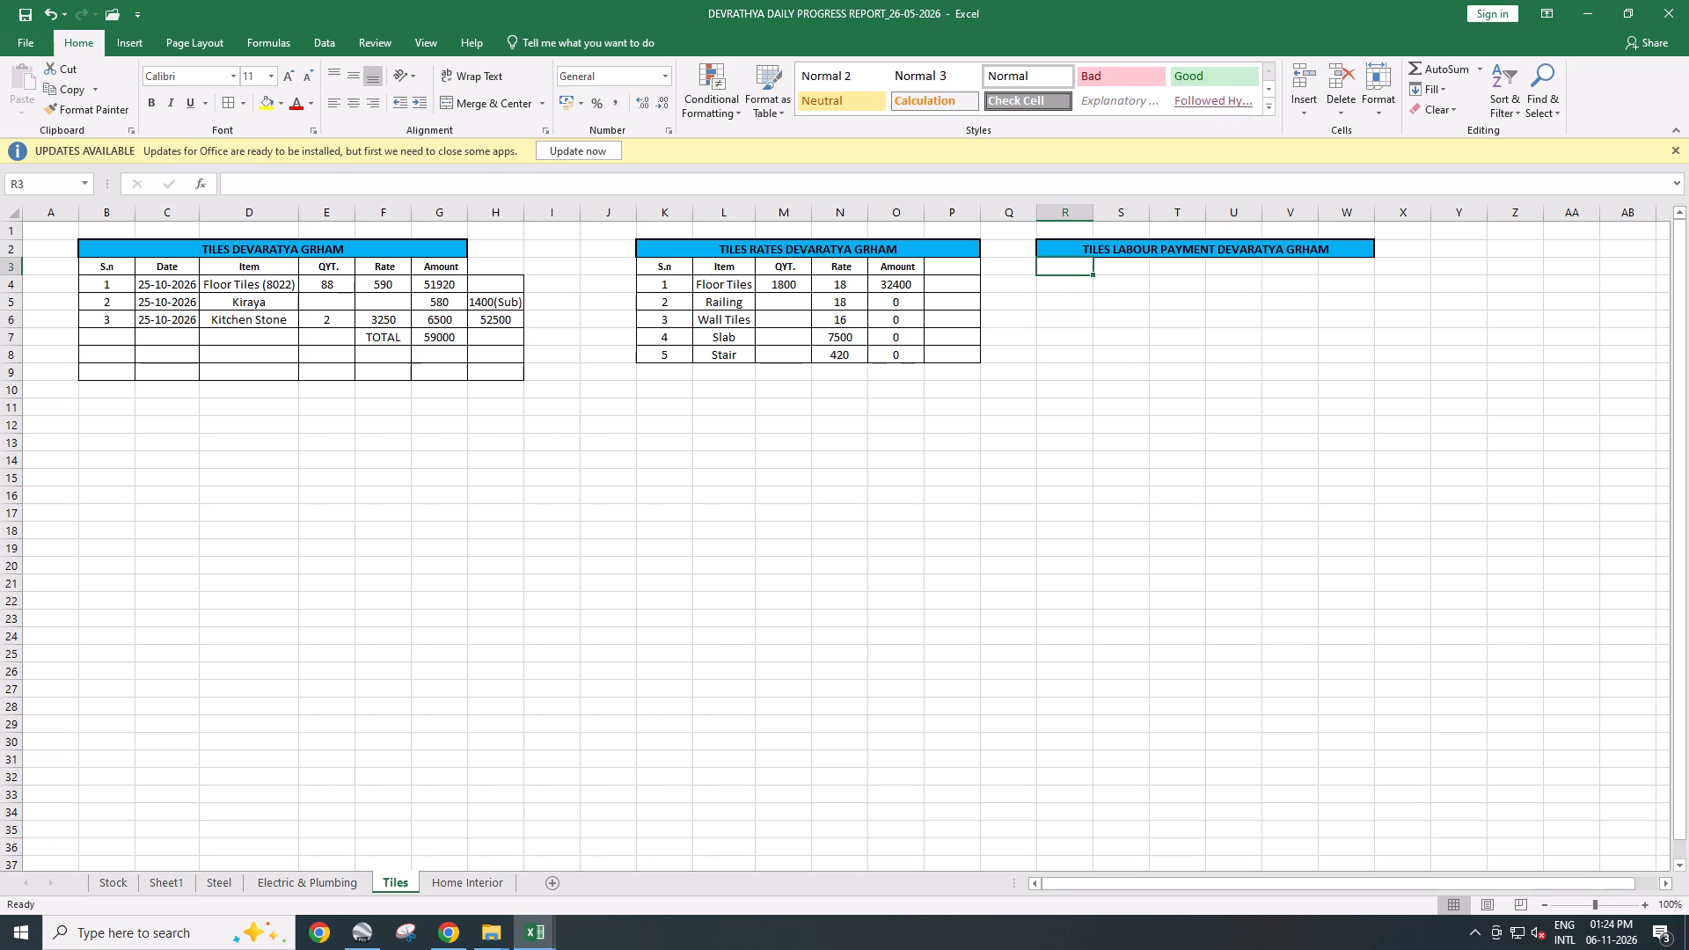
pyautogui.write('DATE')
pyautogui.press('Right')
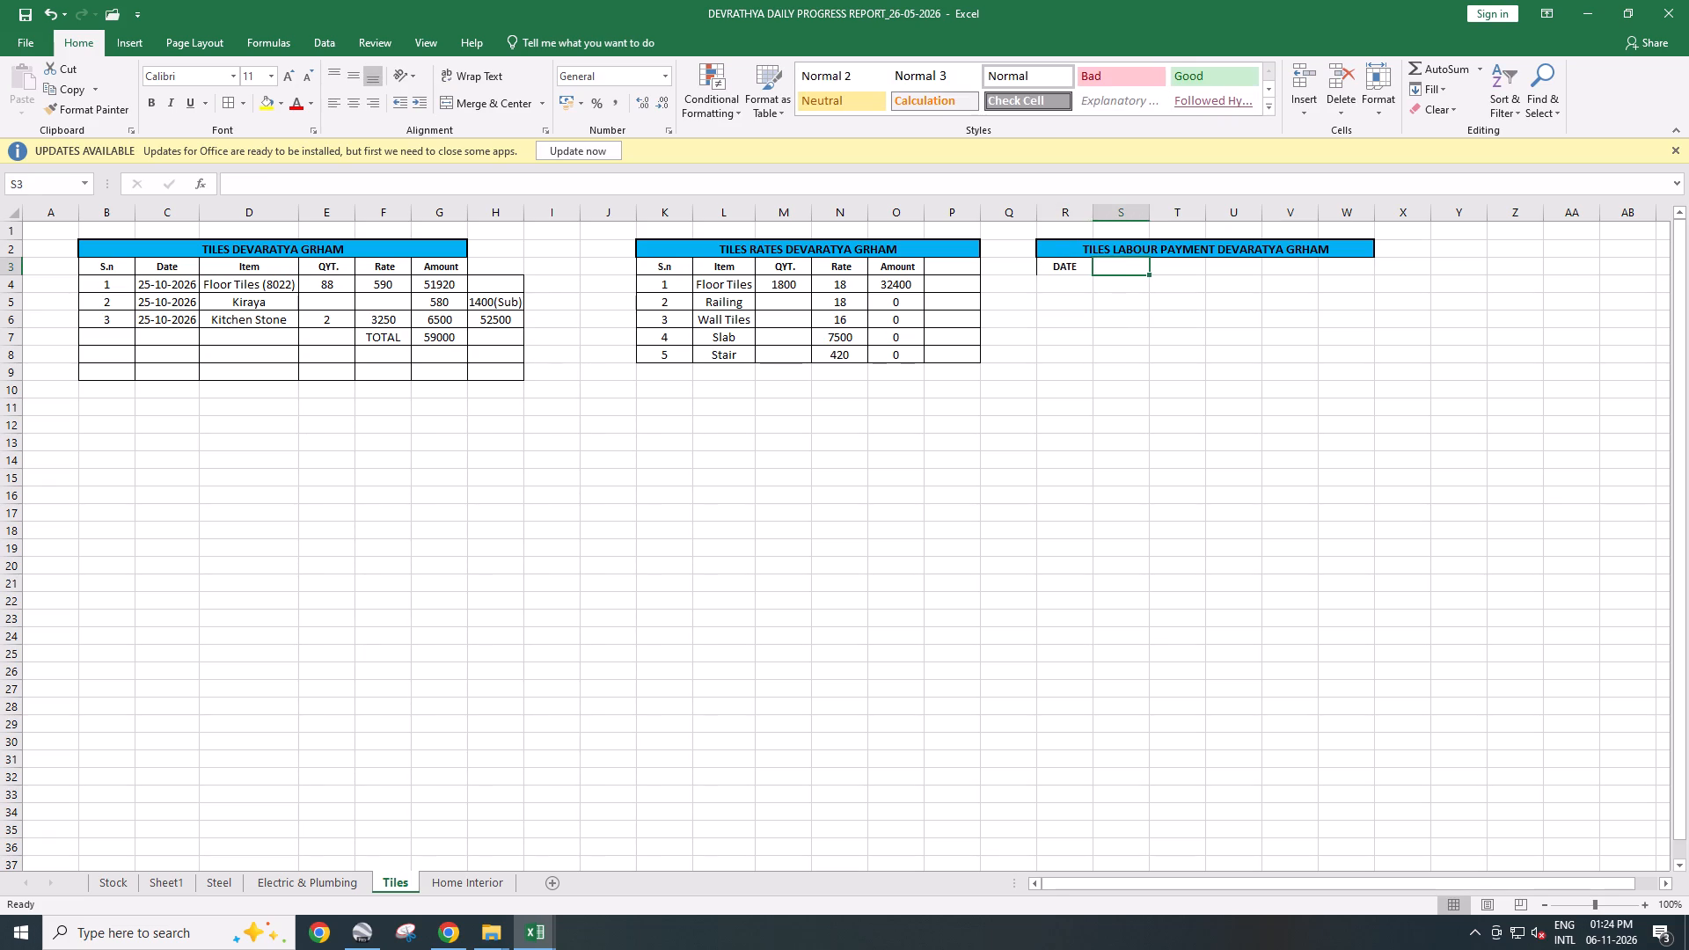
pyautogui.click(879, 272)
pyautogui.hotkey('ctrl', 'c')
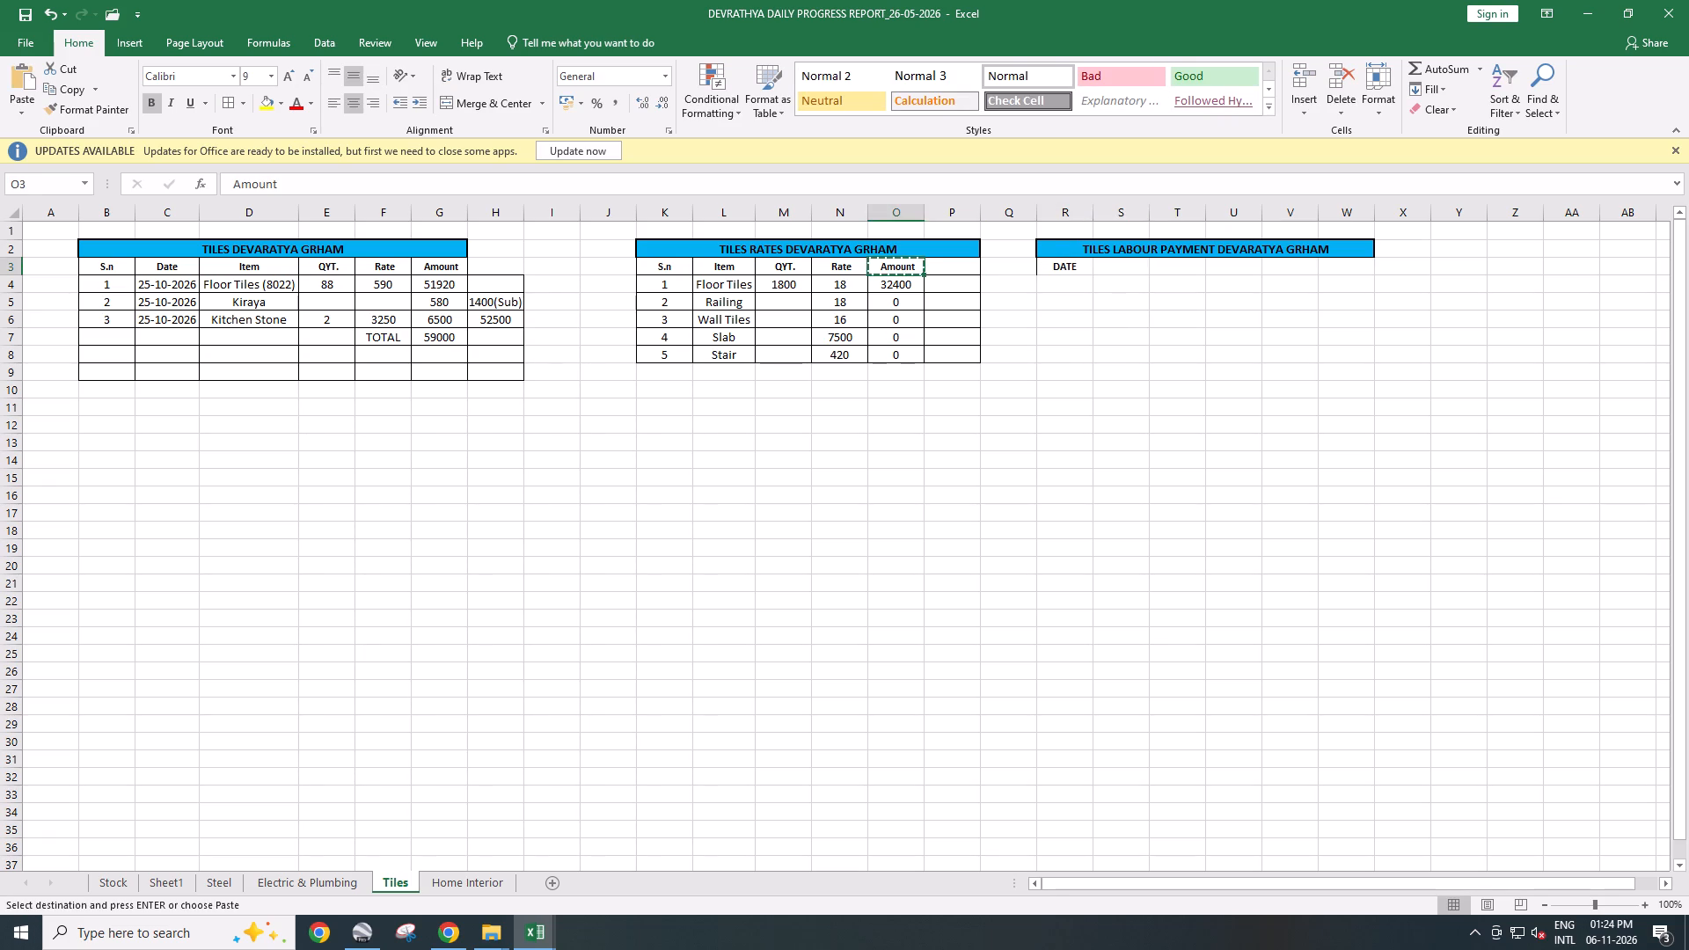
pyautogui.click(1108, 267)
pyautogui.hotkey('ctrl', 'v')
pyautogui.click(1099, 328)
pyautogui.click(1072, 283)
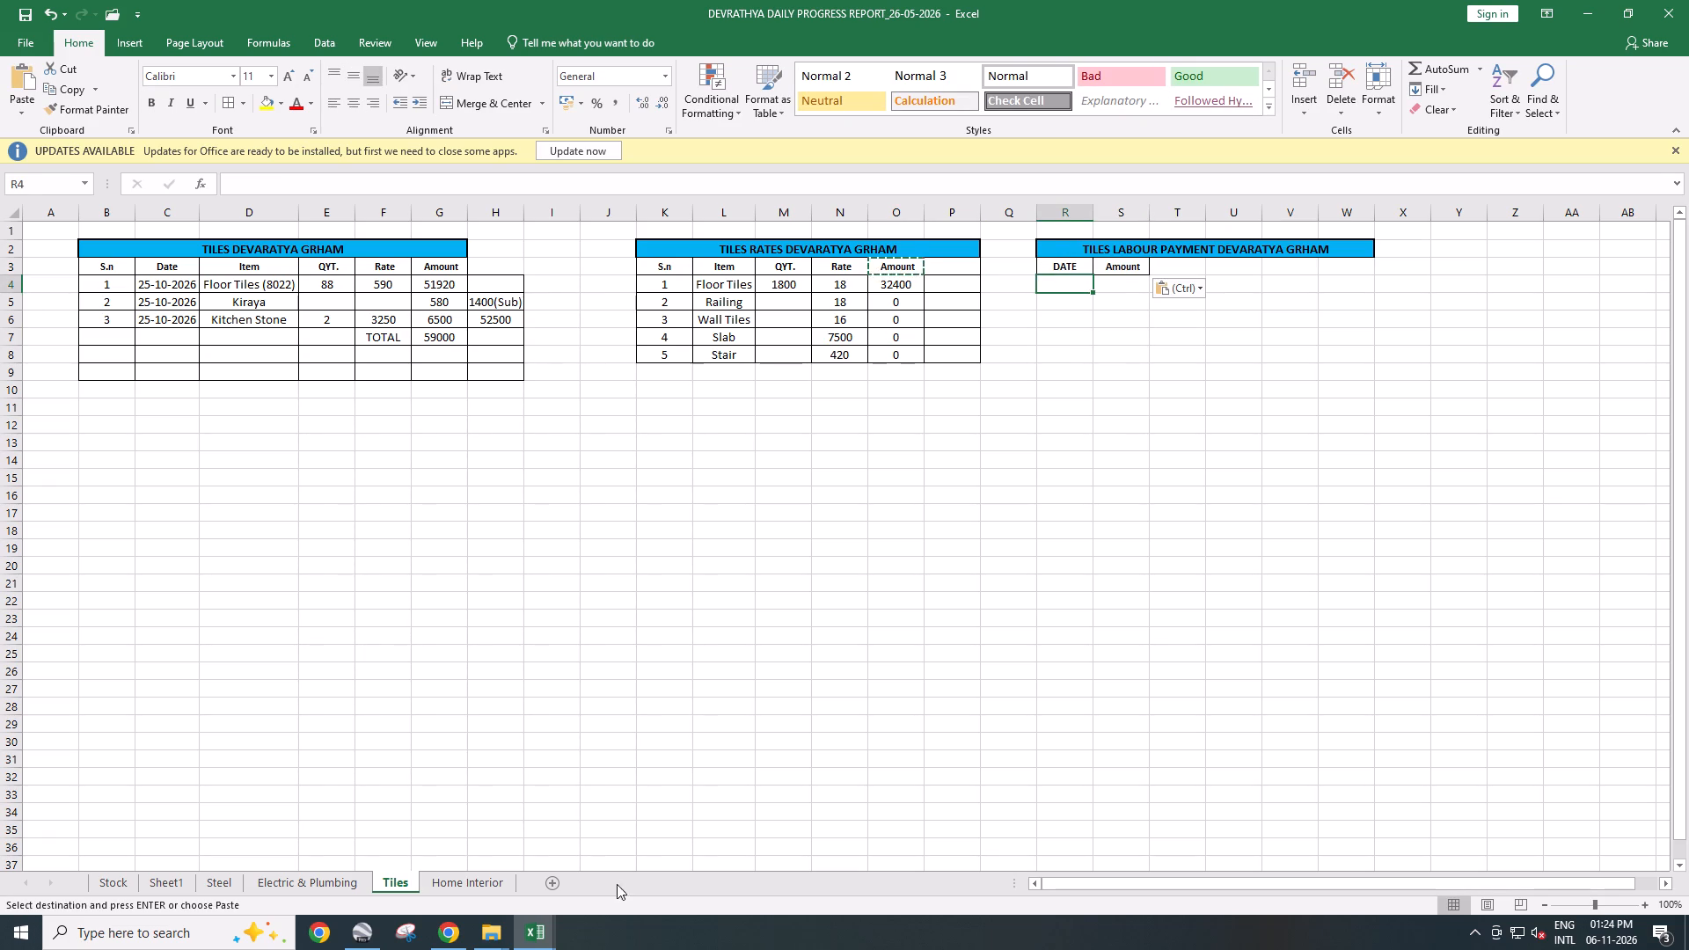
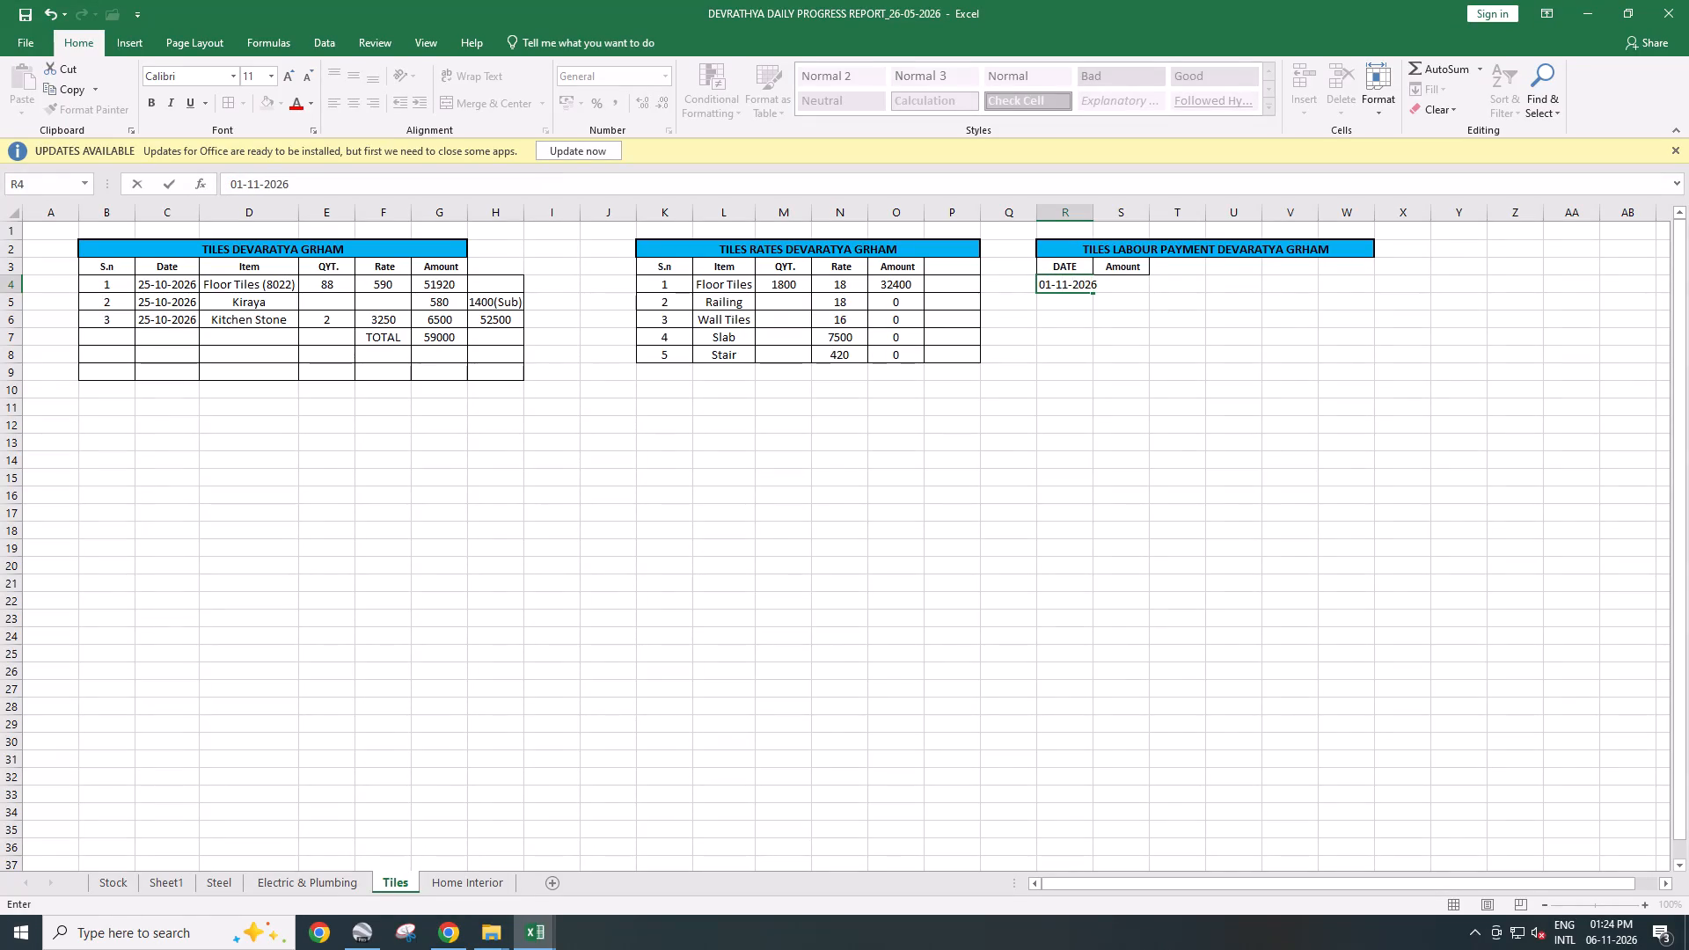
# Enter 11000 in S4 as the labour payment amount for 01-11-2026 and save the workbook.
pyautogui.press('Right')
pyautogui.write('111')
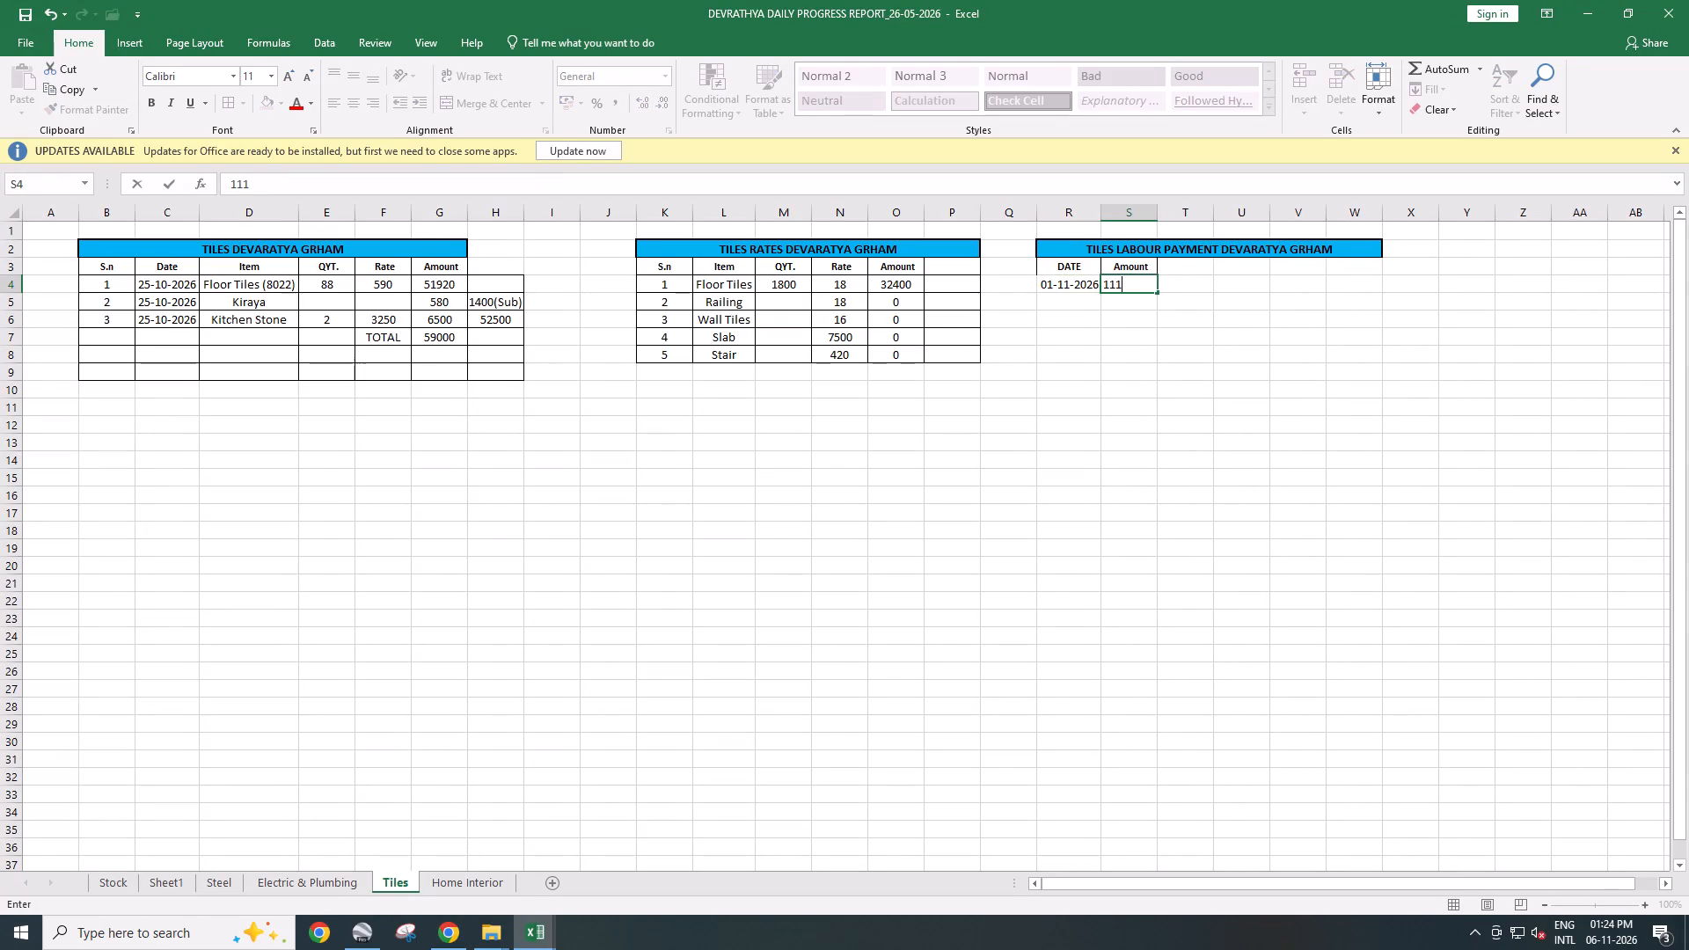
pyautogui.press('BackSpace')
pyautogui.write('0000')
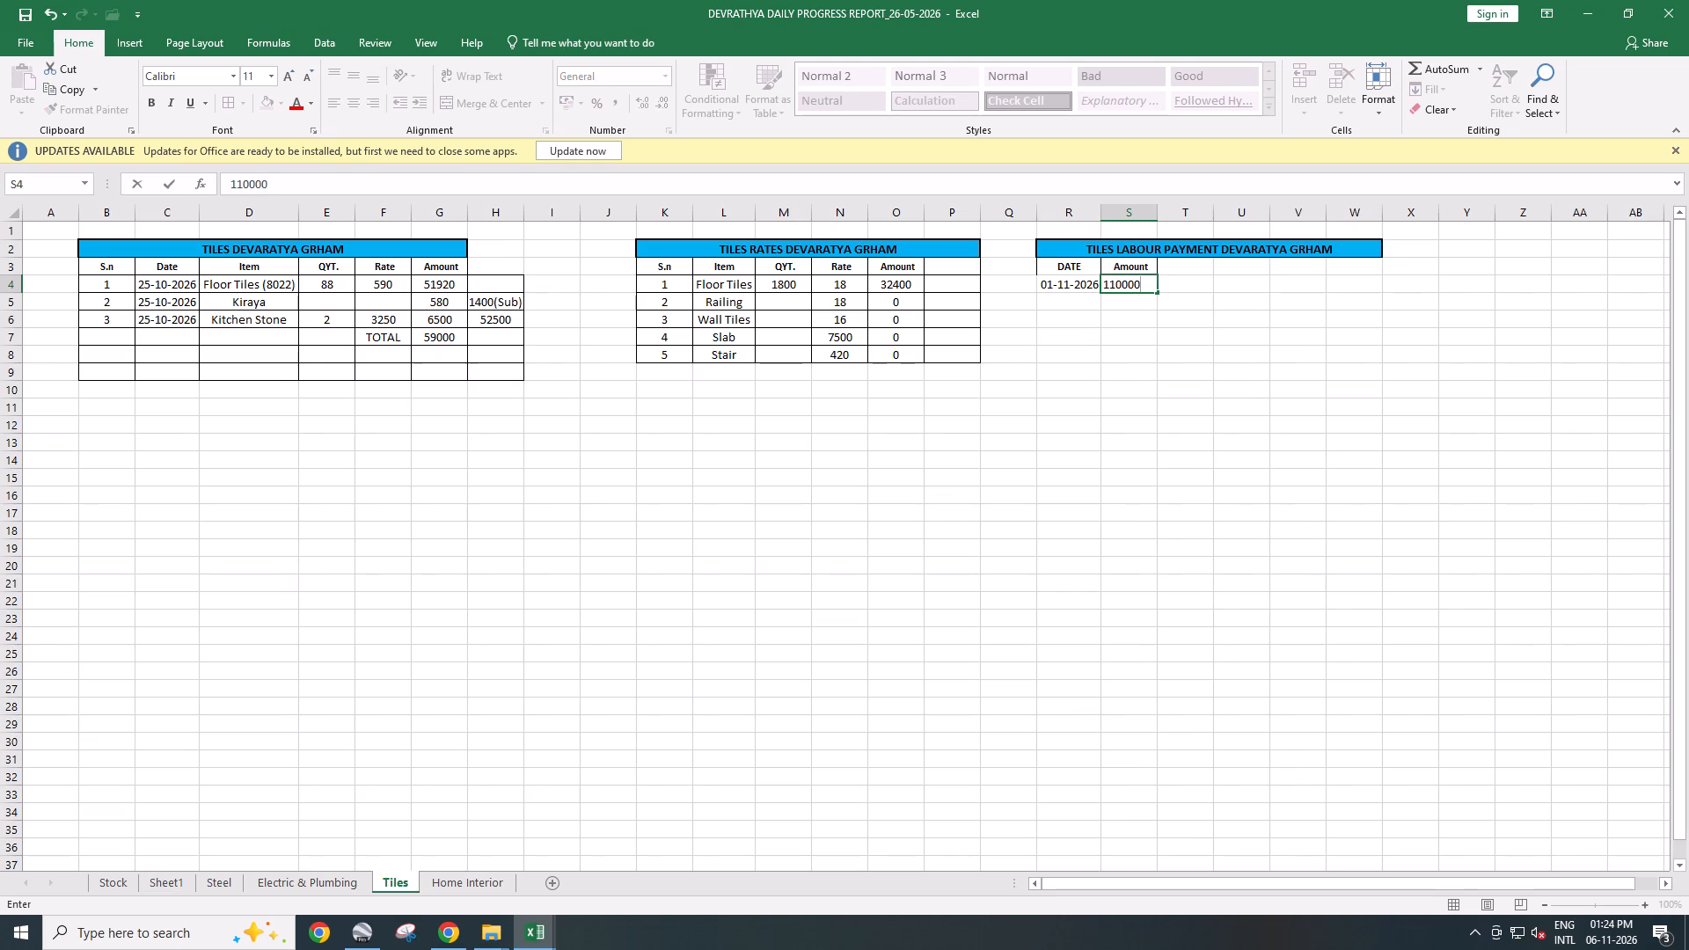
pyautogui.press('BackSpace')
pyautogui.press('Return')
pyautogui.hotkey('ctrl', 's')
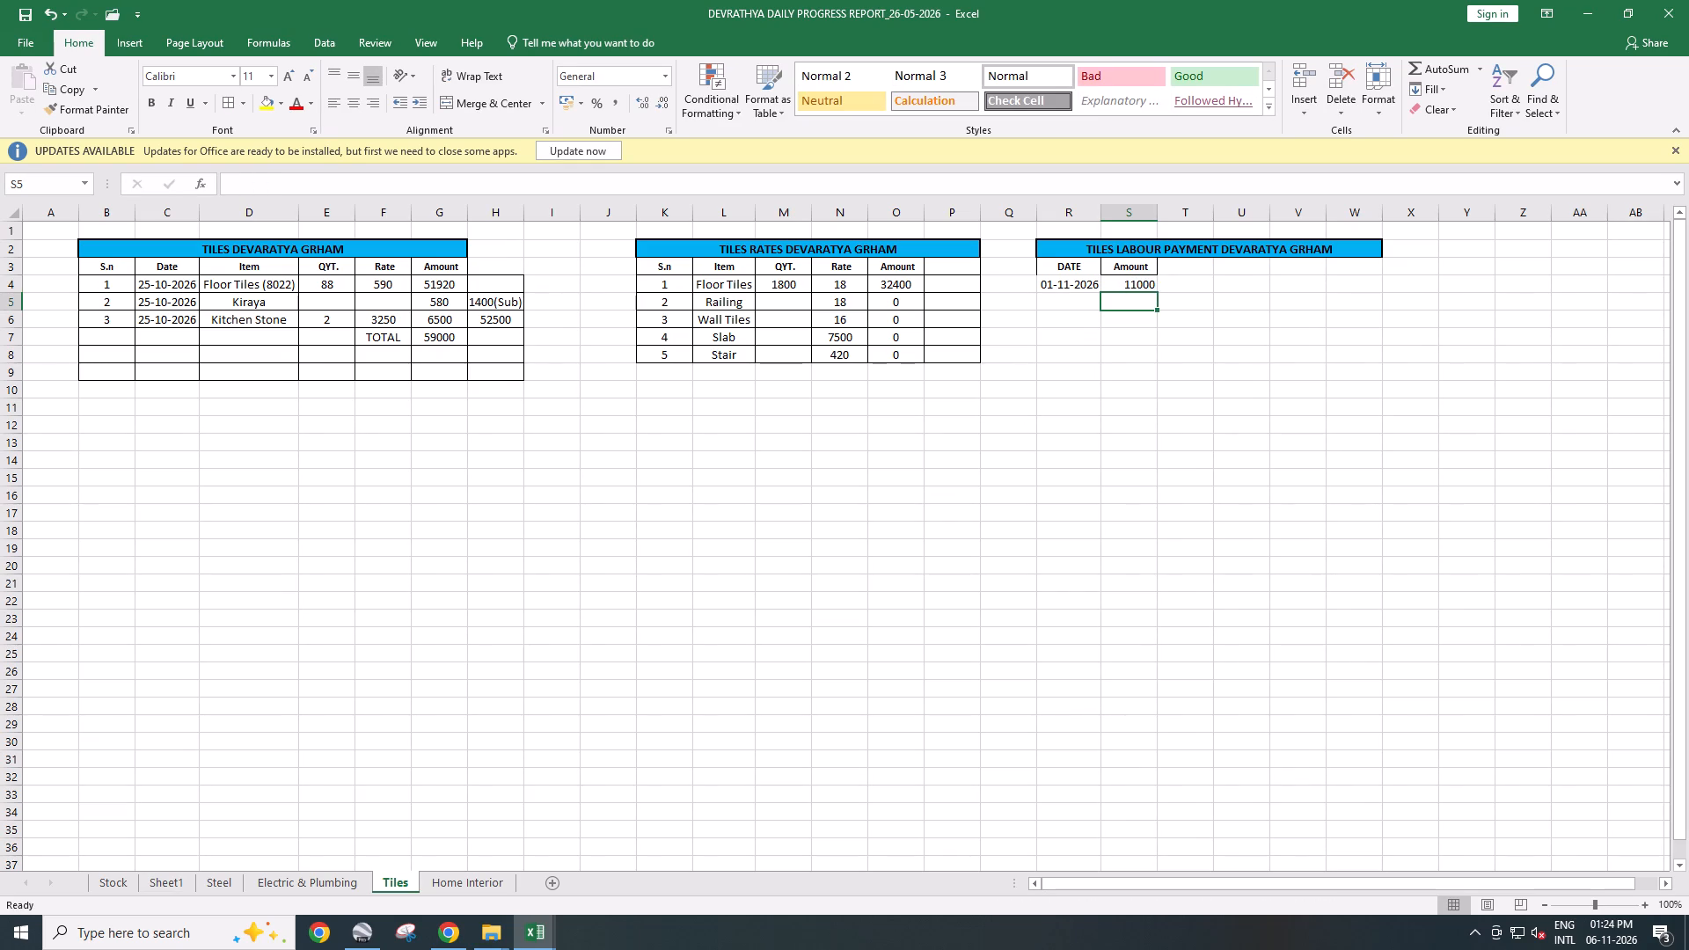
# Enter the formula =G7+S4 in D13 to add the tiles total and the labour payment.
pyautogui.click(262, 442)
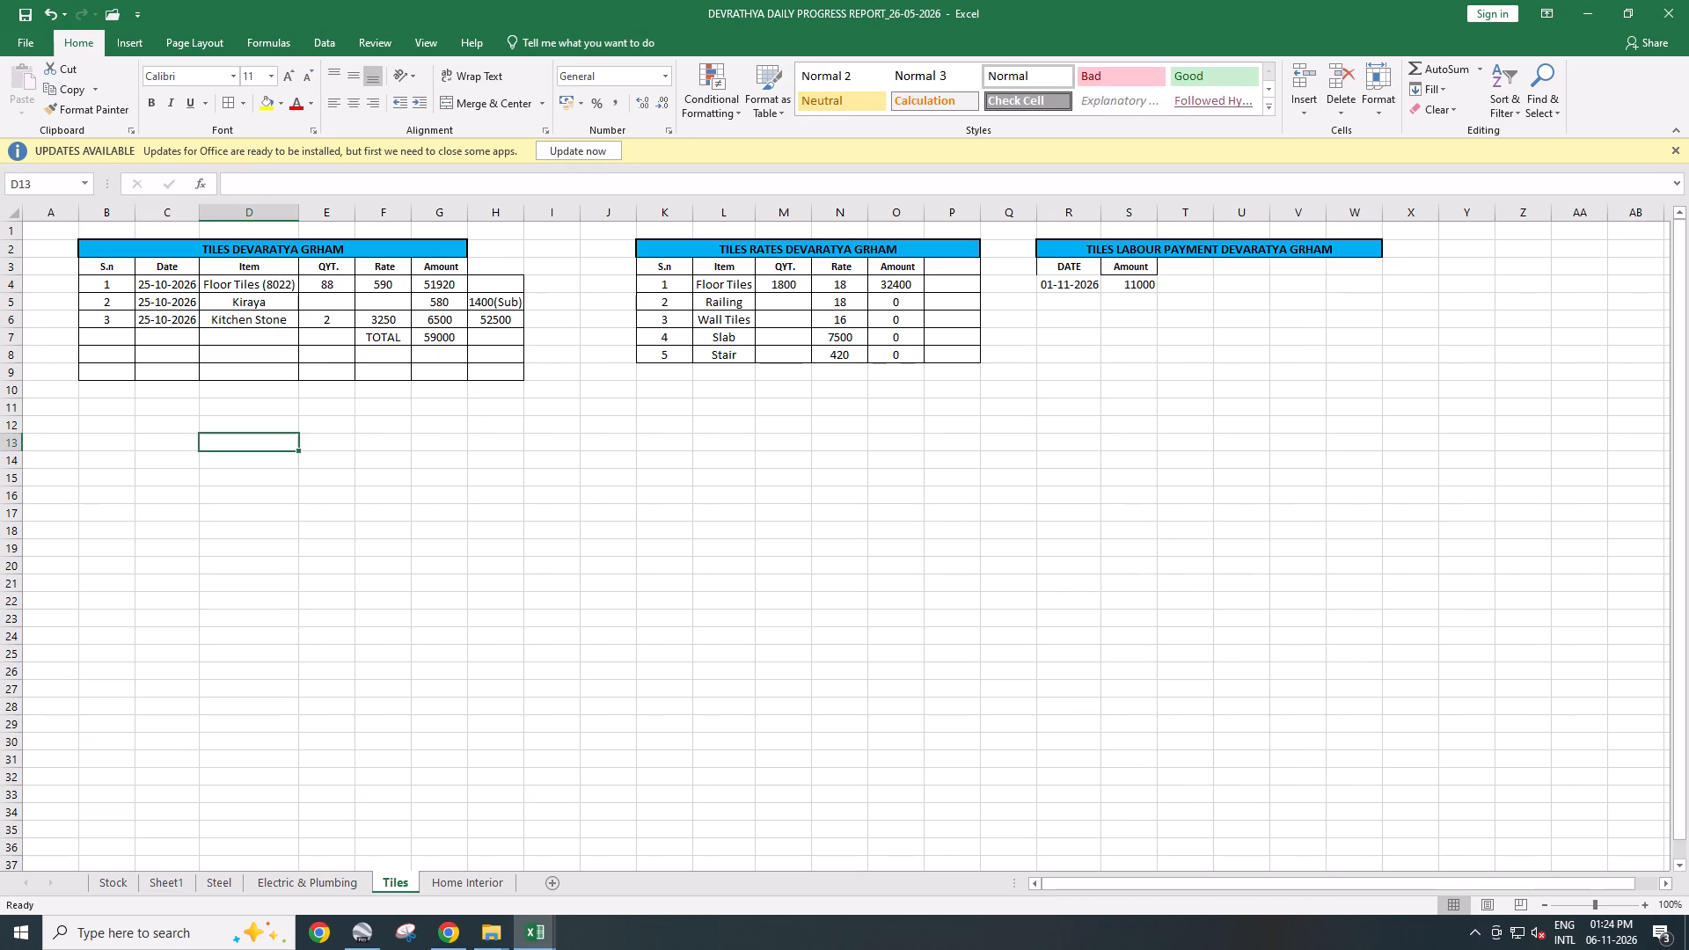
pyautogui.press('=')
pyautogui.click(447, 338)
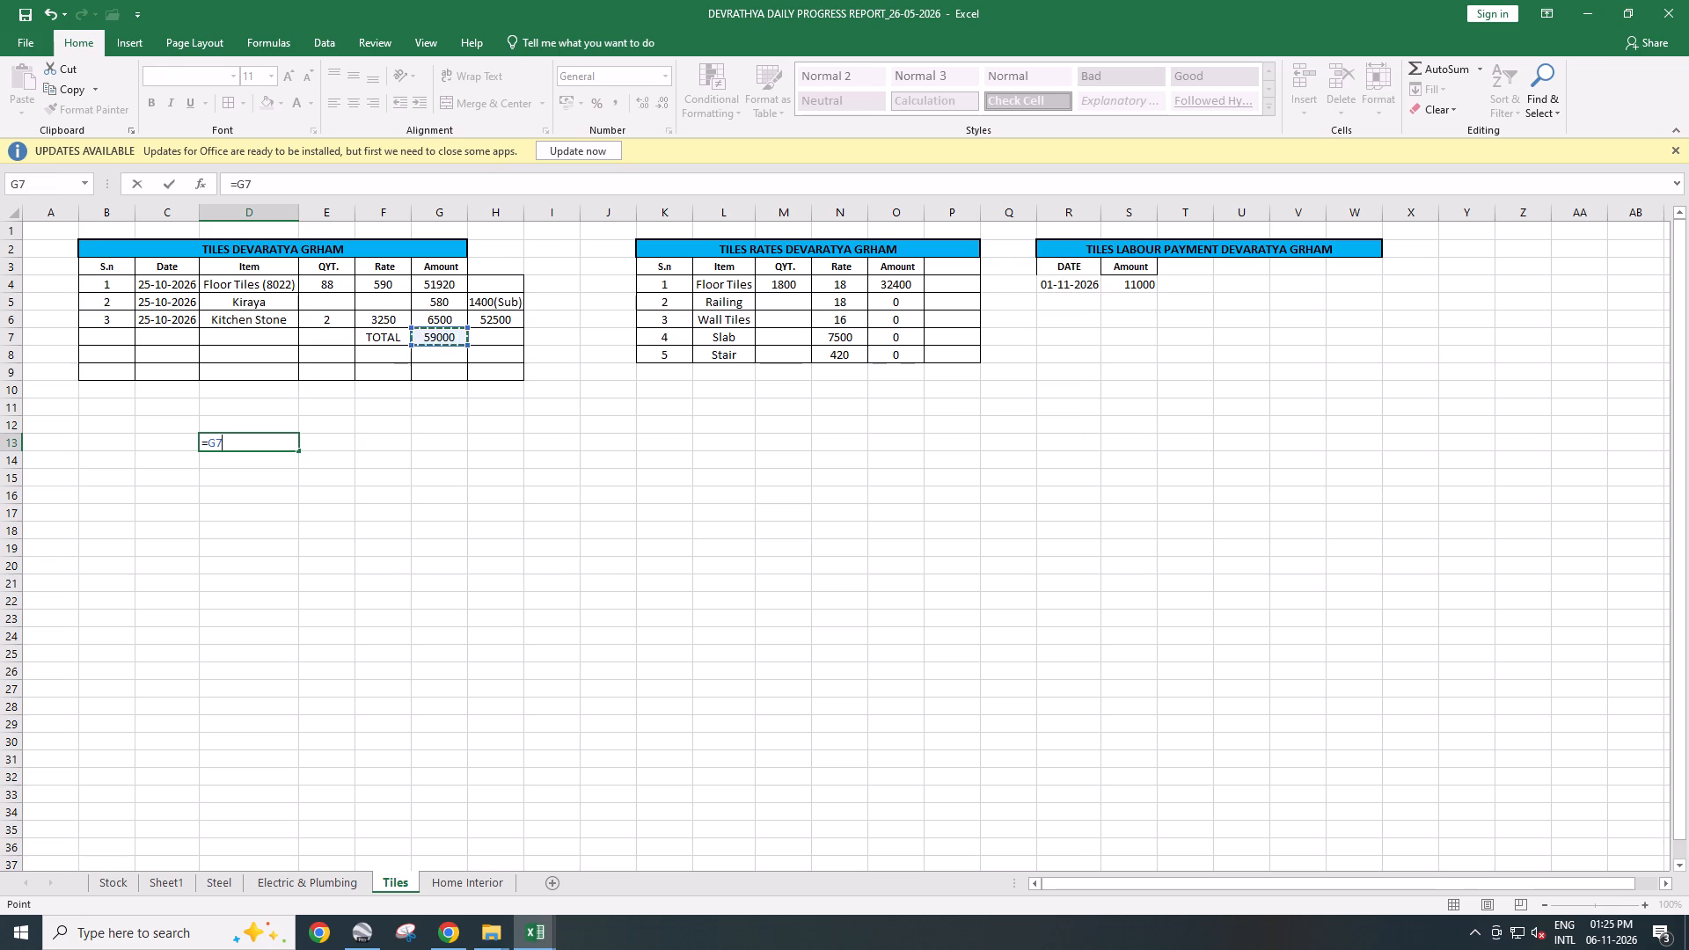
pyautogui.press('+')
pyautogui.click(1136, 288)
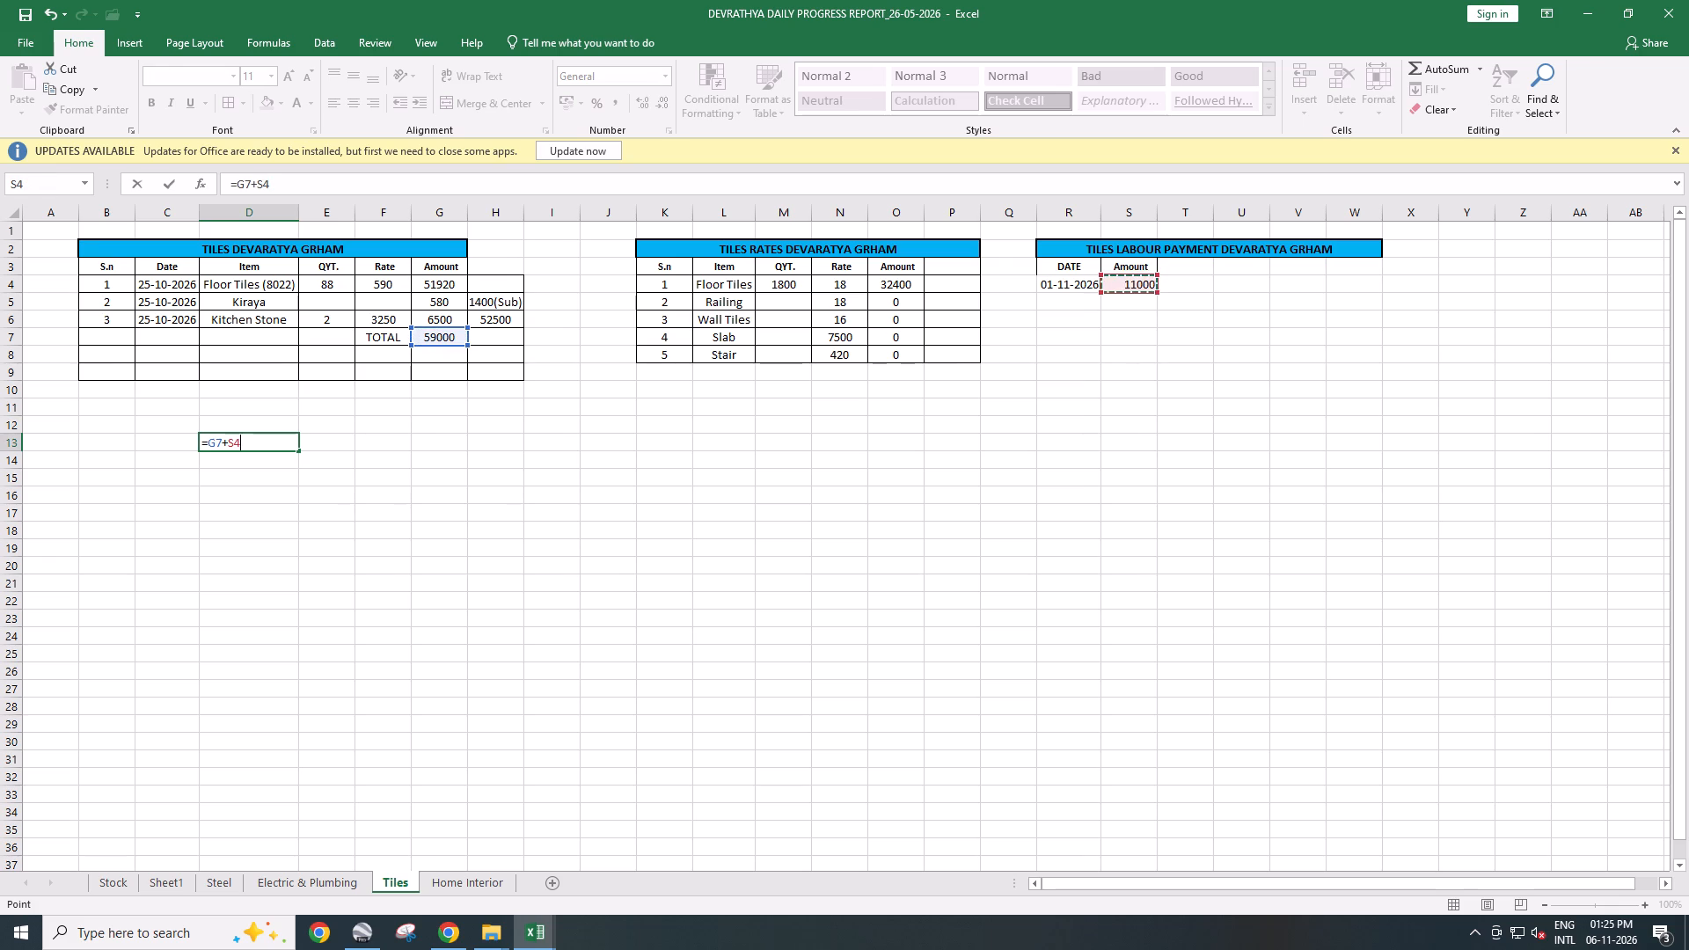
pyautogui.press('Return')
pyautogui.click(620, 546)
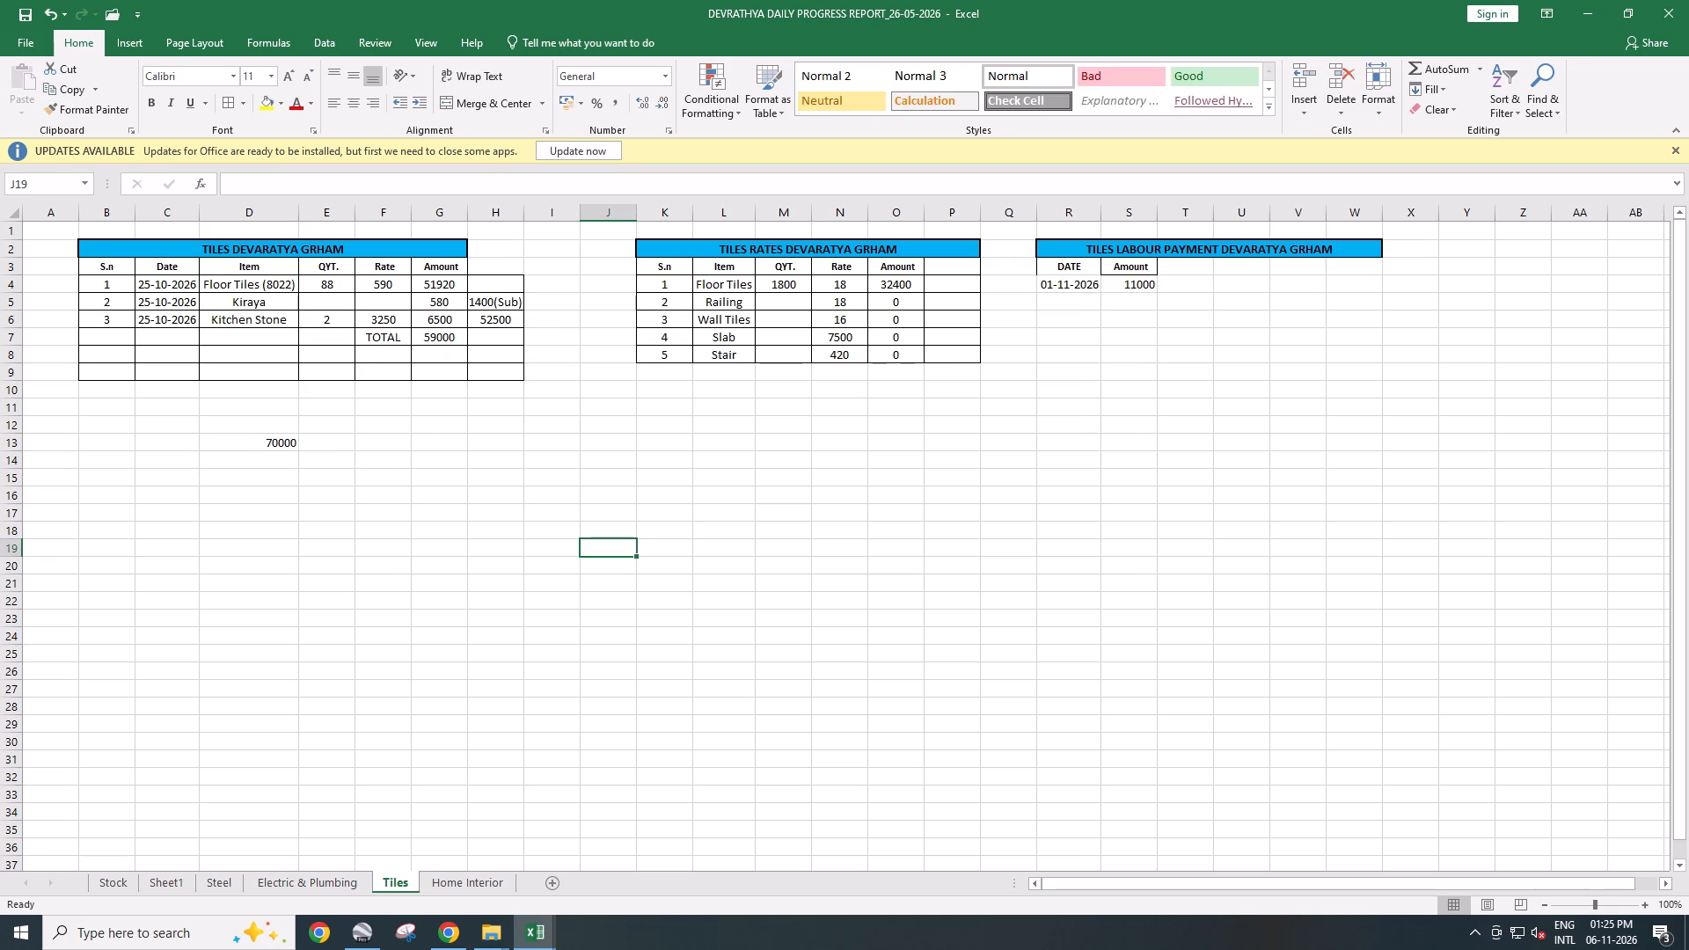
# On the Stock sheet, extend the Total Amount of Materials formula in B105 by adding +Tiles!D13.
pyautogui.click(123, 888)
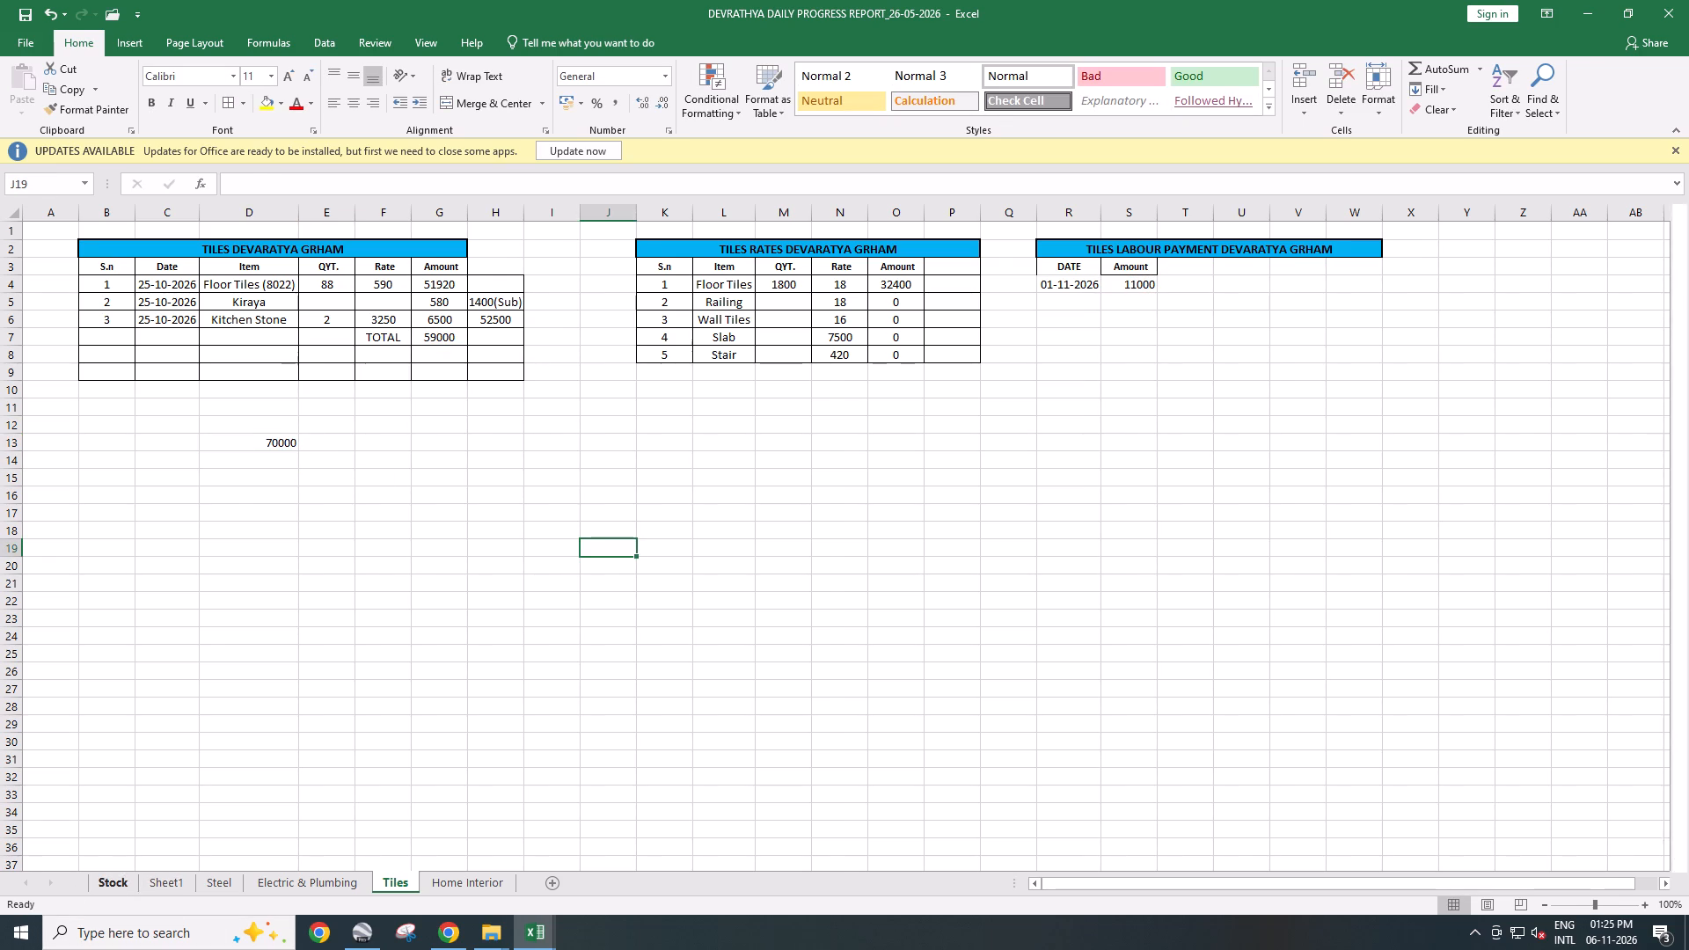
pyautogui.scroll(13, 208, 530)
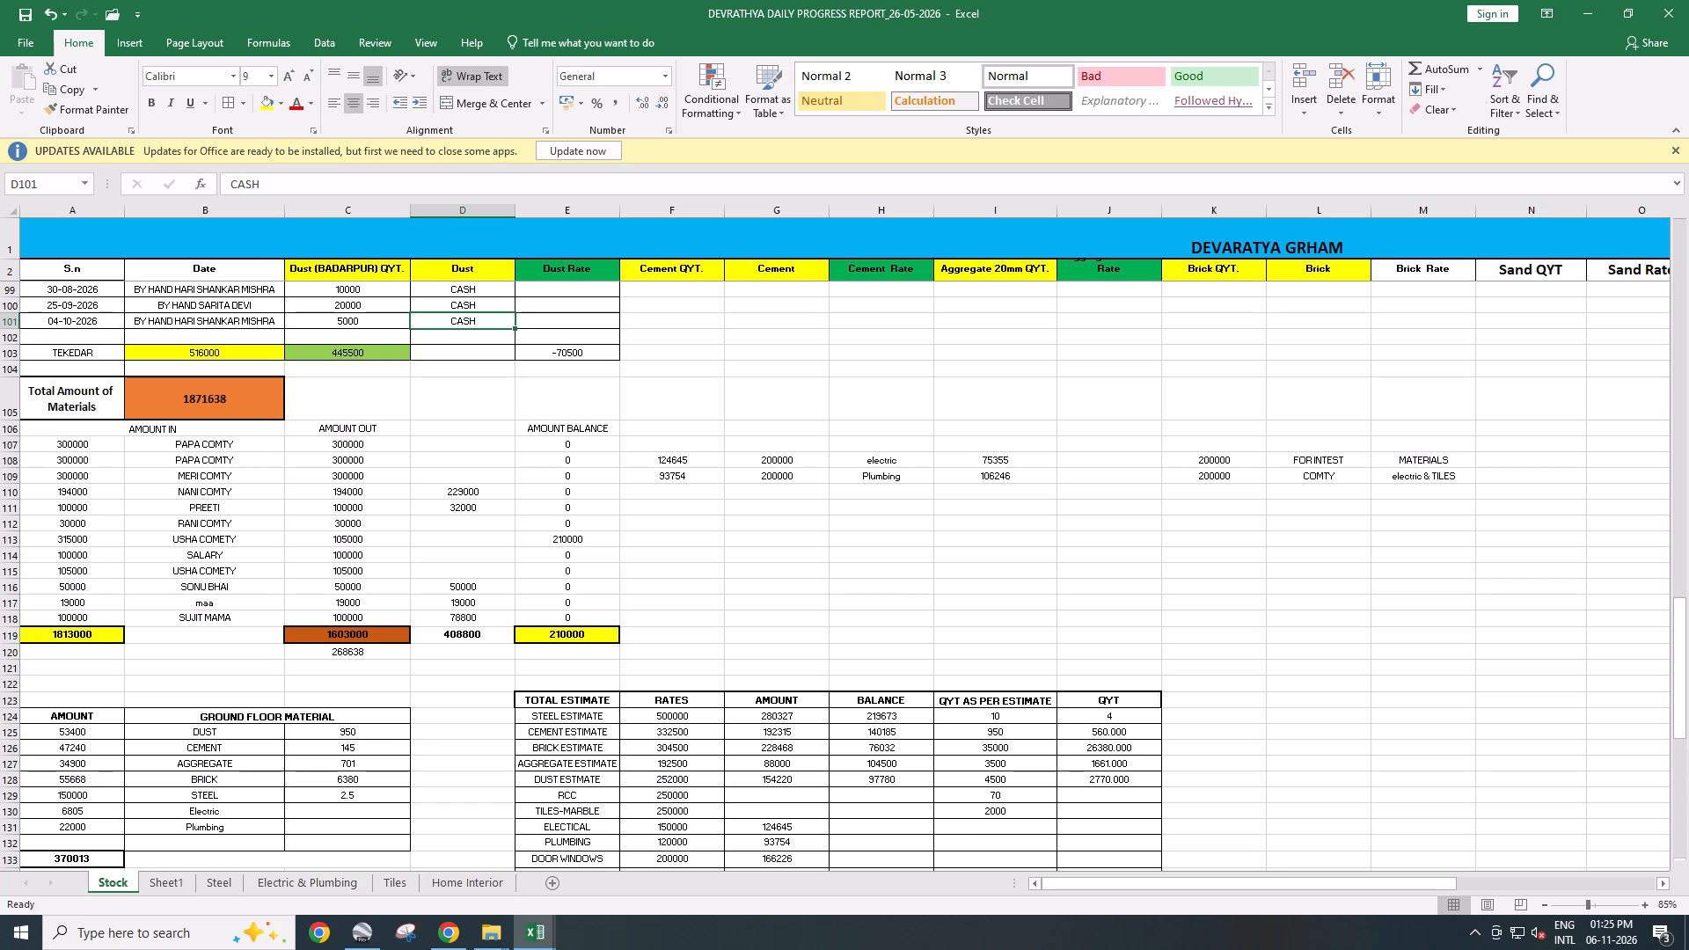
pyautogui.scroll(1, 263, 488)
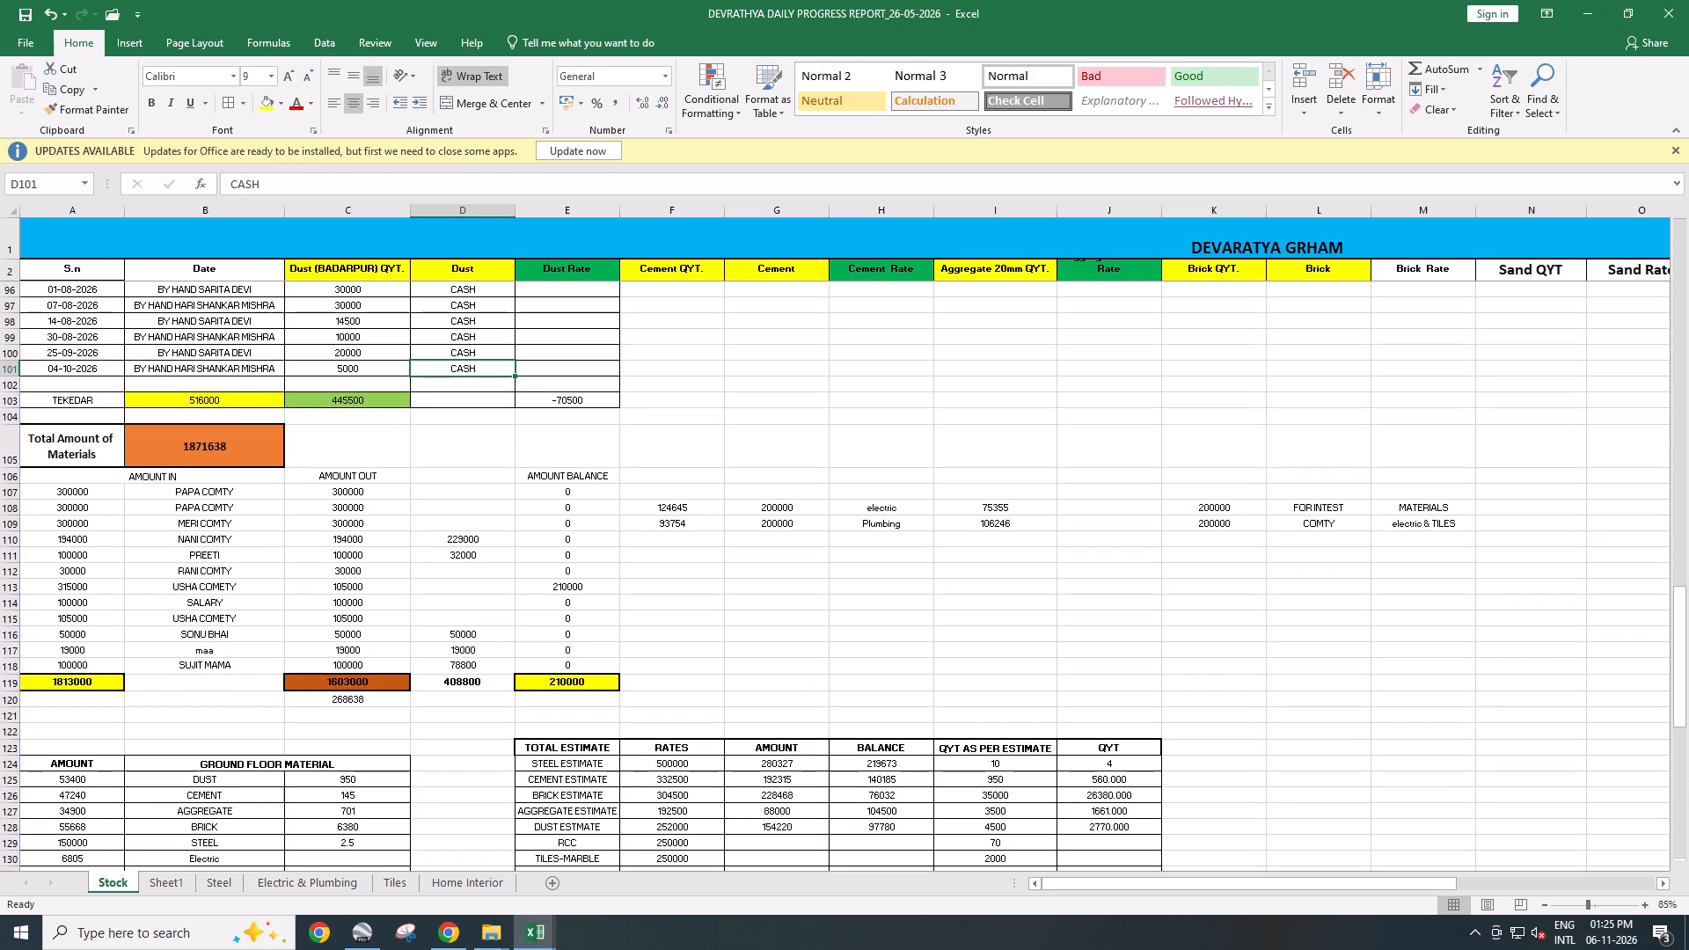
pyautogui.click(237, 439)
pyautogui.click(645, 187)
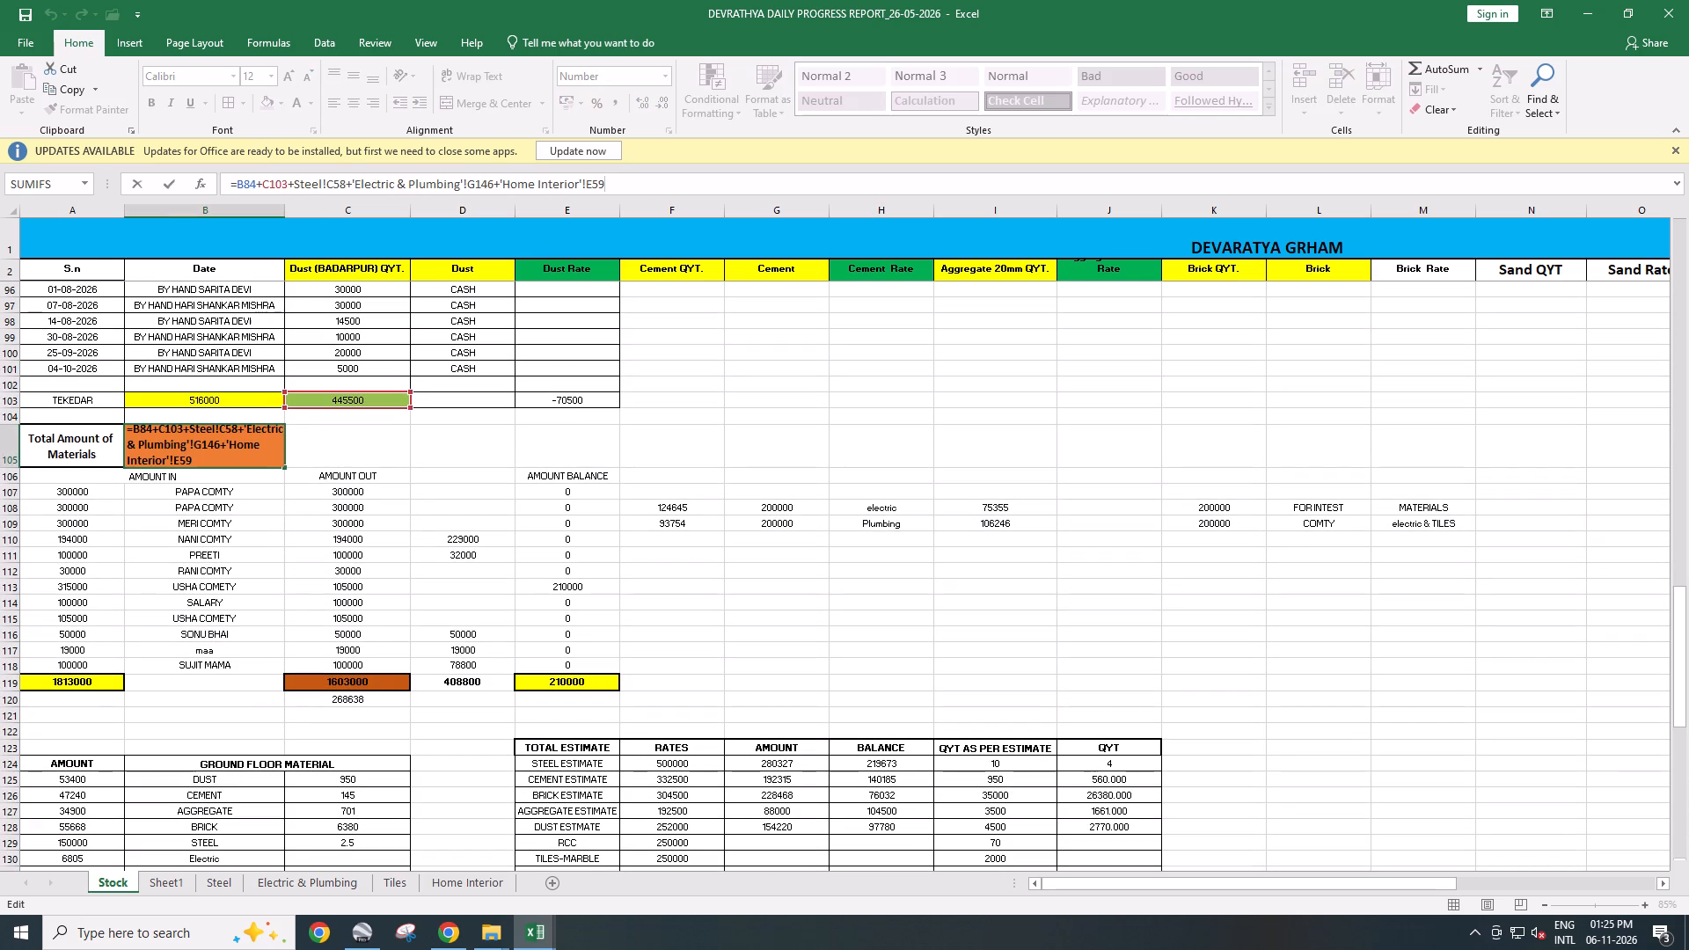
pyautogui.press('+')
pyautogui.click(398, 880)
pyautogui.click(265, 441)
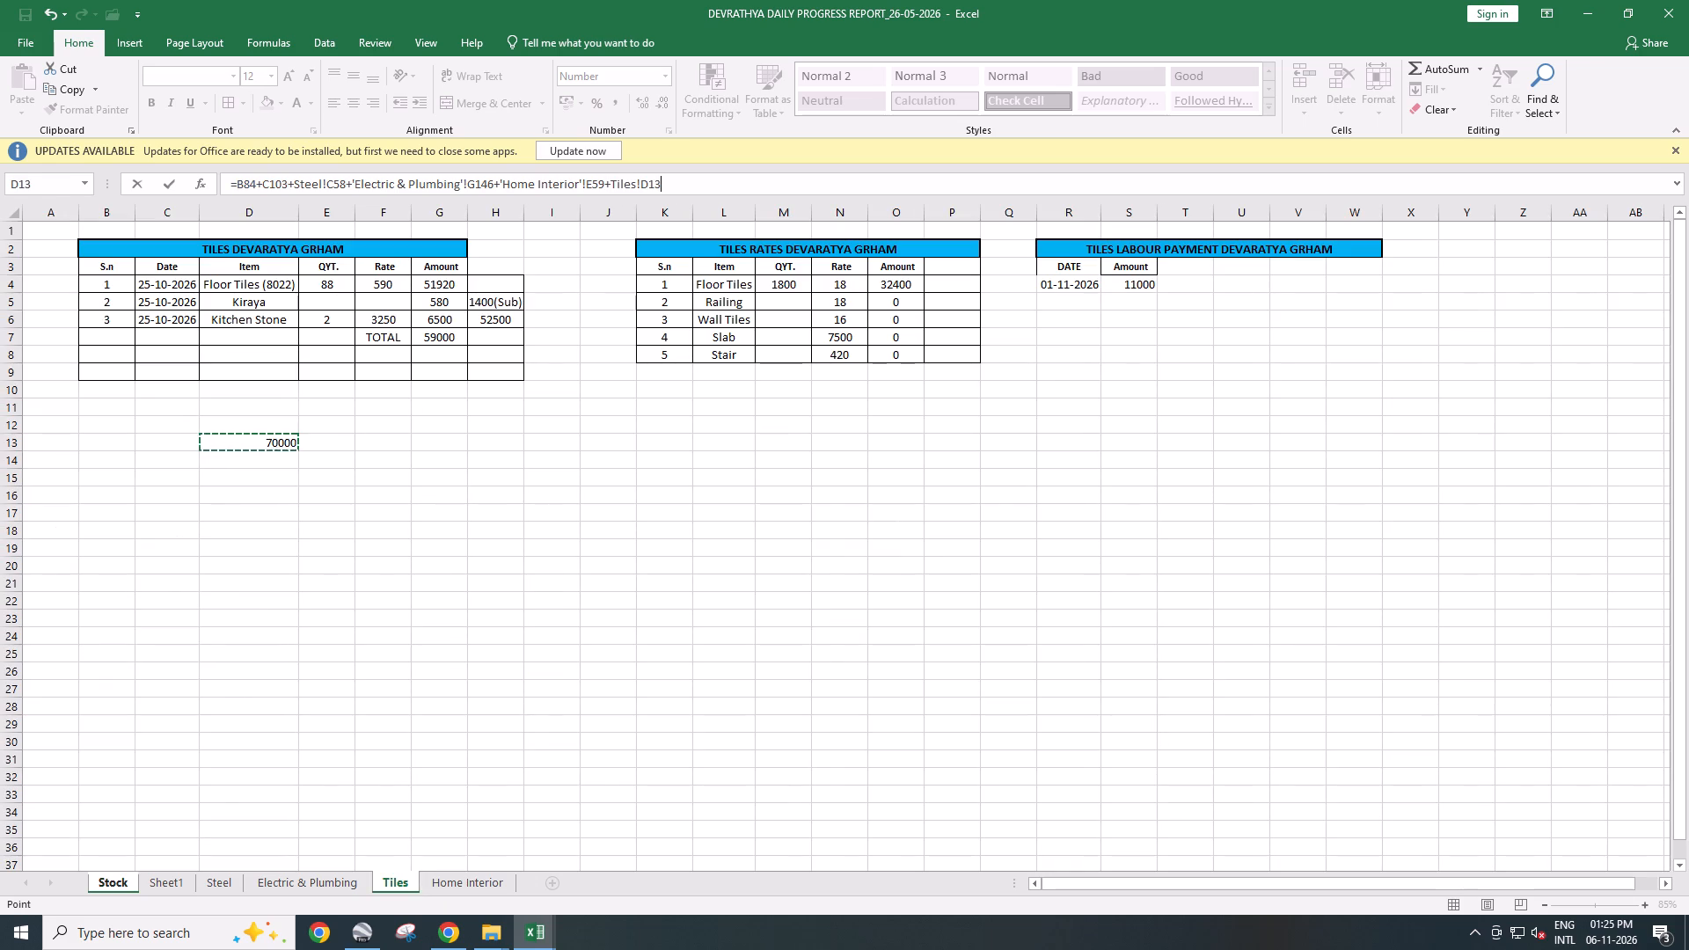
pyautogui.press('Return')
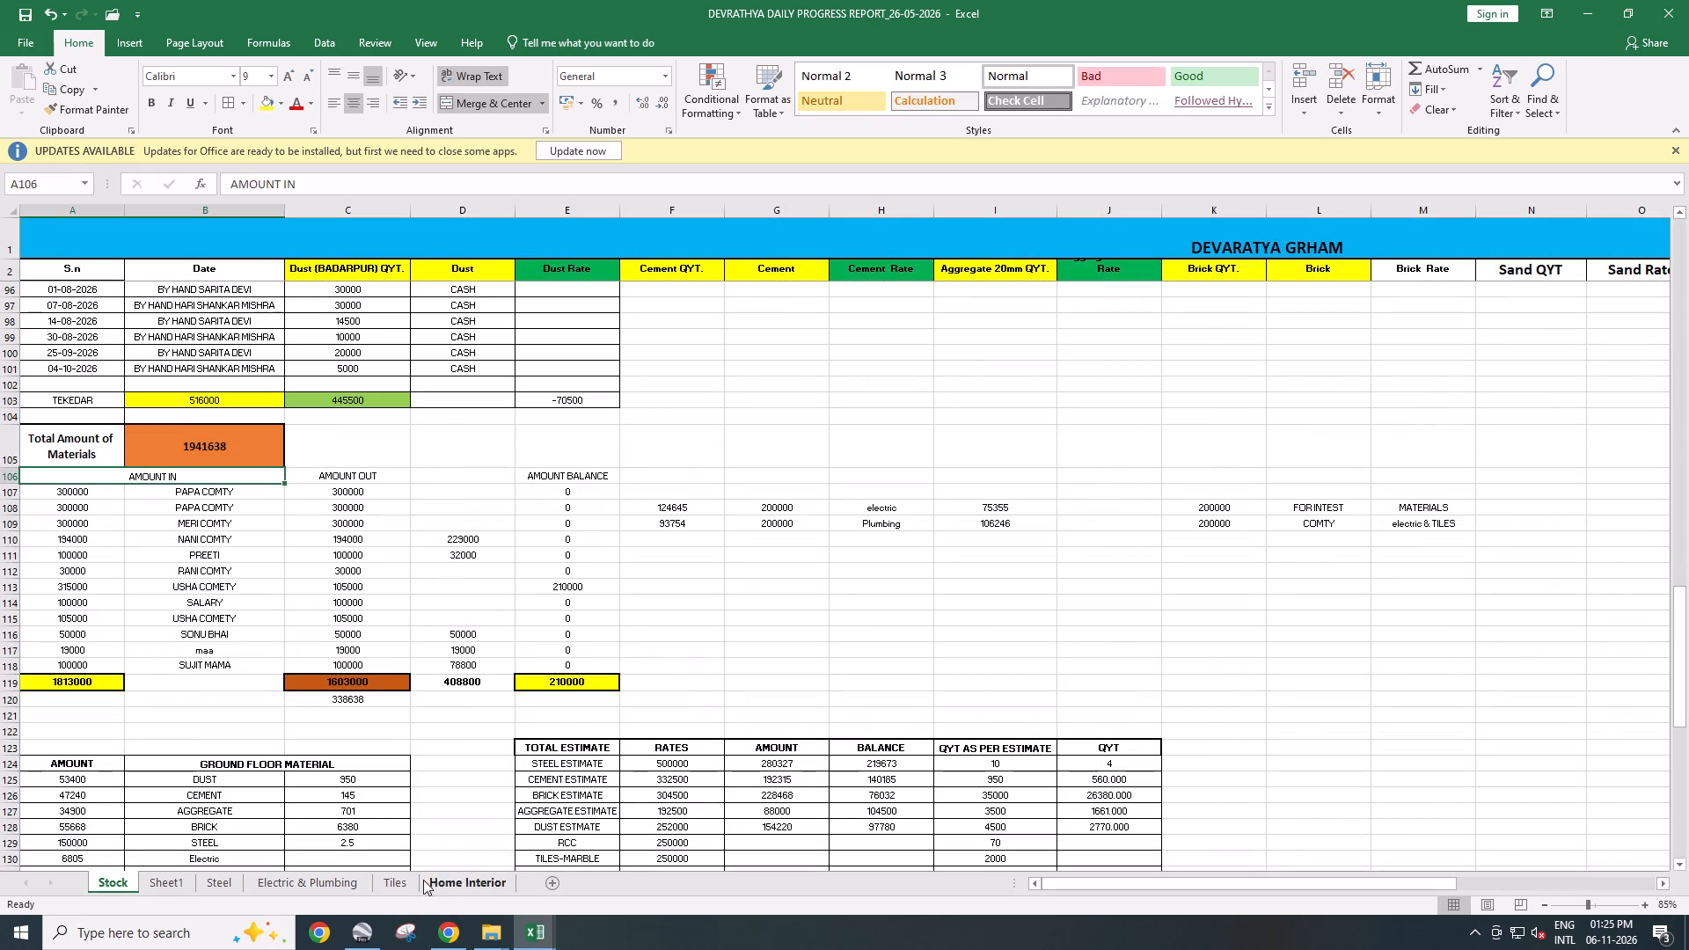
# On the Tiles sheet, format D13 as centered and bold with an orange fill and thick outside border, and save the workbook.
pyautogui.click(404, 889)
pyautogui.click(283, 443)
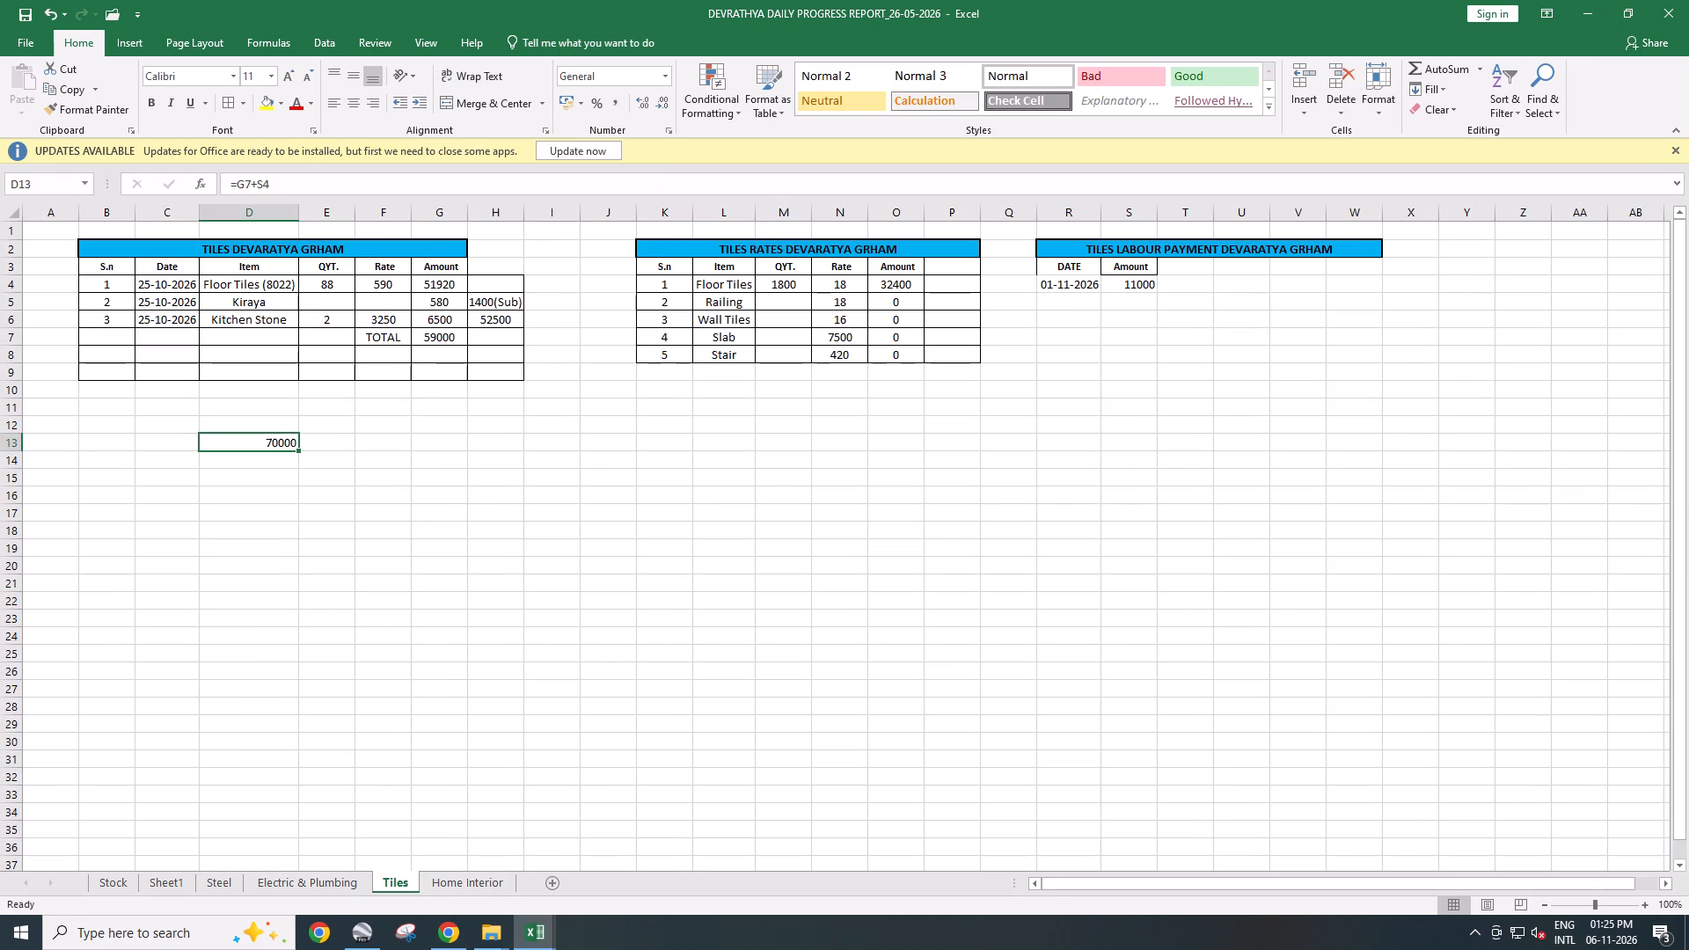
pyautogui.click(358, 98)
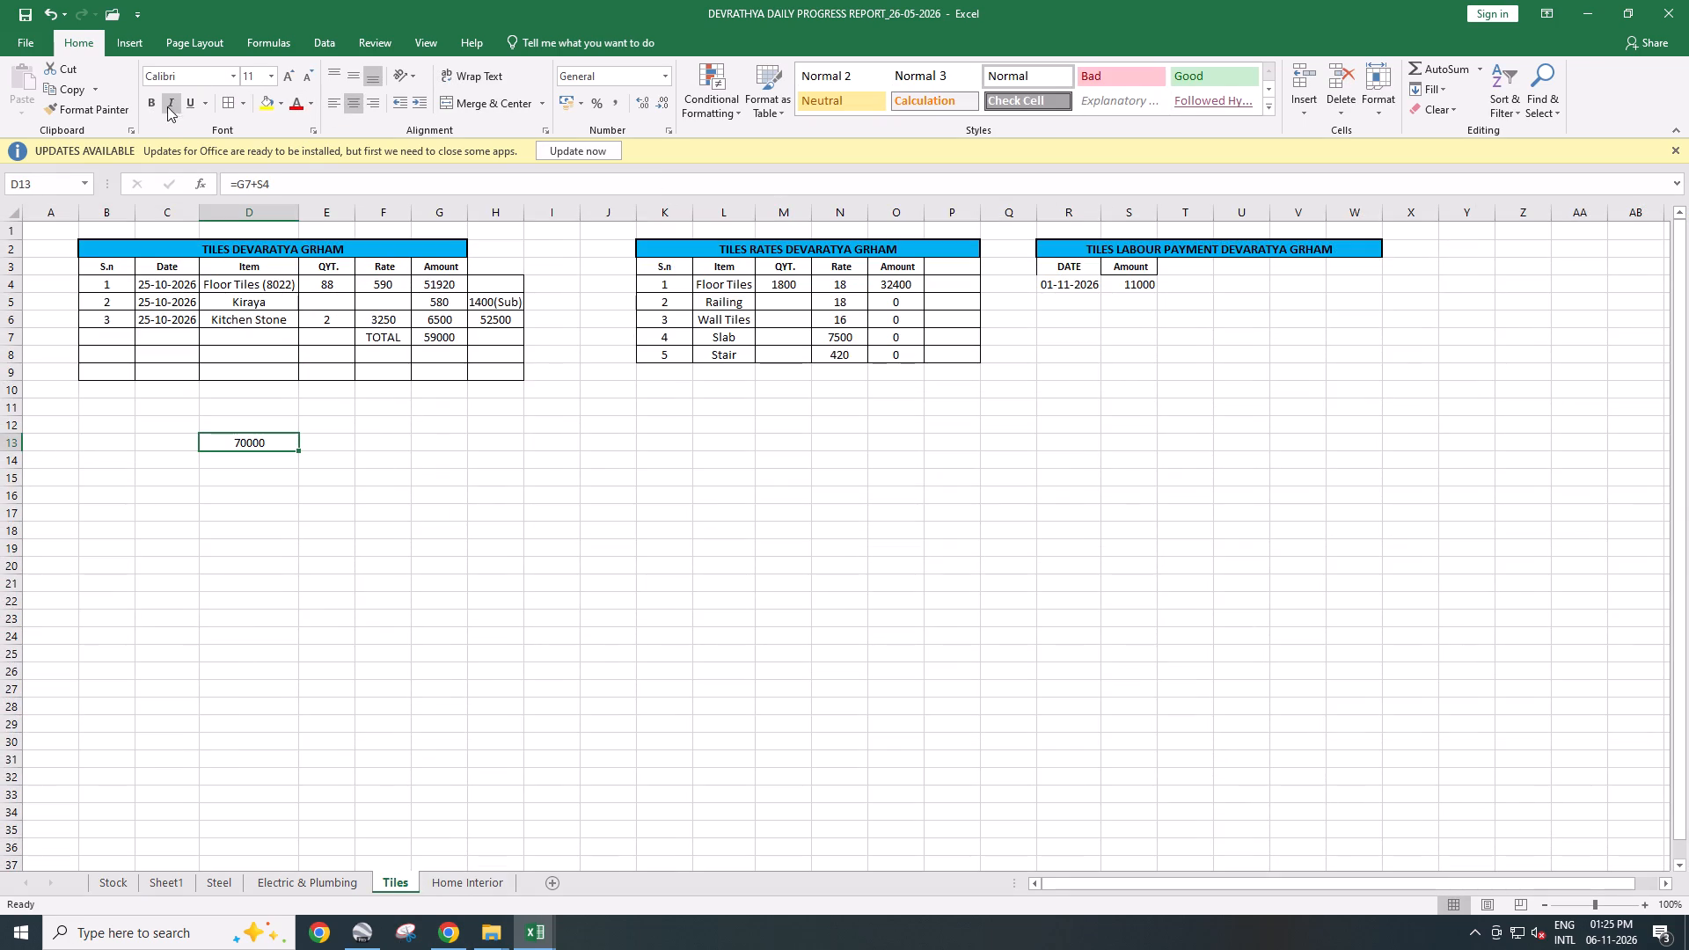
pyautogui.click(154, 104)
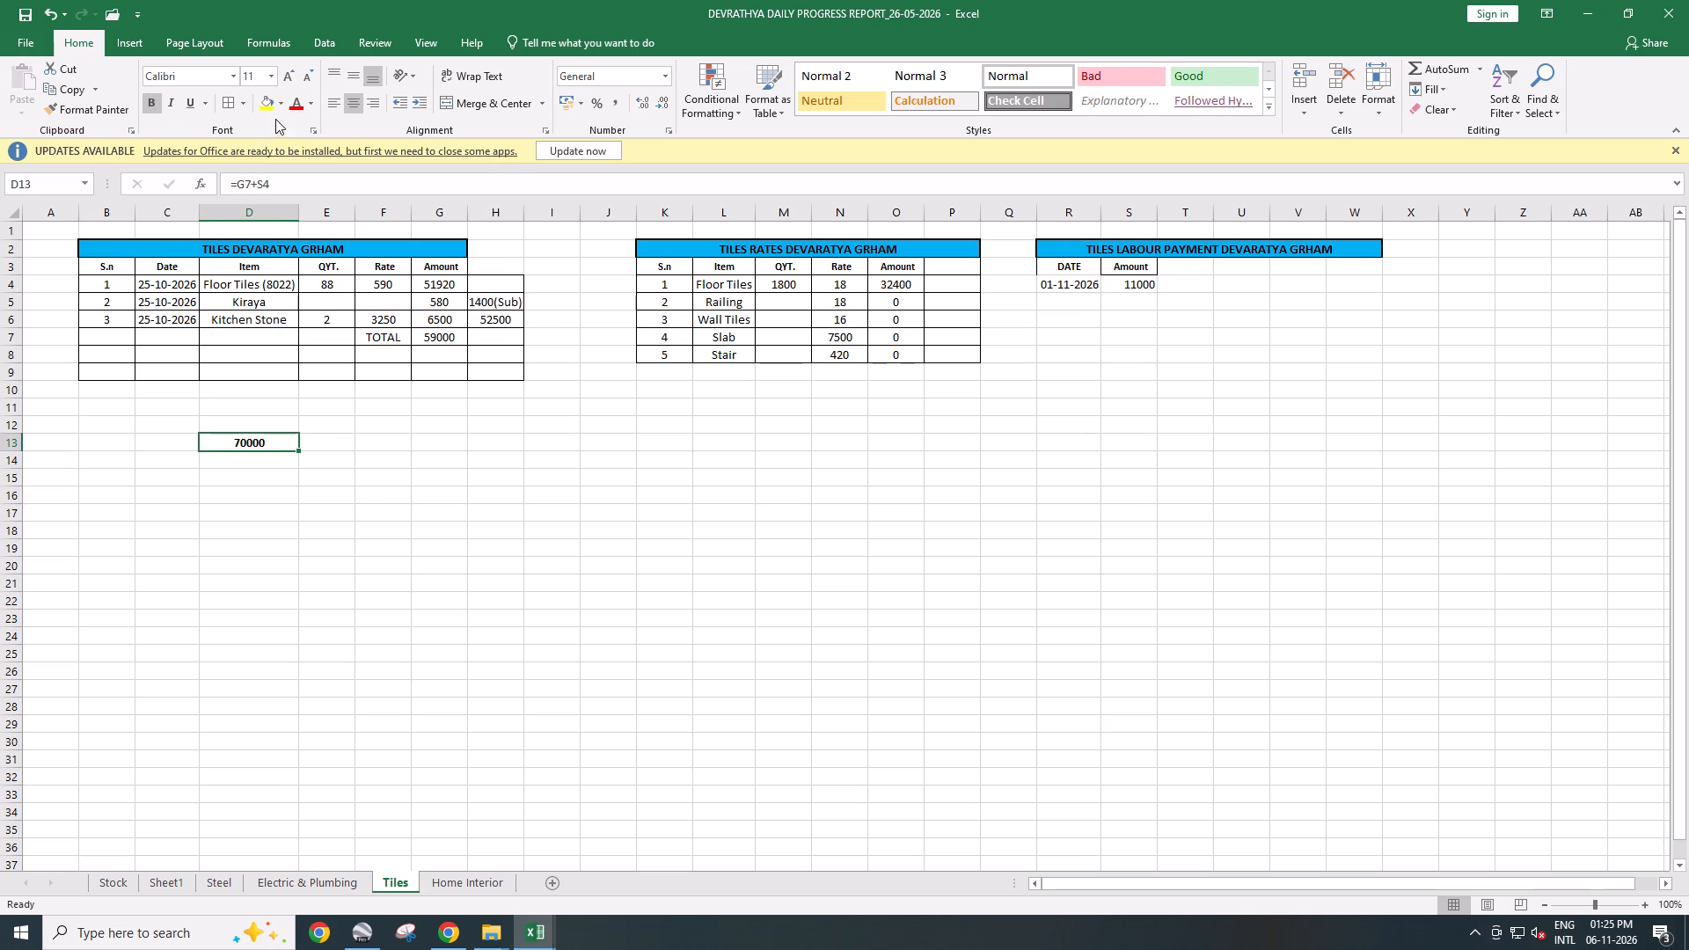
pyautogui.click(286, 102)
pyautogui.click(297, 242)
pyautogui.click(373, 596)
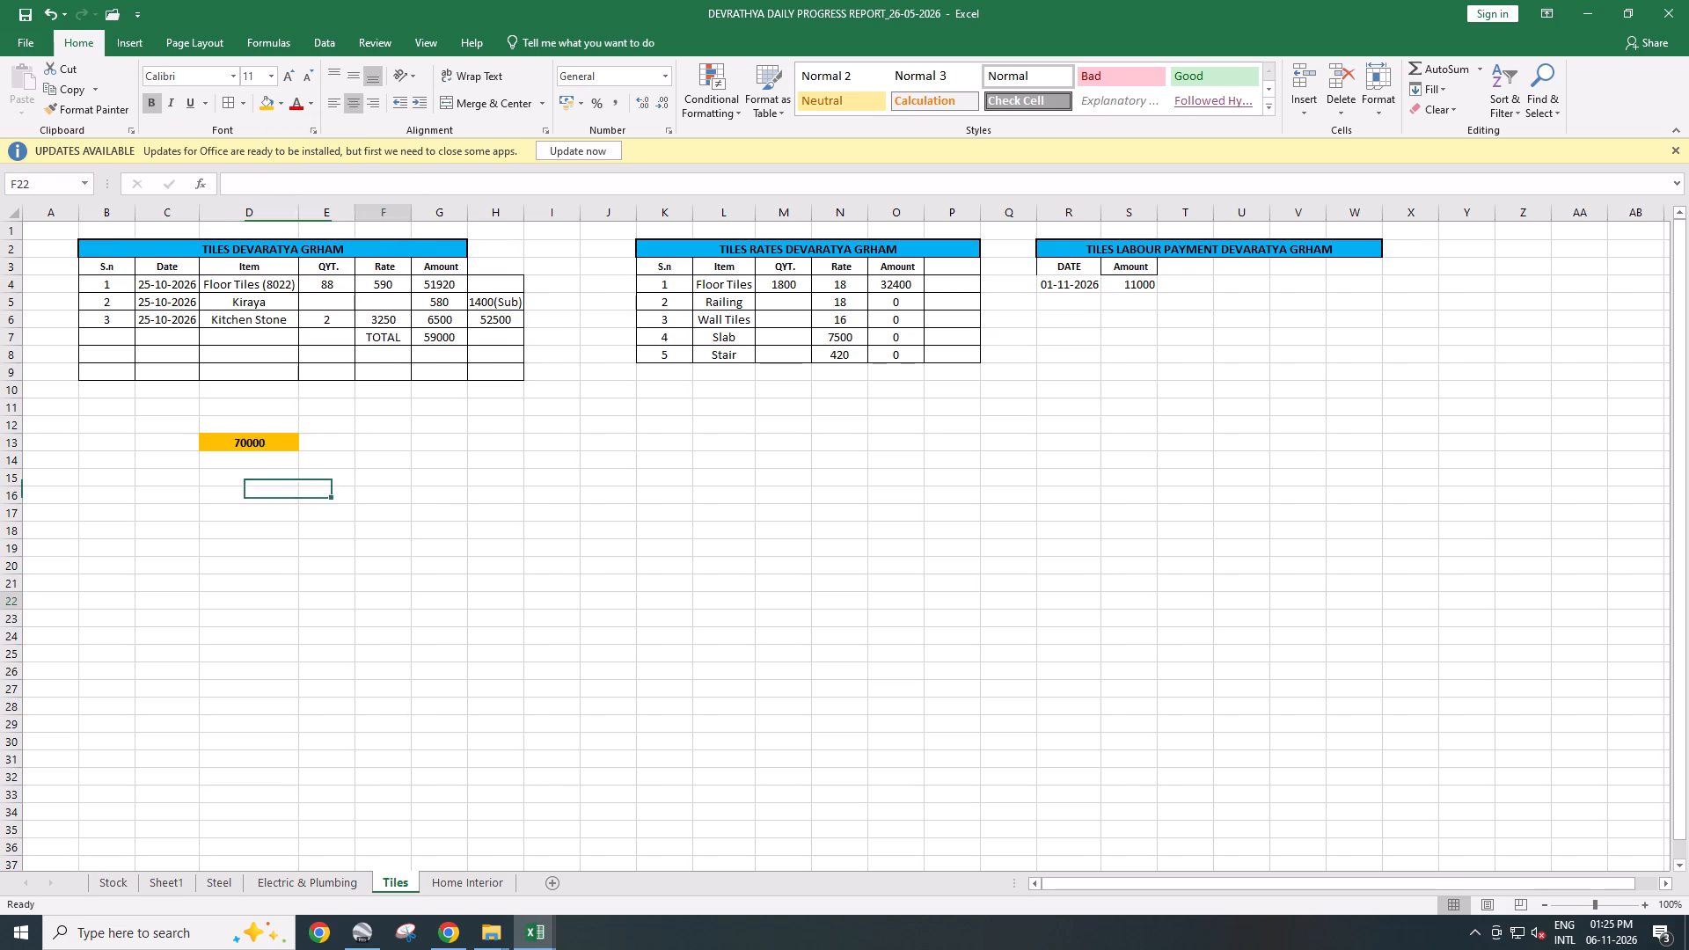
pyautogui.click(266, 434)
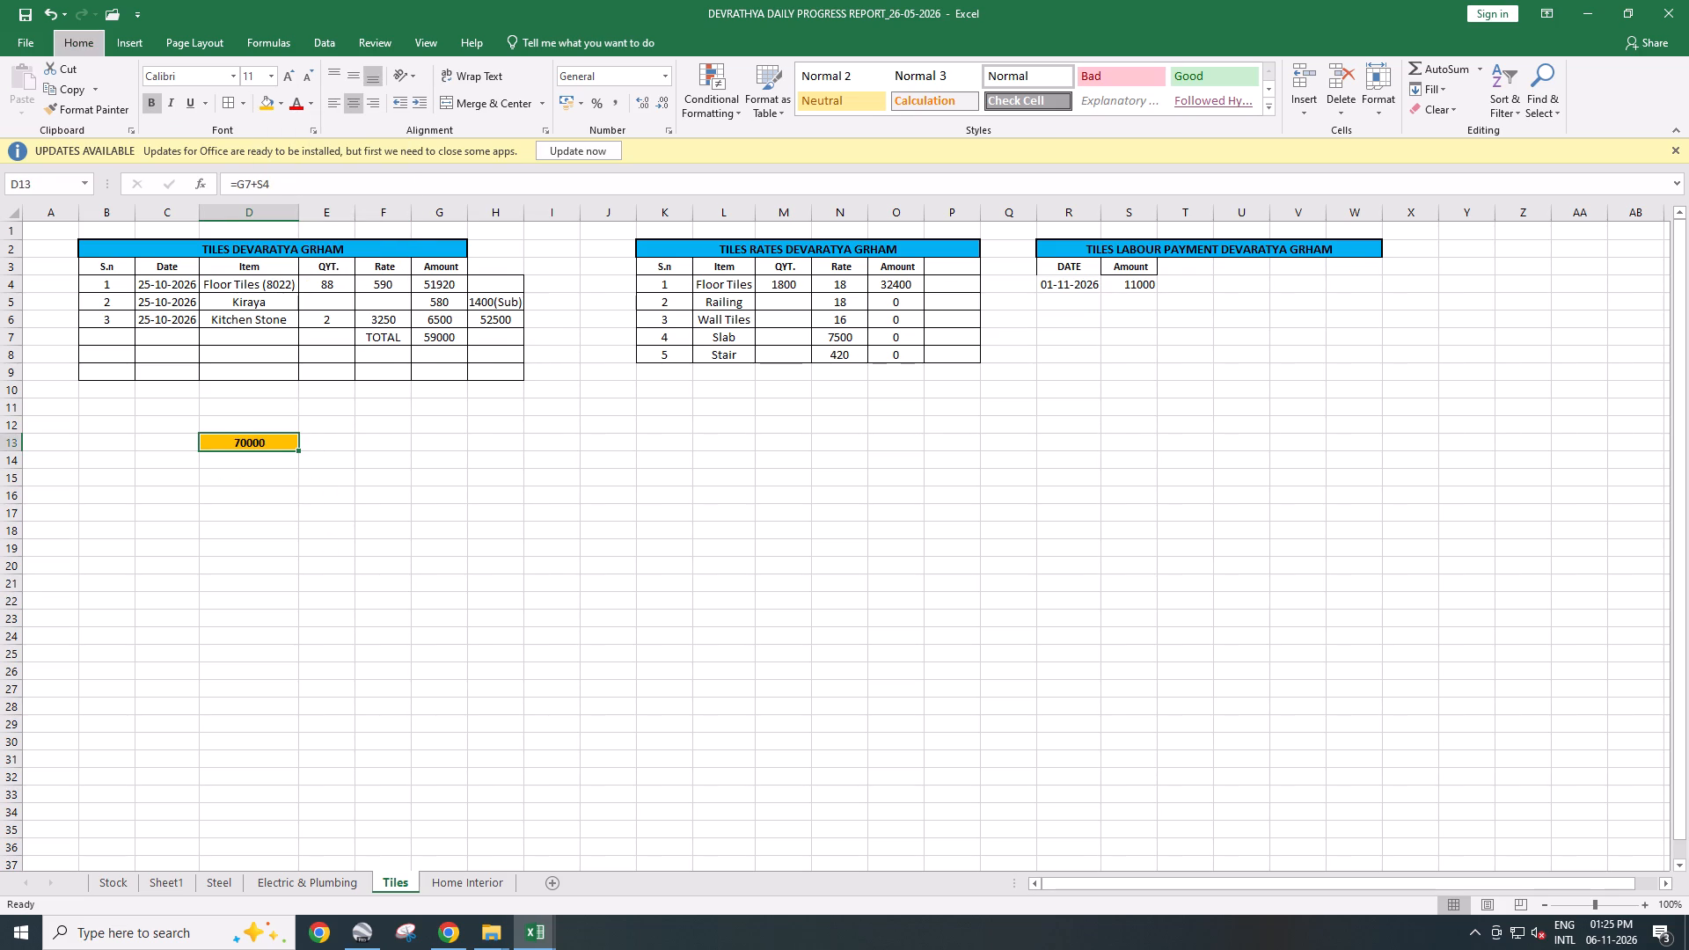
pyautogui.write('HBT')
pyautogui.click(436, 617)
pyautogui.hotkey('ctrl', 's')
pyautogui.click(327, 590)
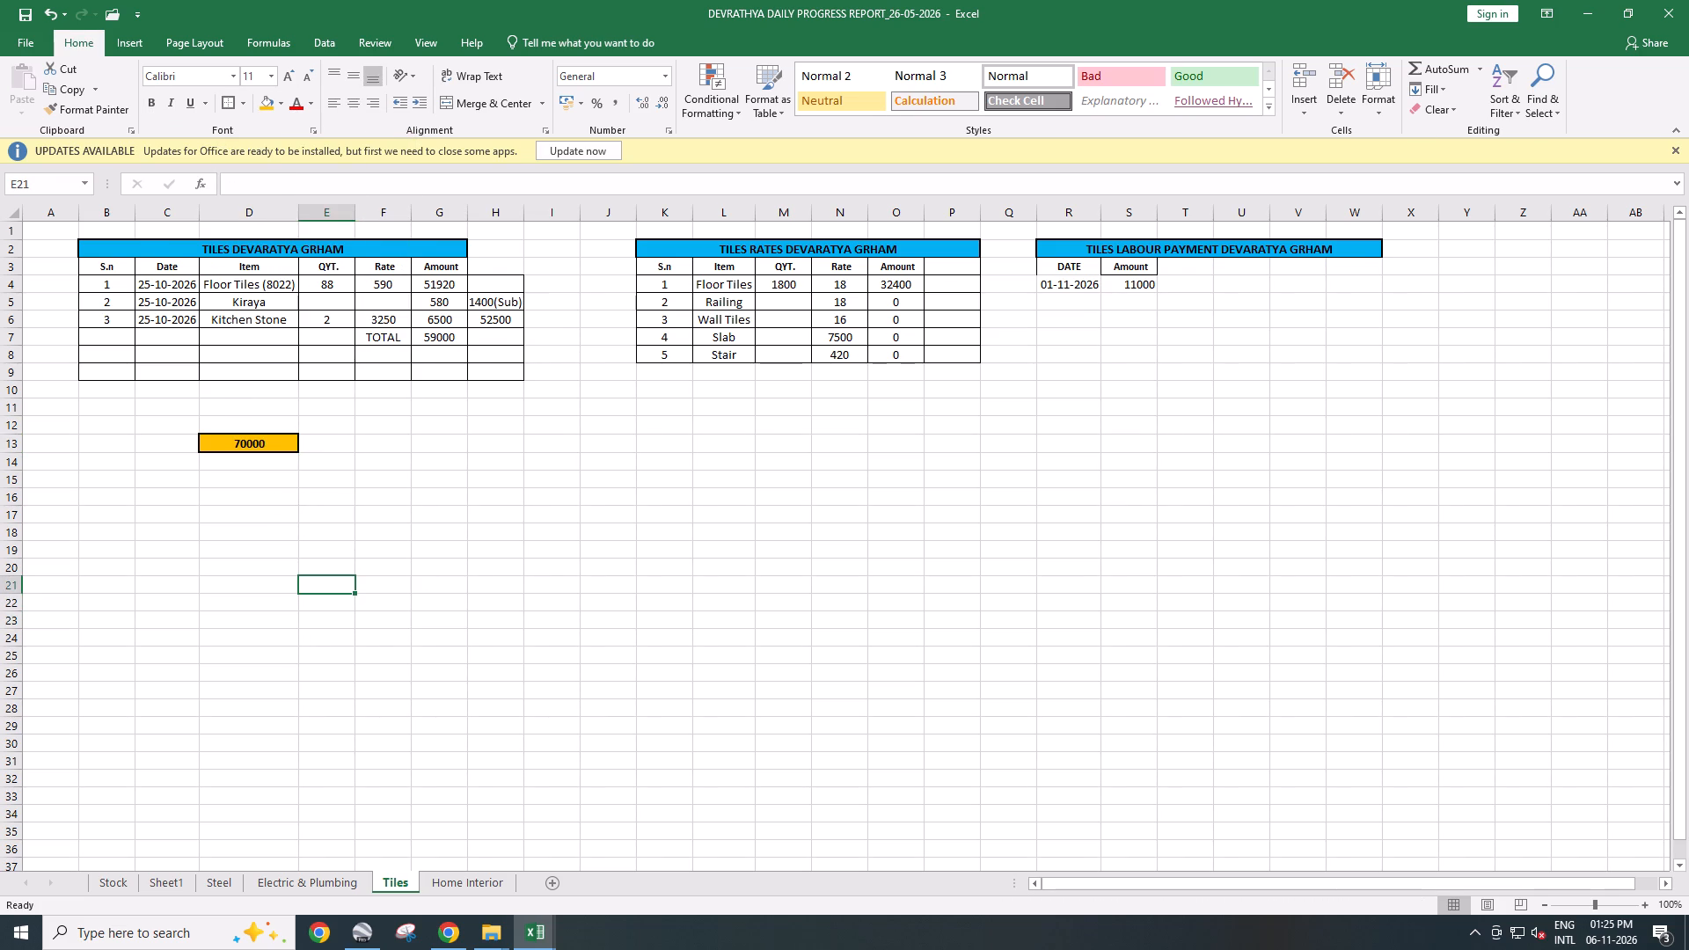
# Review the material entries and payments on the Stock sheet, save the workbook, and check the payment list on Sheet1.
pyautogui.scroll(4, 753, 519)
pyautogui.click(174, 882)
pyautogui.scroll(2, 366, 730)
pyautogui.click(131, 888)
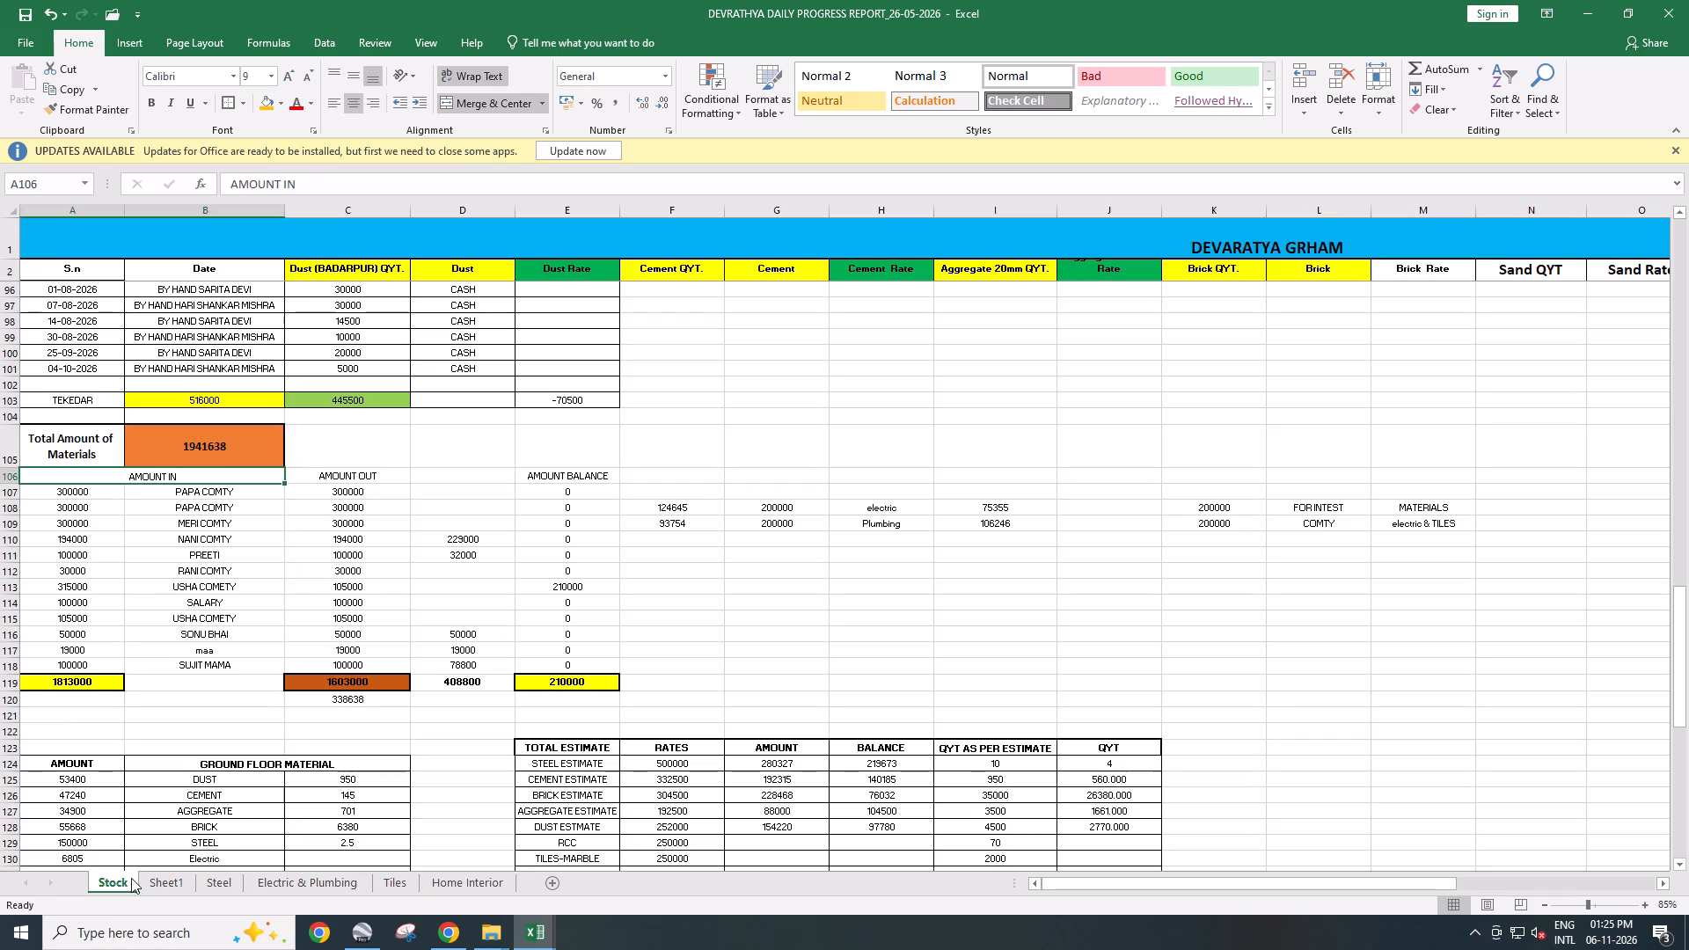
pyautogui.scroll(1, 721, 697)
pyautogui.scroll(-1, 721, 697)
pyautogui.scroll(7, 721, 697)
pyautogui.scroll(-1, 721, 697)
pyautogui.scroll(10, 721, 697)
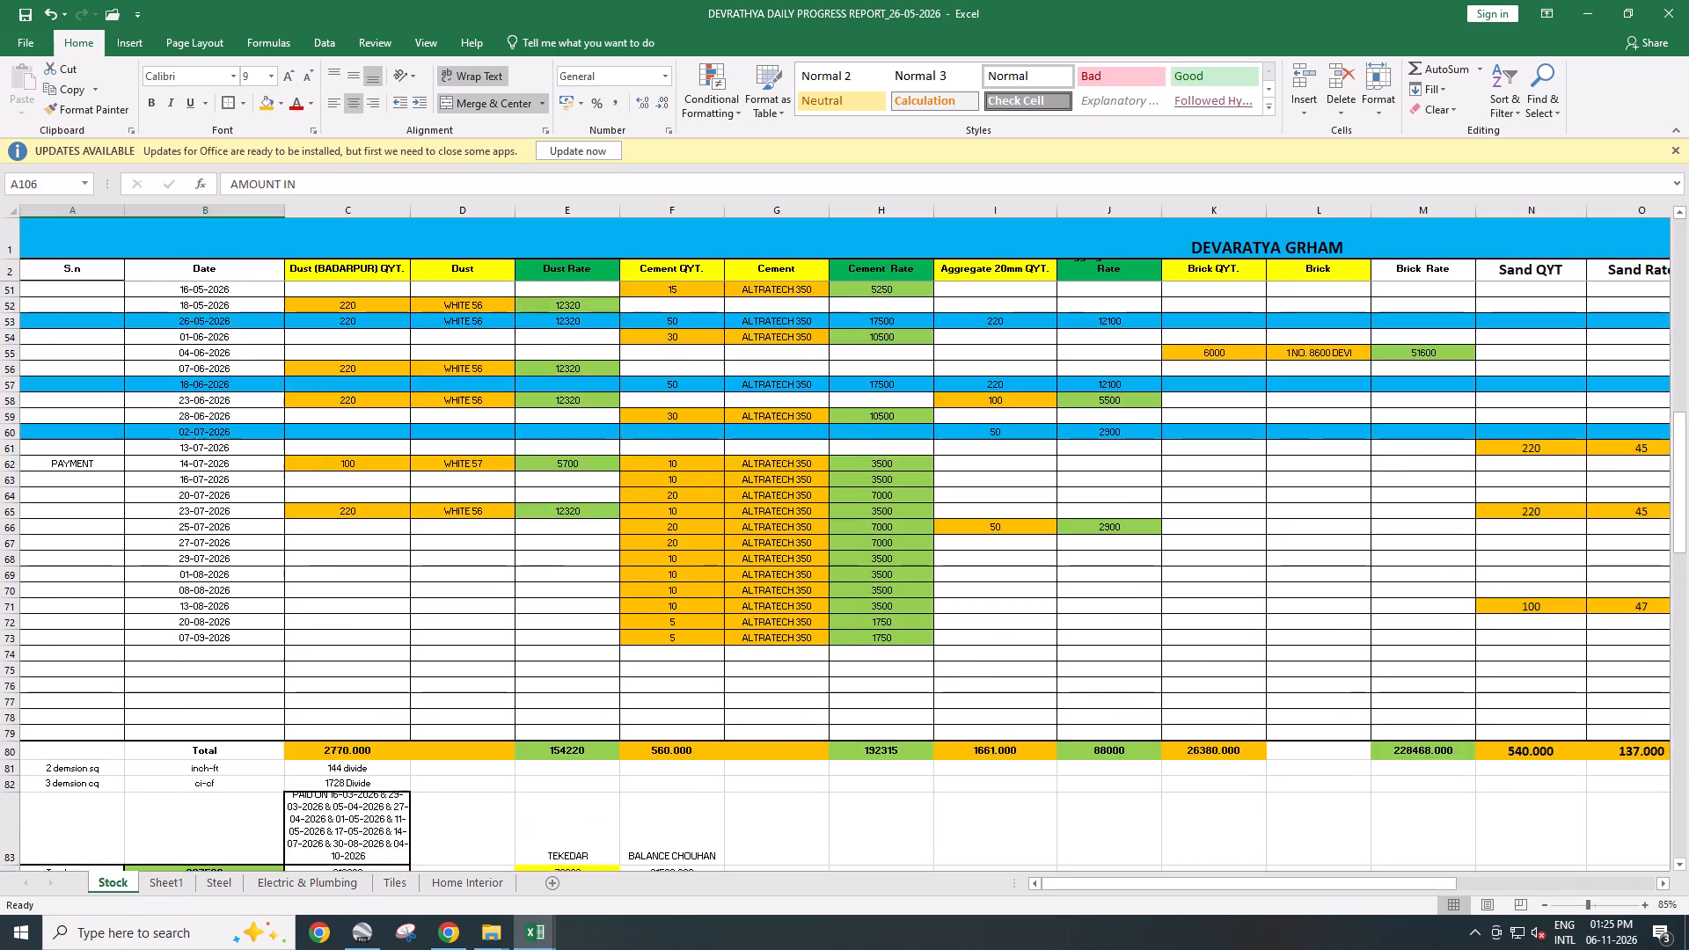
pyautogui.scroll(2, 721, 697)
pyautogui.hotkey('ctrl', 's')
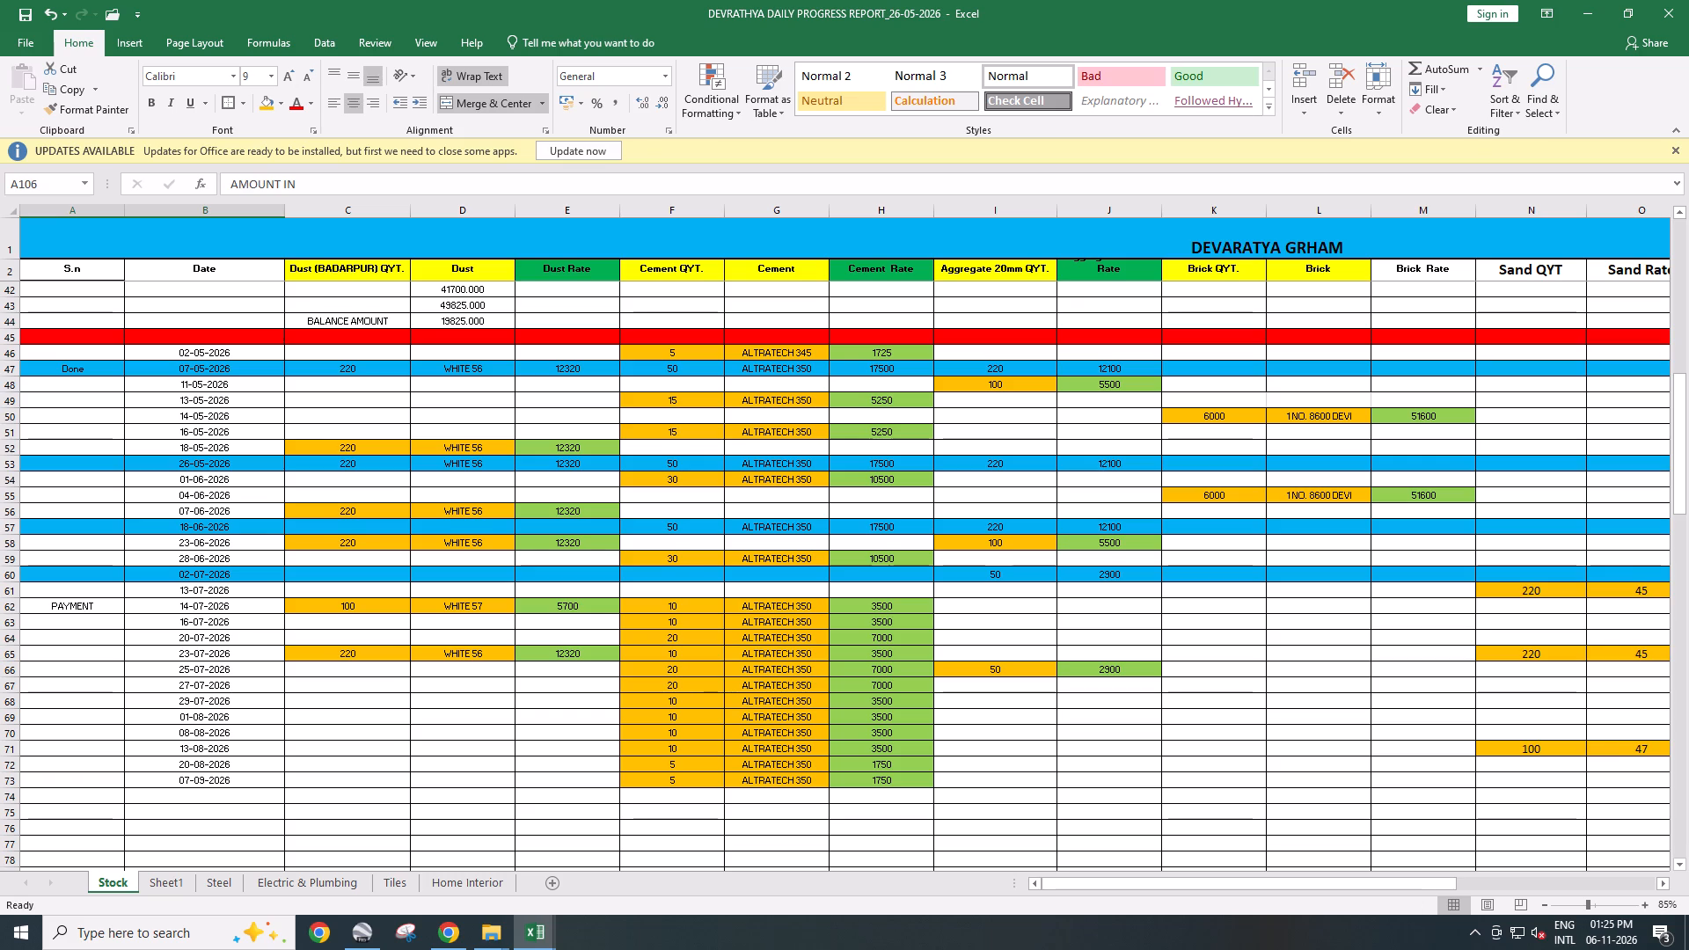
pyautogui.scroll(-14, 721, 694)
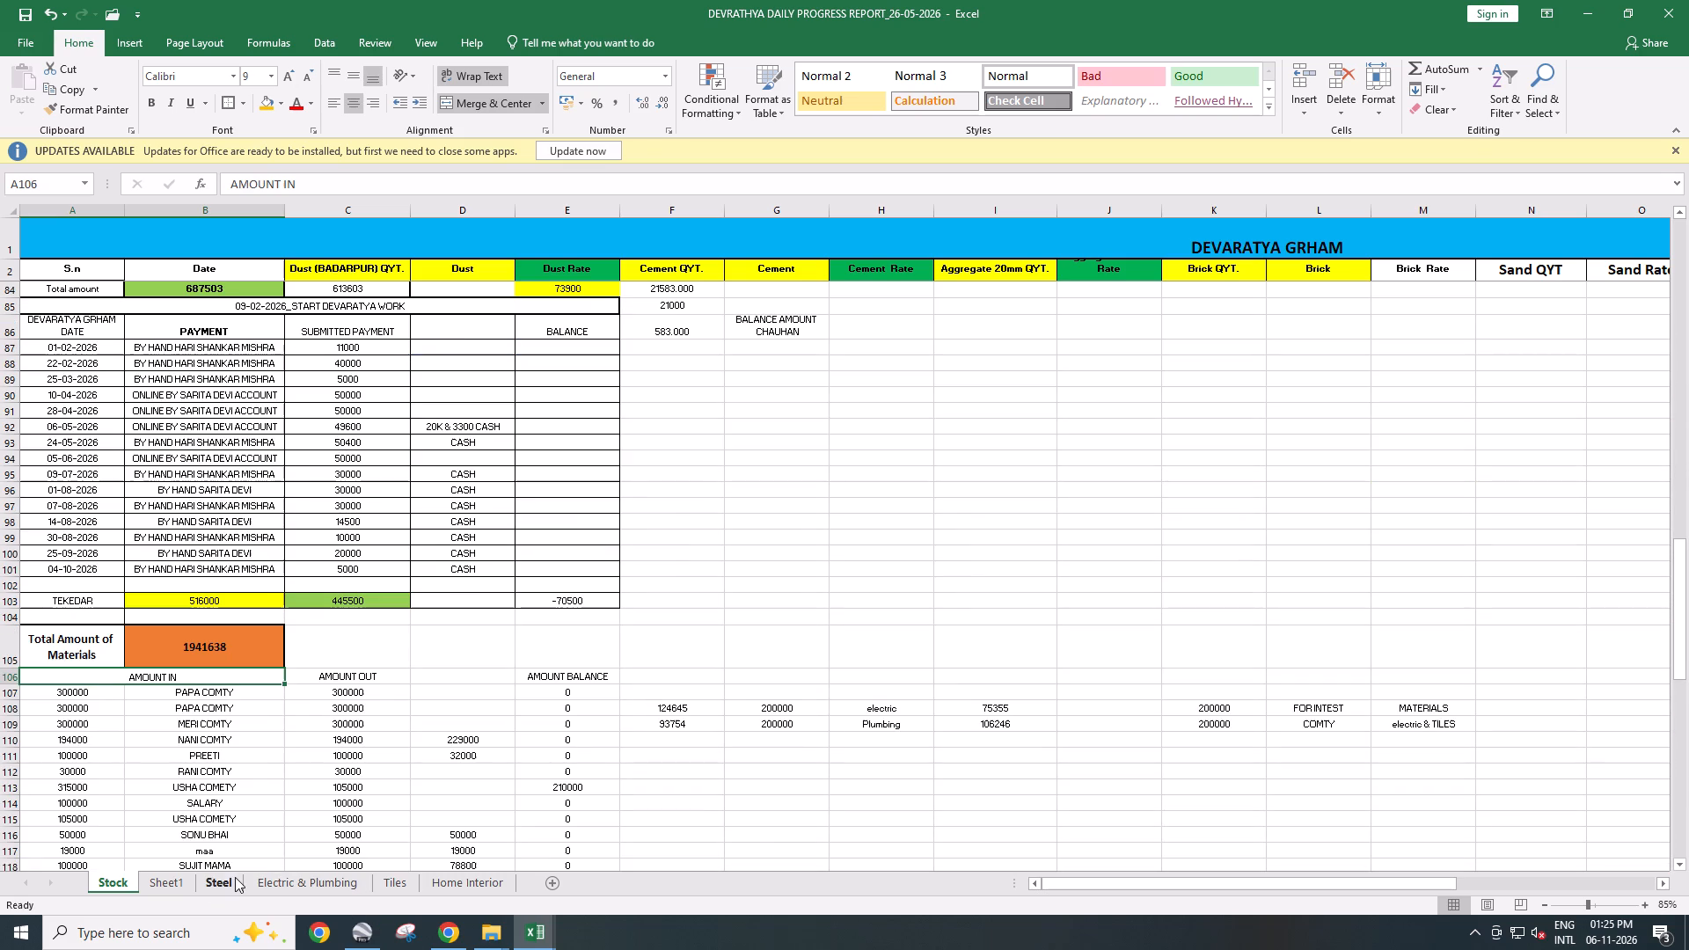
pyautogui.click(186, 893)
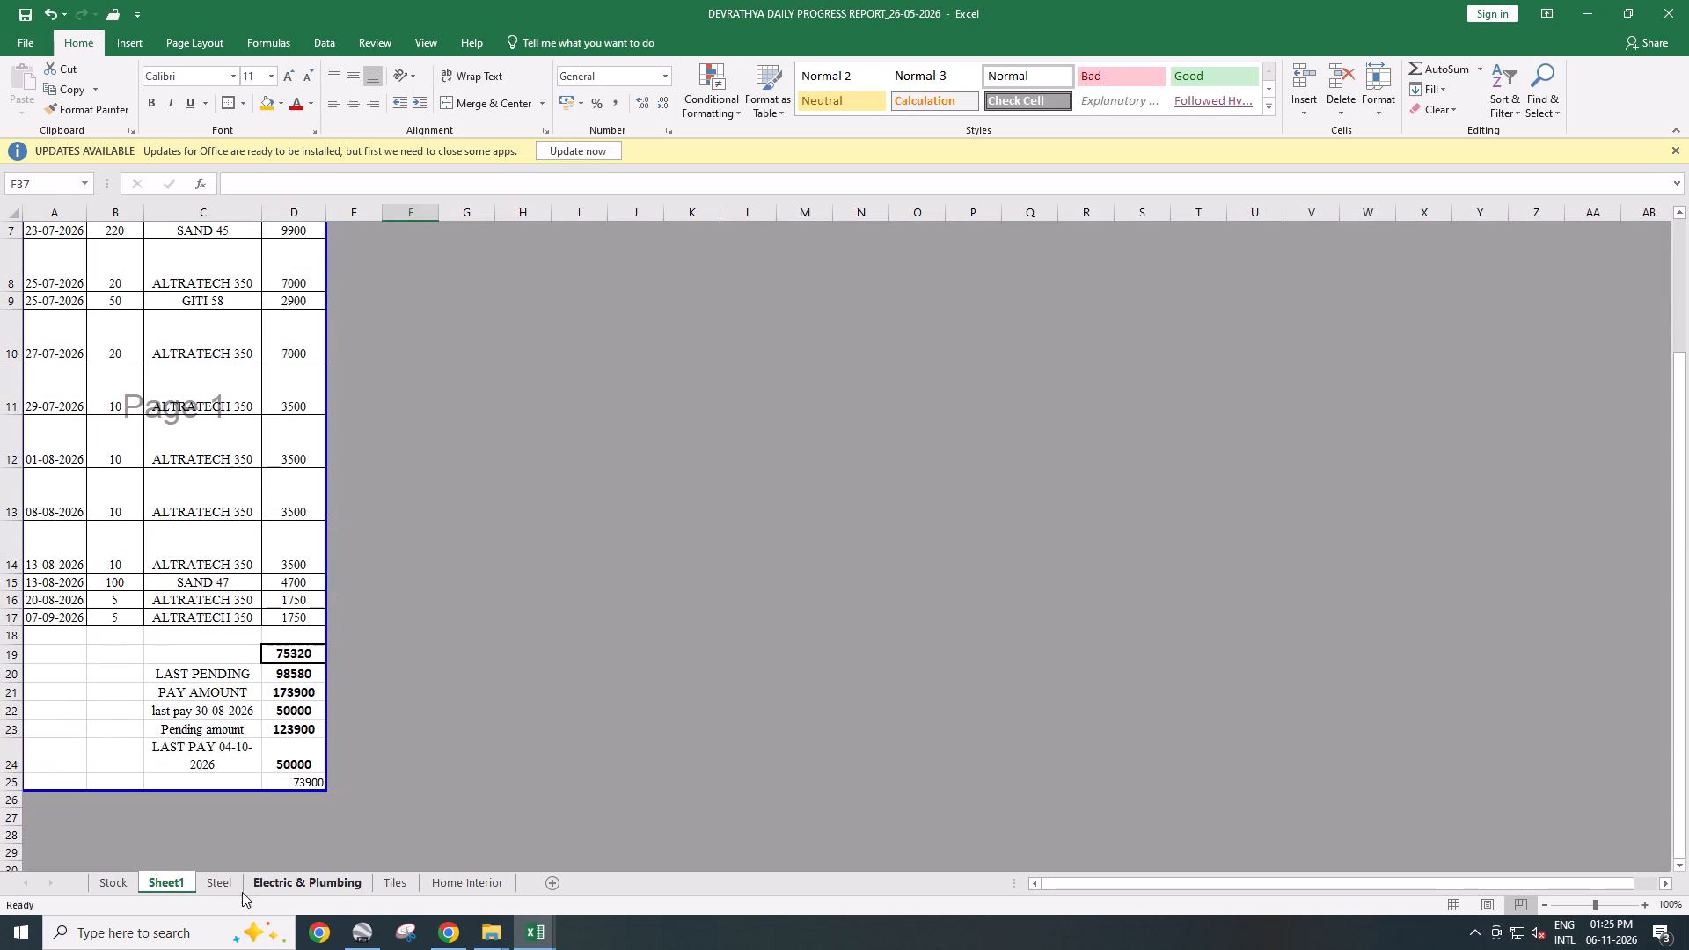
# On the Stock sheet, remove +5000 from the TEKEDAR formula in B103 so that it reads =511000.
pyautogui.click(113, 888)
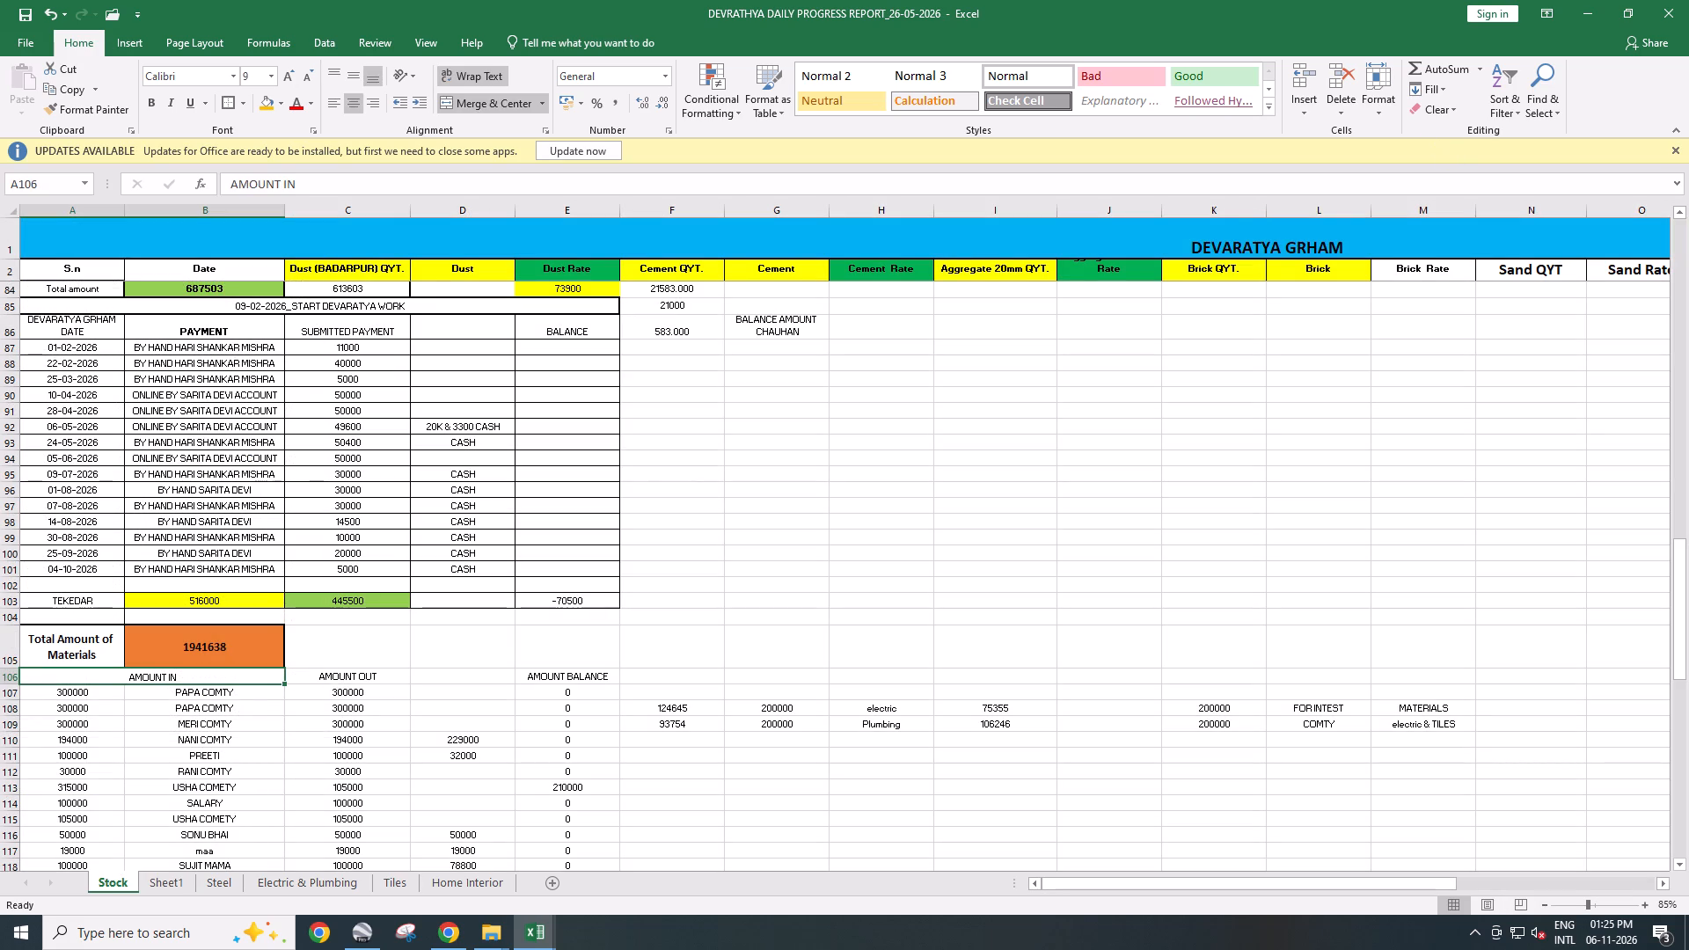
pyautogui.click(254, 602)
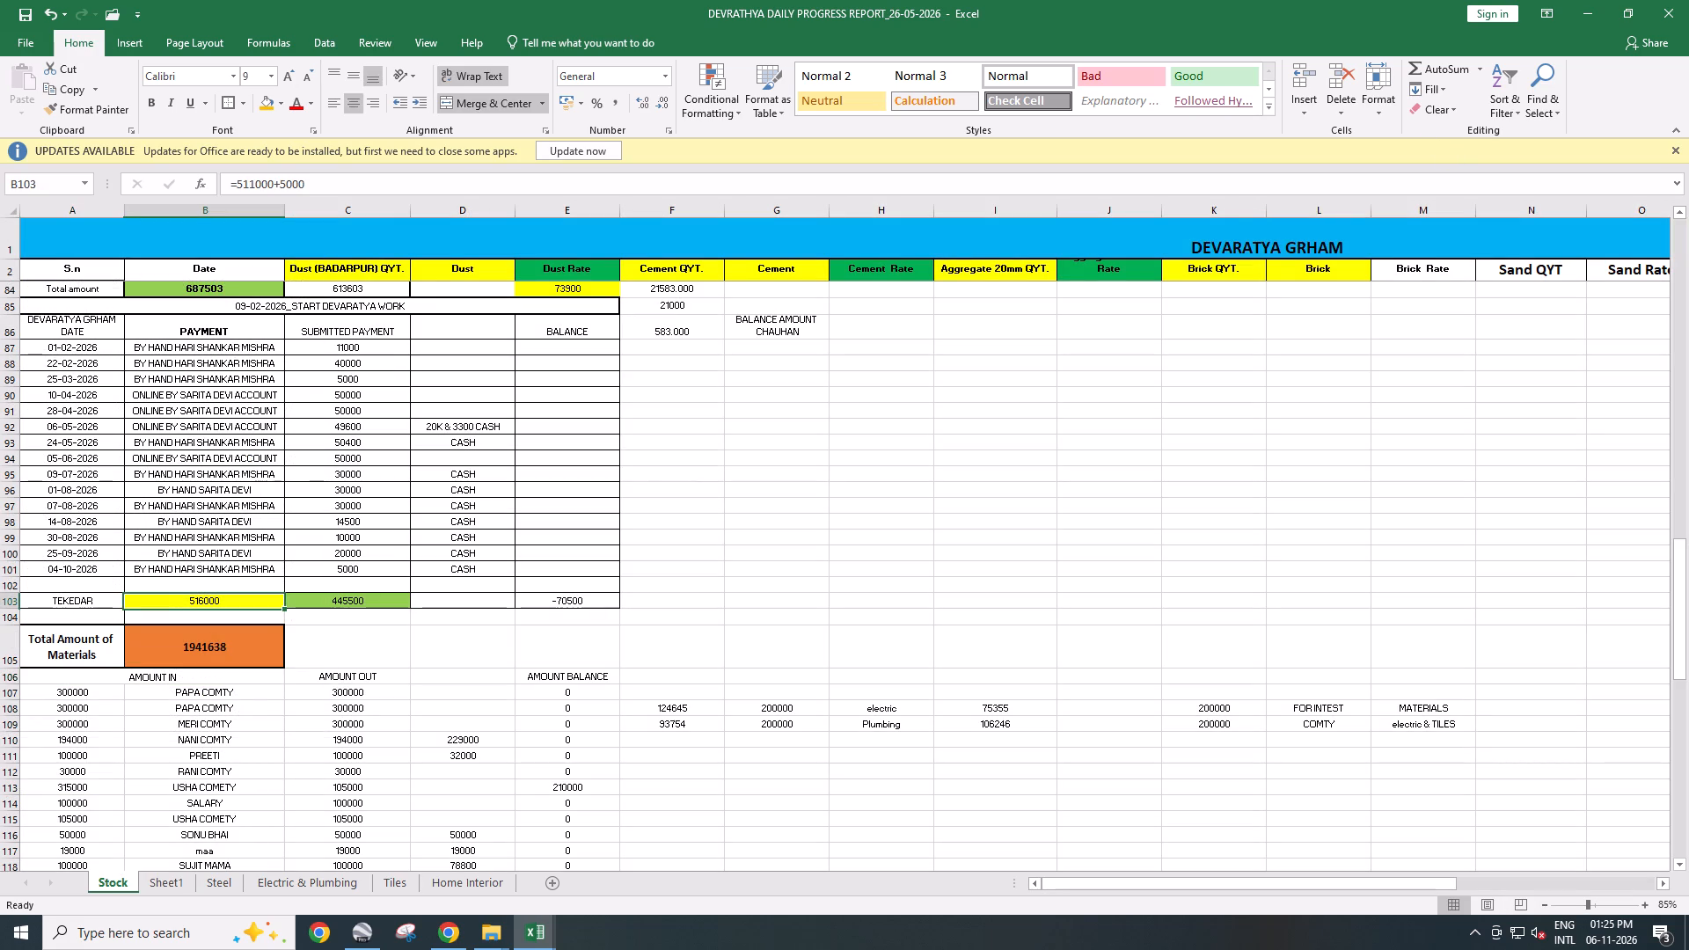
pyautogui.moveTo(281, 182); pyautogui.dragTo(348, 191)
pyautogui.press('BackSpace')
pyautogui.press('BackSpace')
pyautogui.click(830, 532)
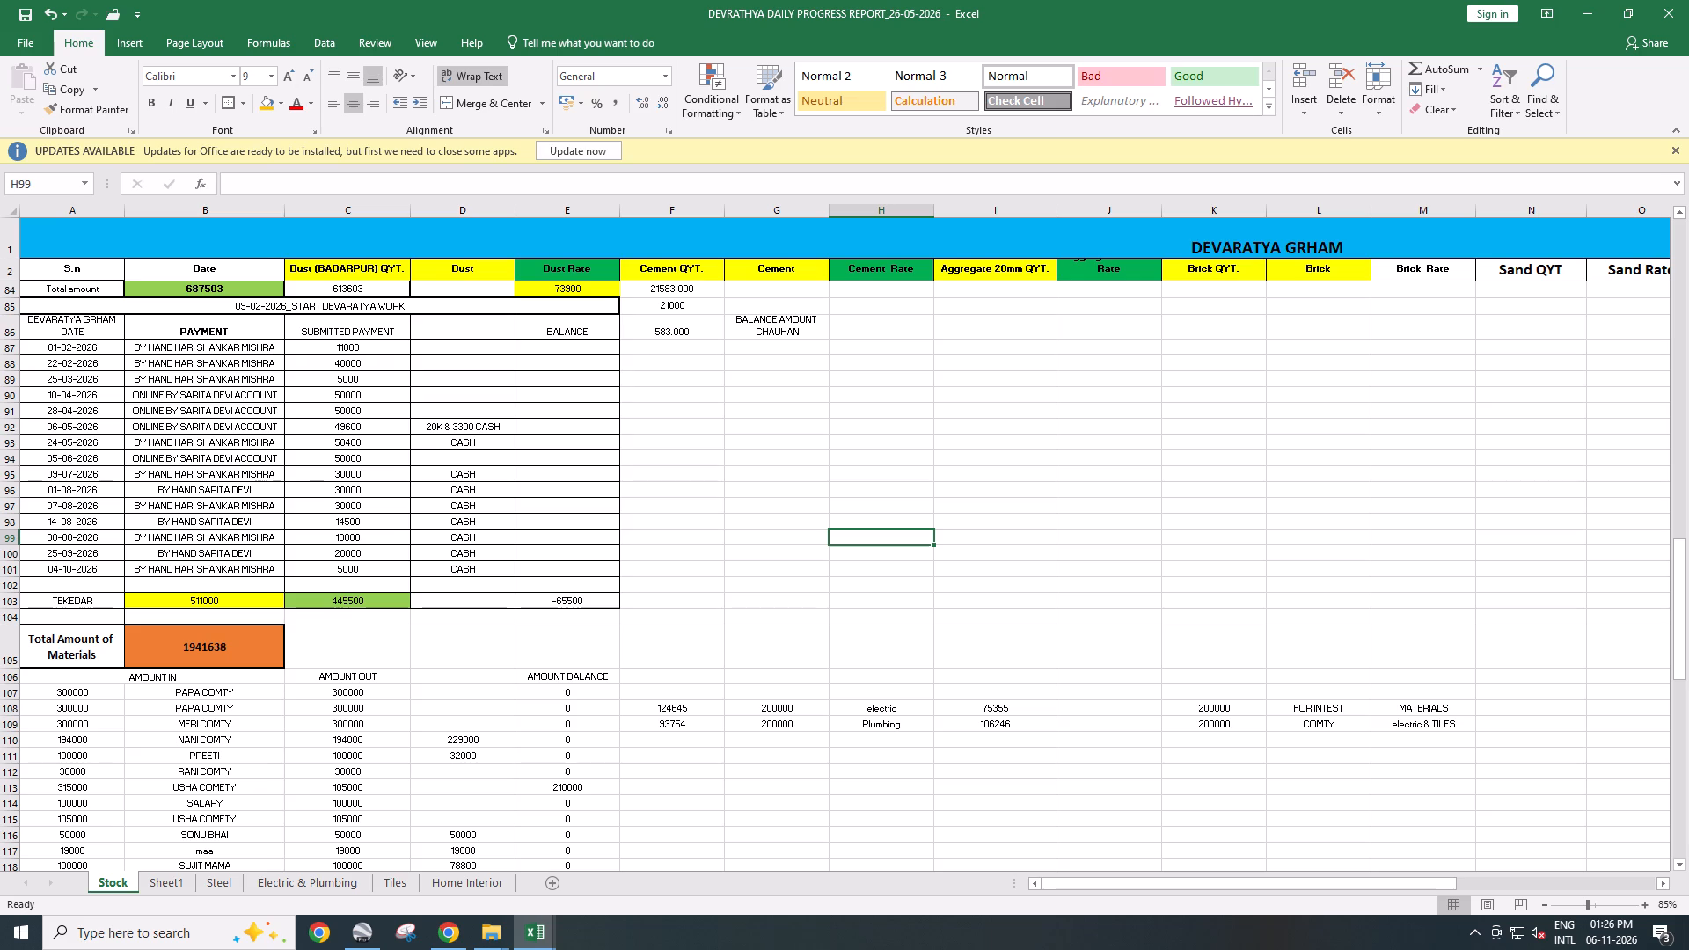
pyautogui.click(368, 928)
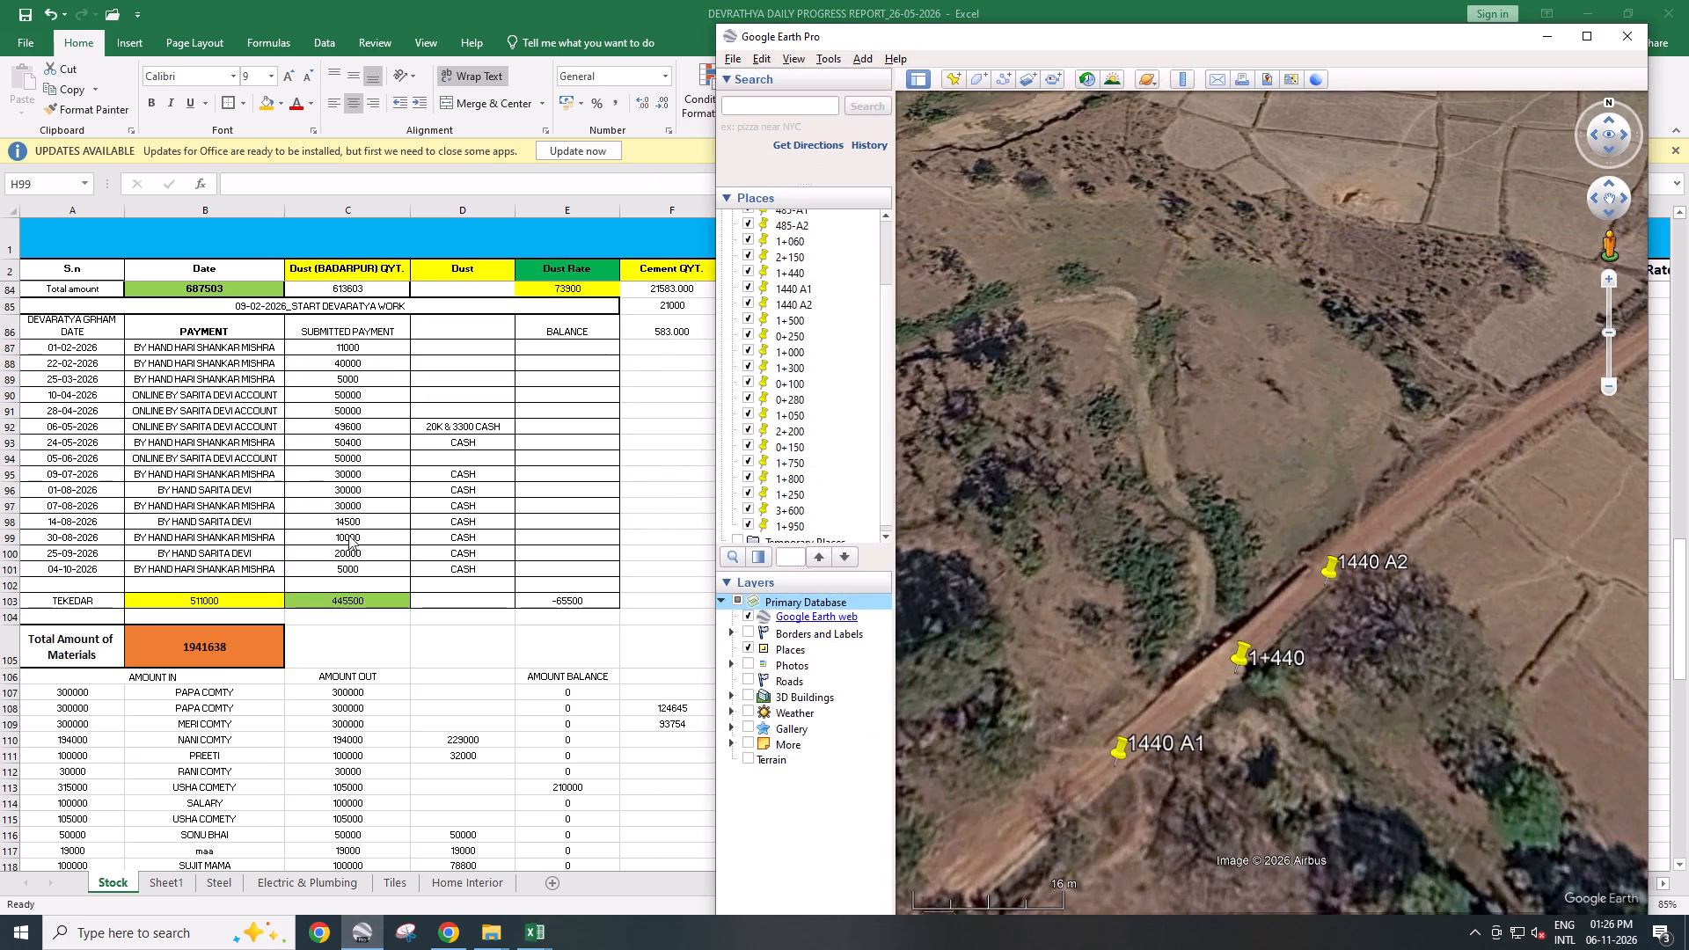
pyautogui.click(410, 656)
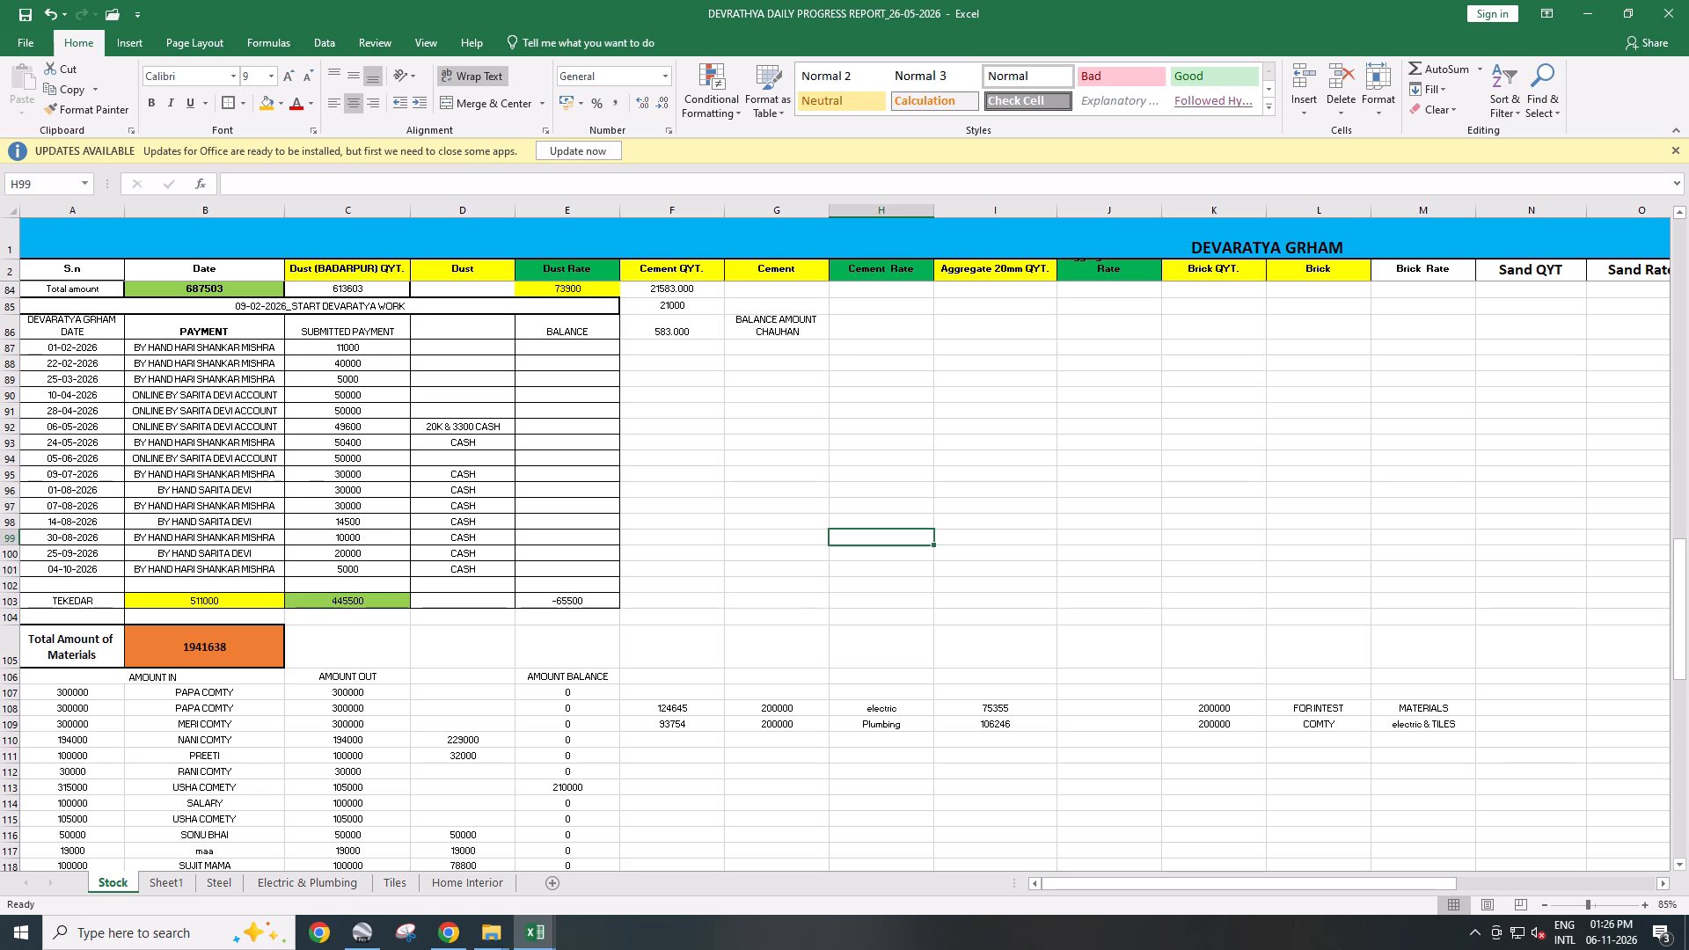
# On the Stock sheet, go through the submitted payment entries in C87:C101 one by one to check the TEKEDAR payments.
pyautogui.click(355, 564)
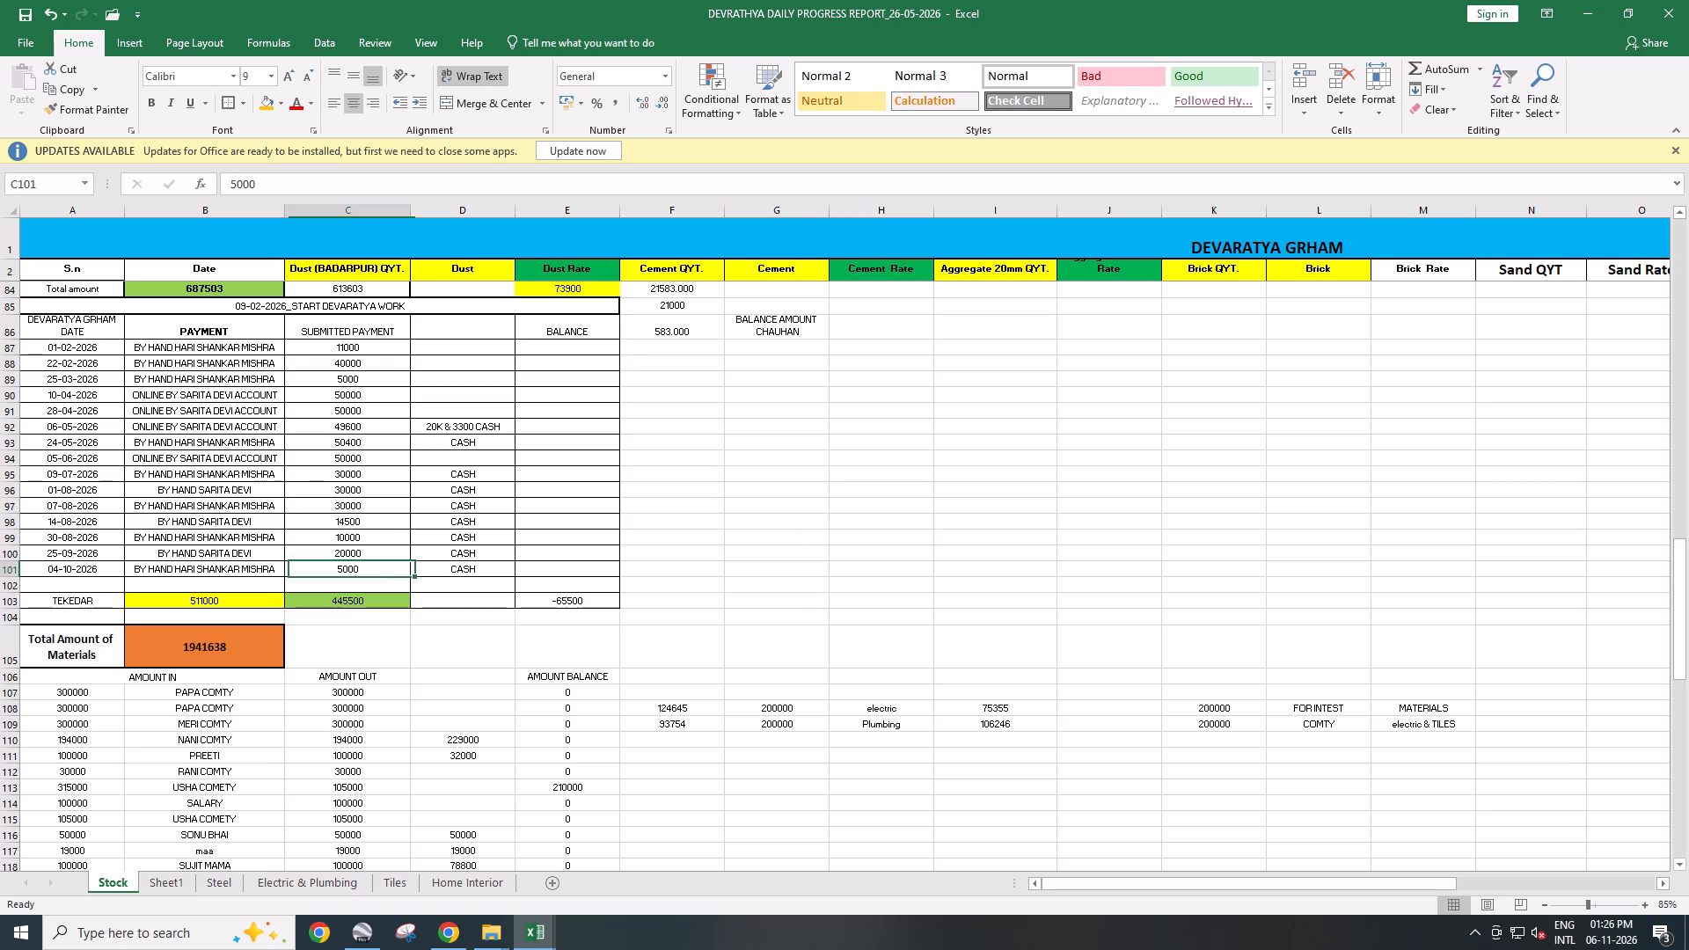
pyautogui.click(391, 553)
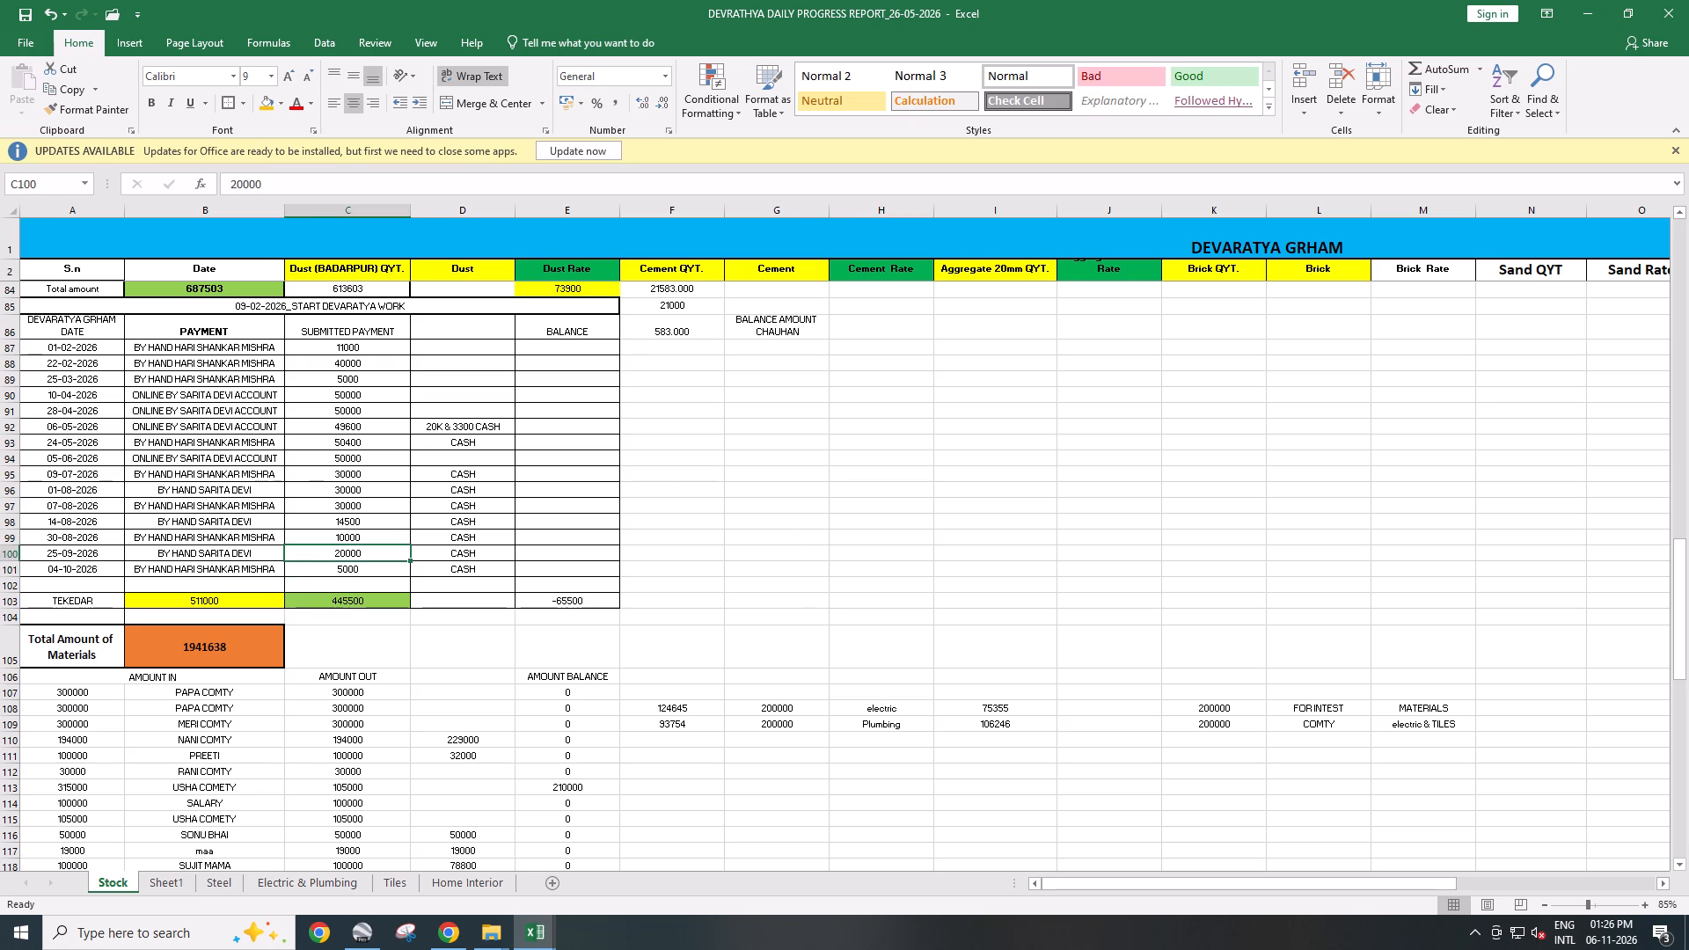
pyautogui.click(387, 533)
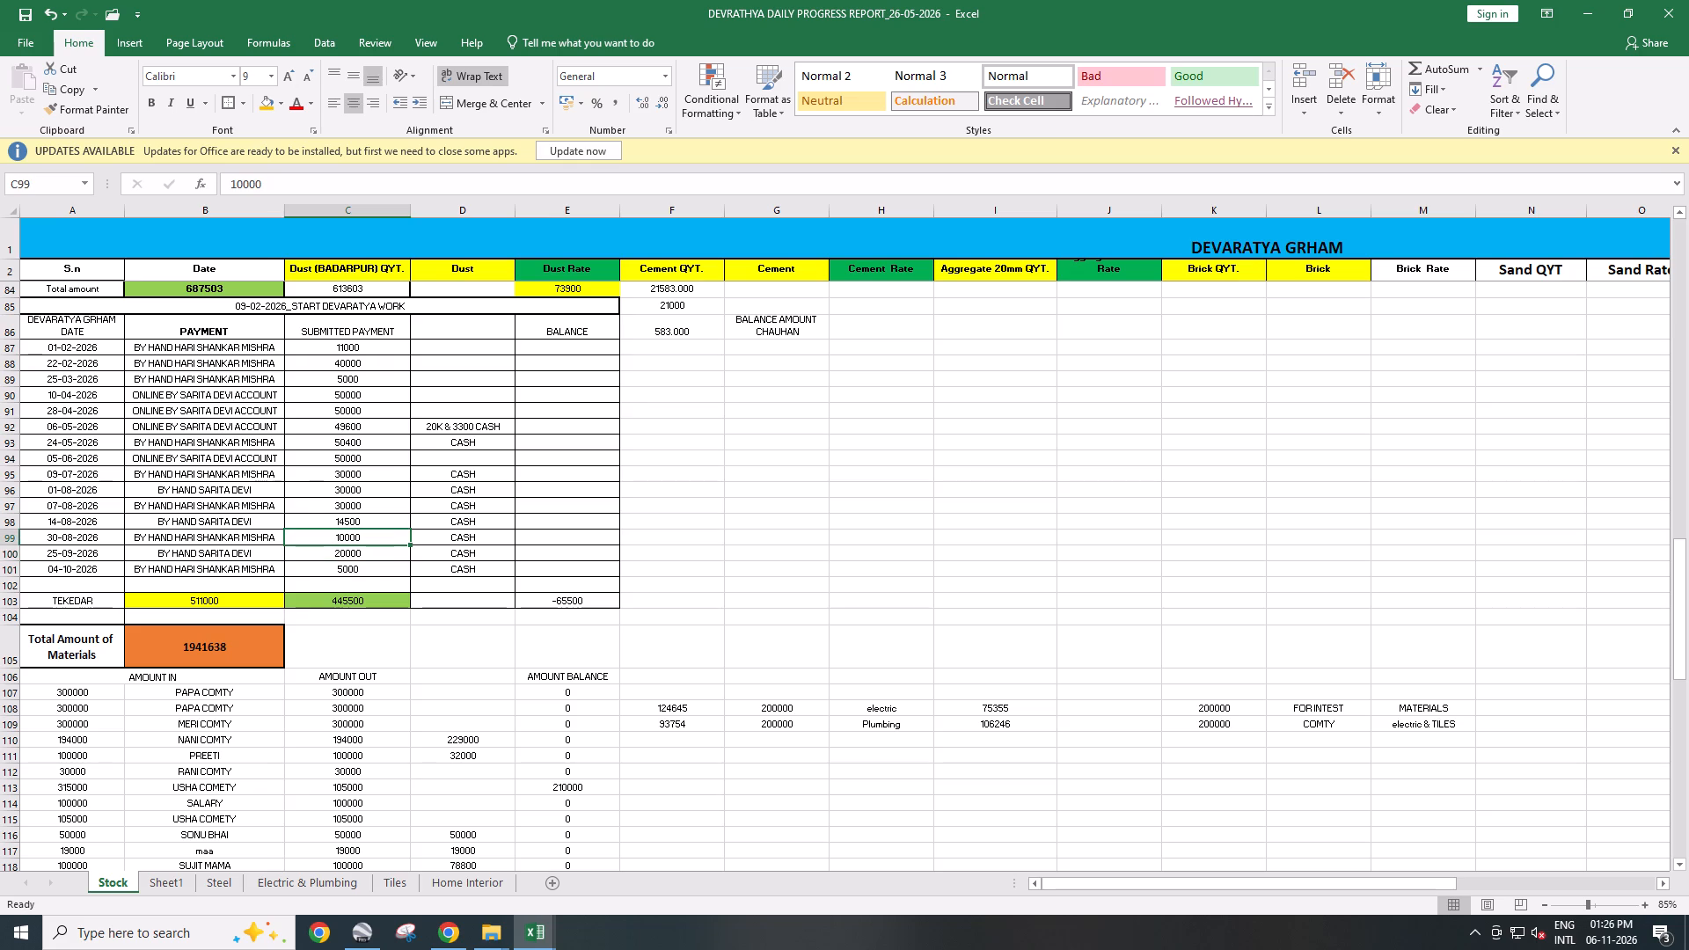
pyautogui.click(370, 522)
pyautogui.click(372, 501)
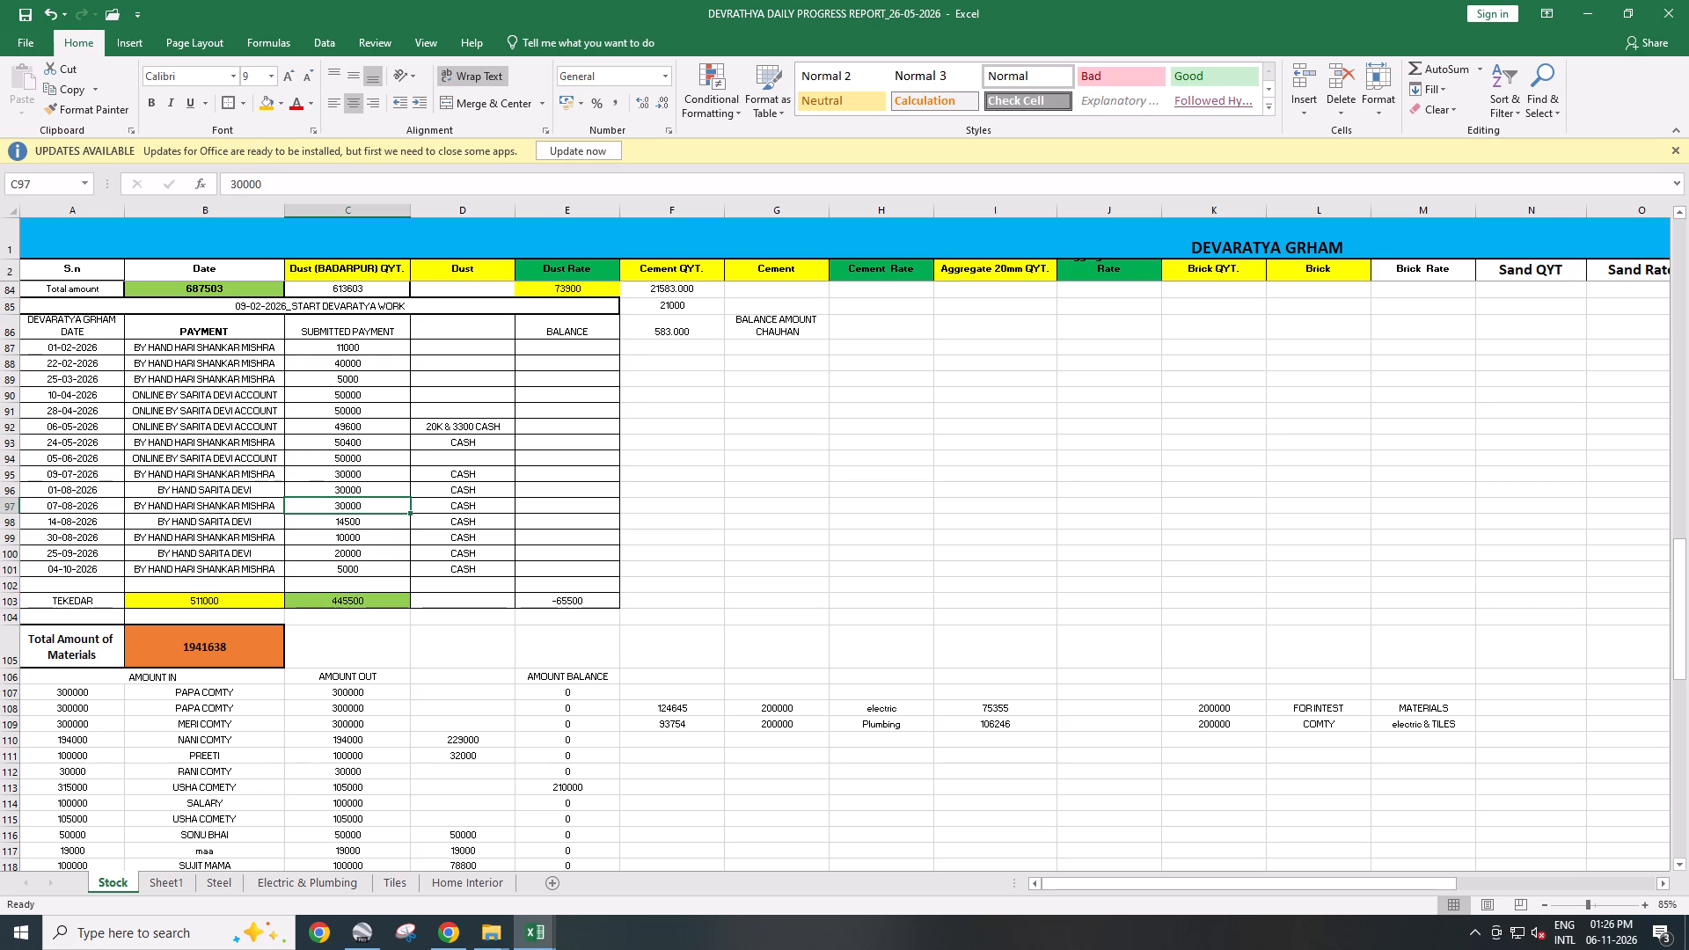
pyautogui.press('Up')
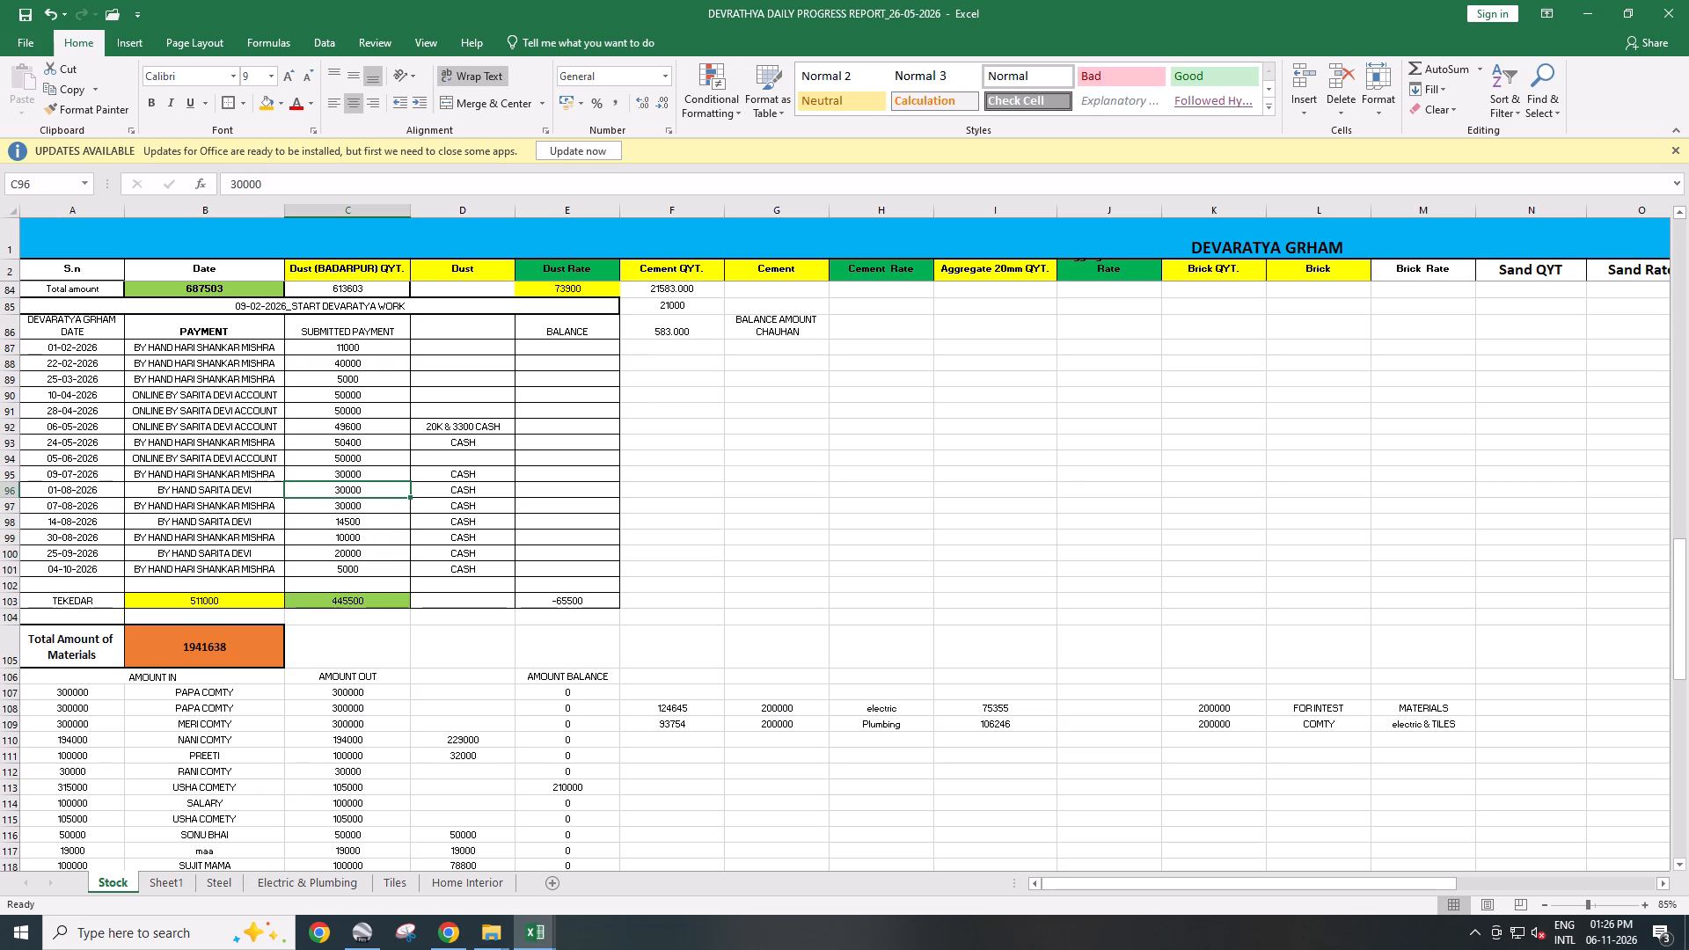
pyautogui.press('Up')
pyautogui.press('Up')
pyautogui.press('Up')
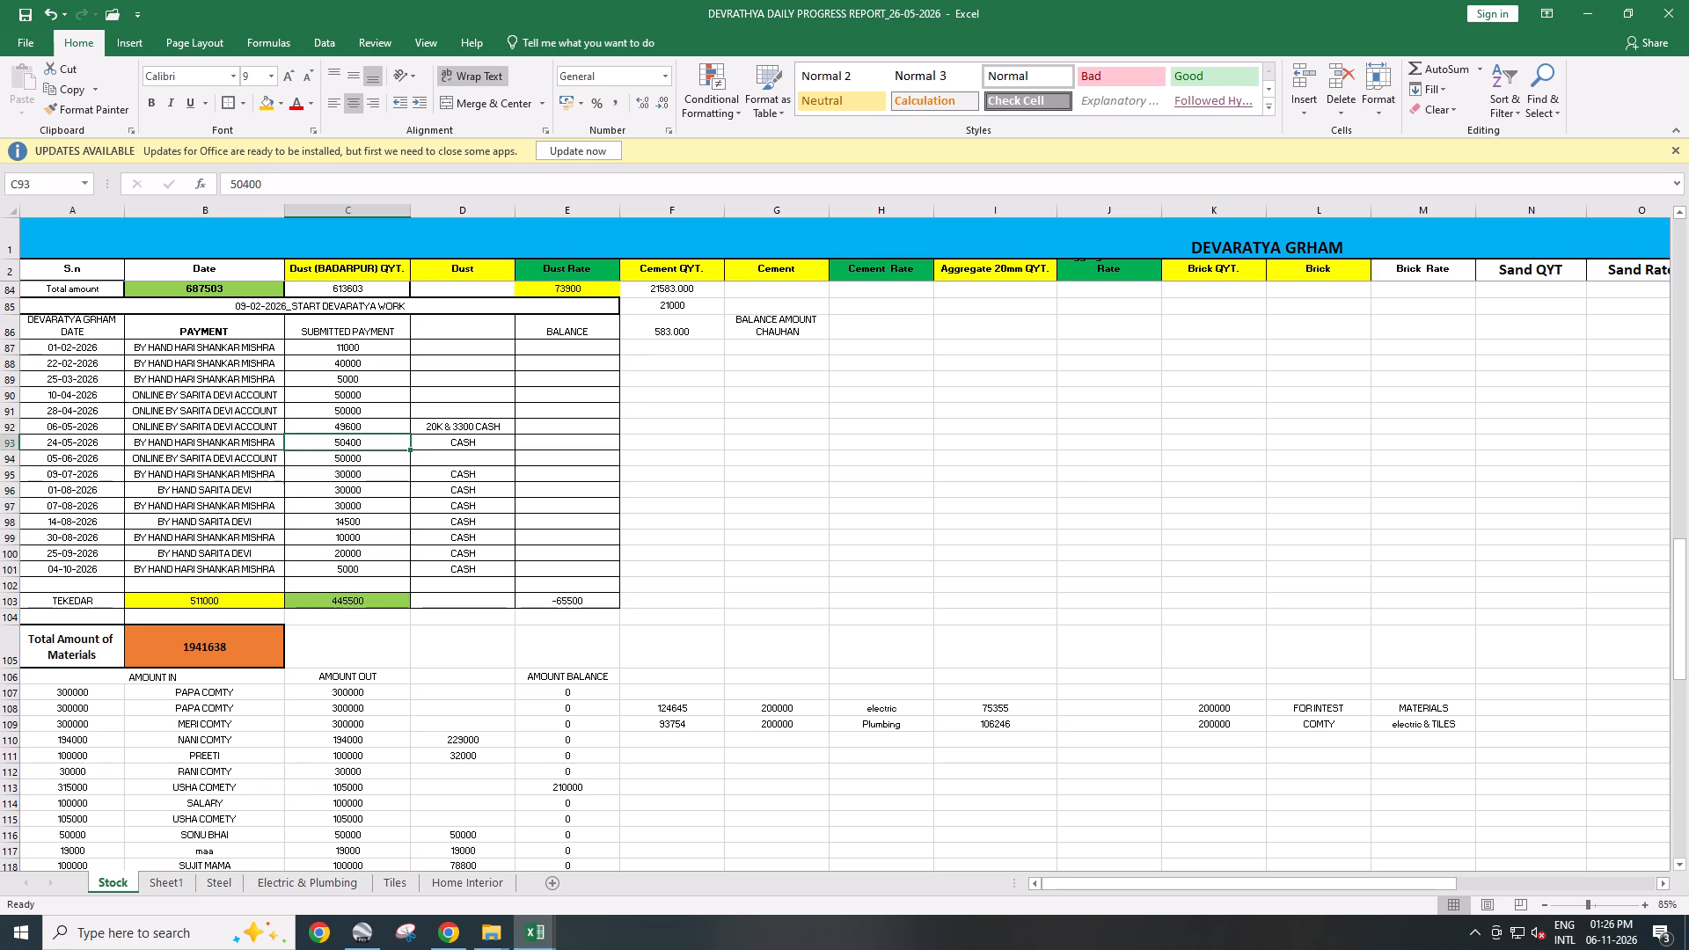
pyautogui.press('Up')
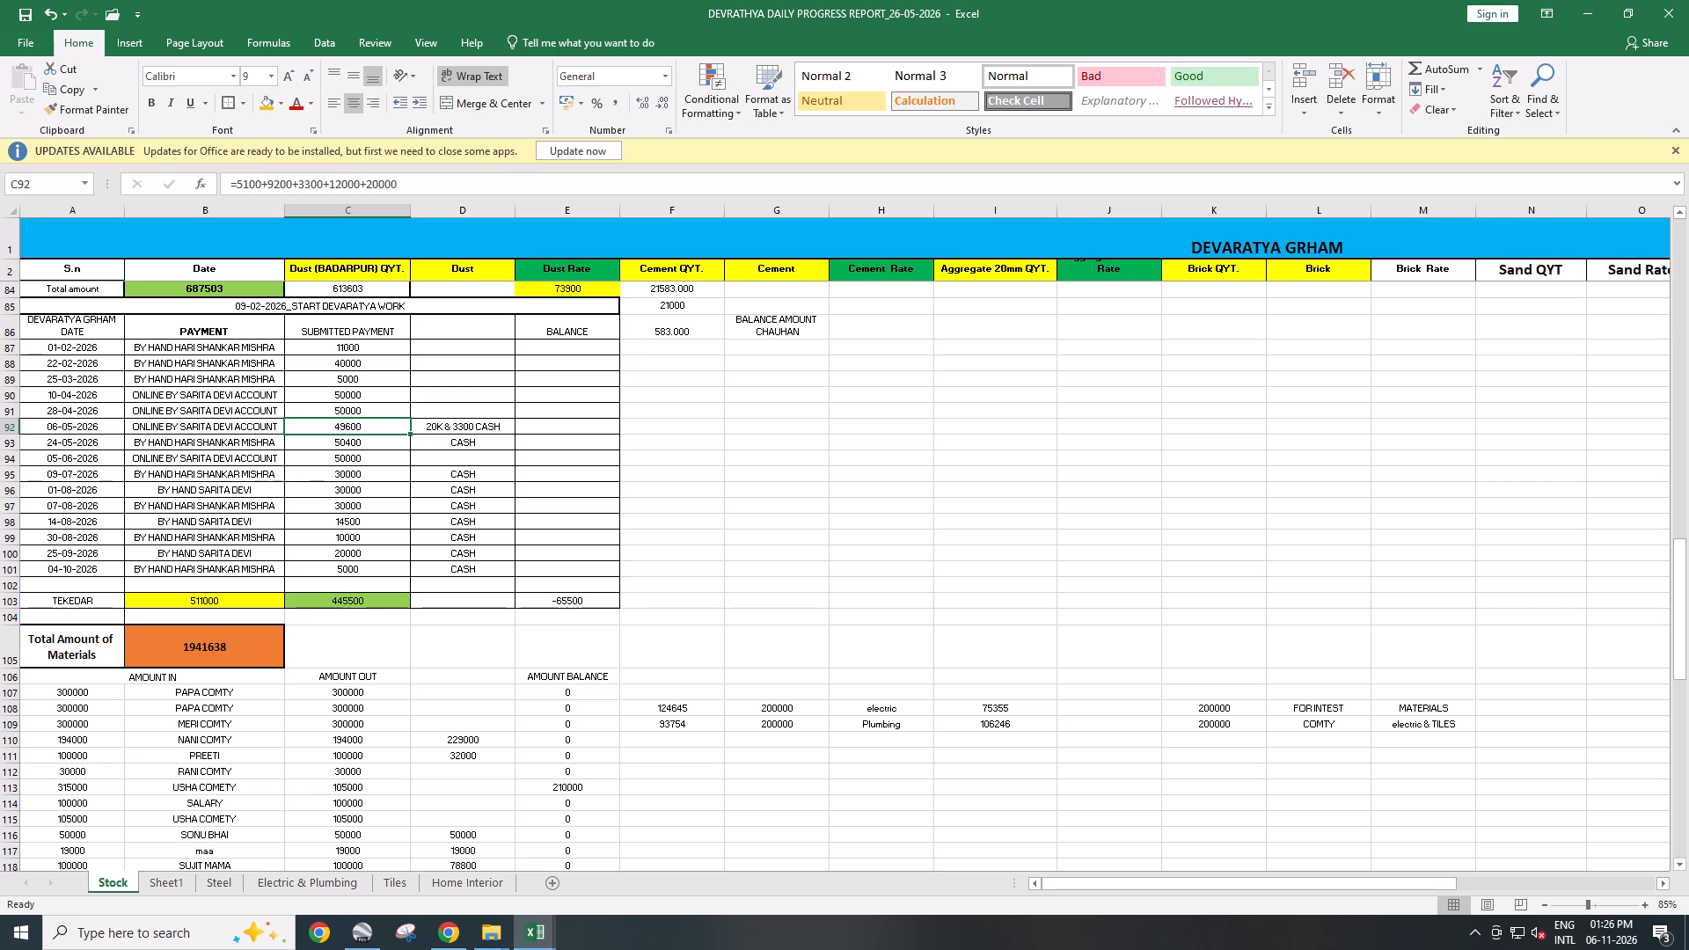
pyautogui.press('Up')
pyautogui.press('Up')
pyautogui.press('Up')
pyautogui.press('Up')
pyautogui.press('Up')
pyautogui.press('Down')
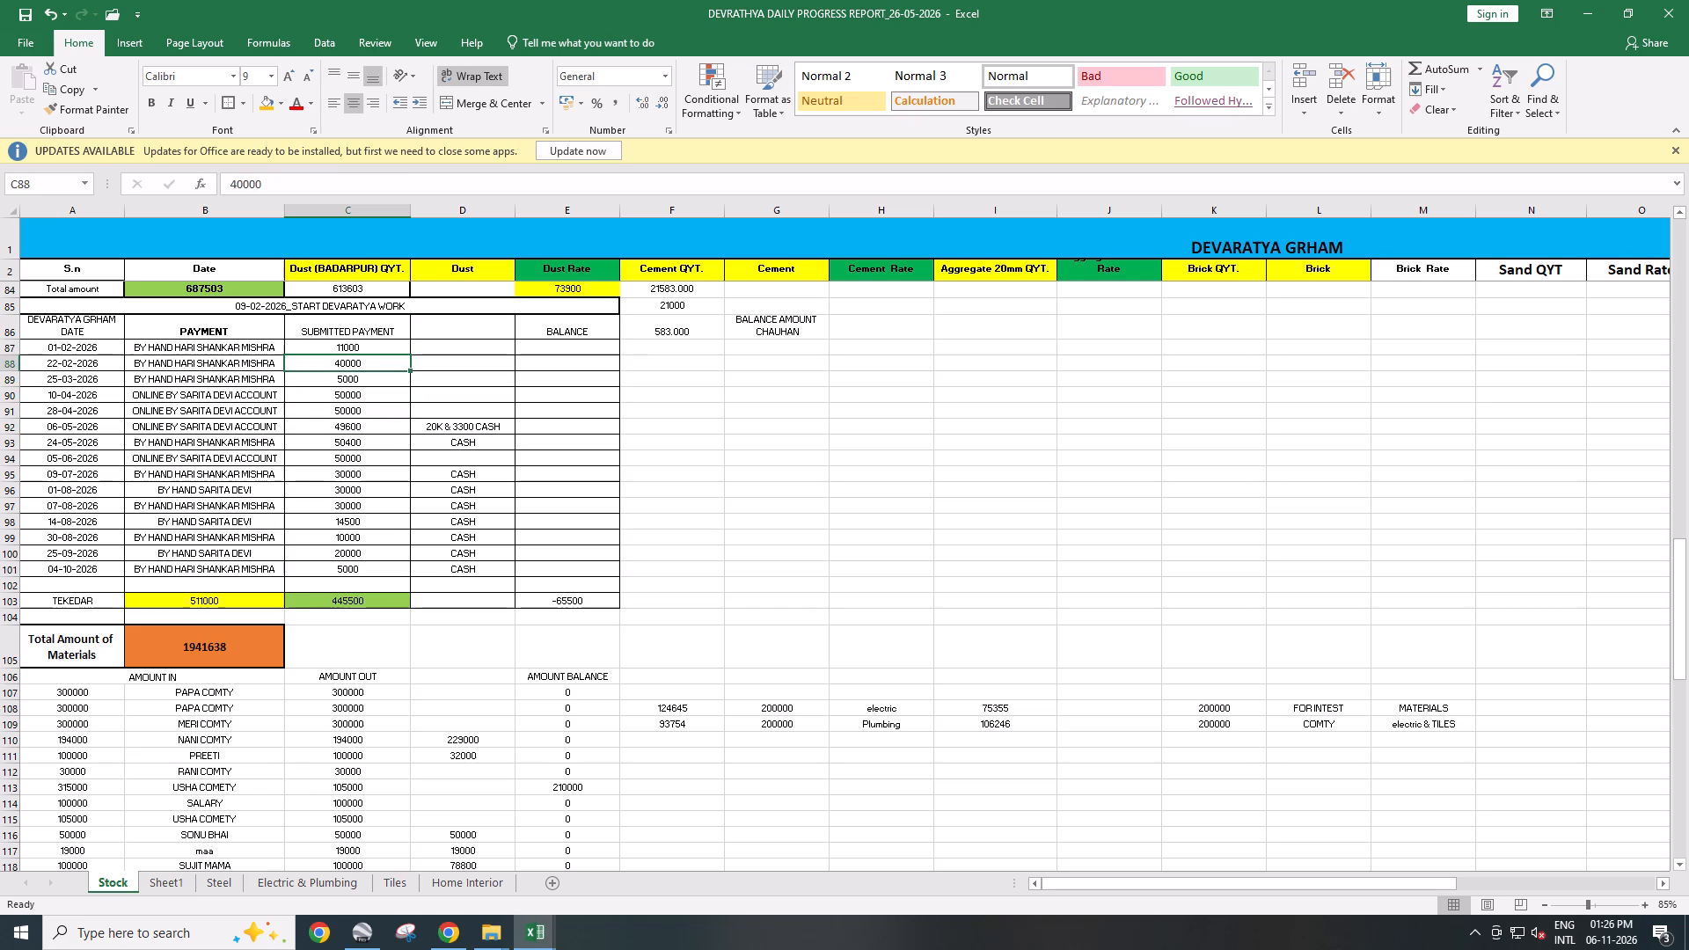
pyautogui.press('Down')
pyautogui.press('Down')
pyautogui.press('Down')
pyautogui.press('Down')
pyautogui.press('Down')
pyautogui.press('Down')
pyautogui.press('Down')
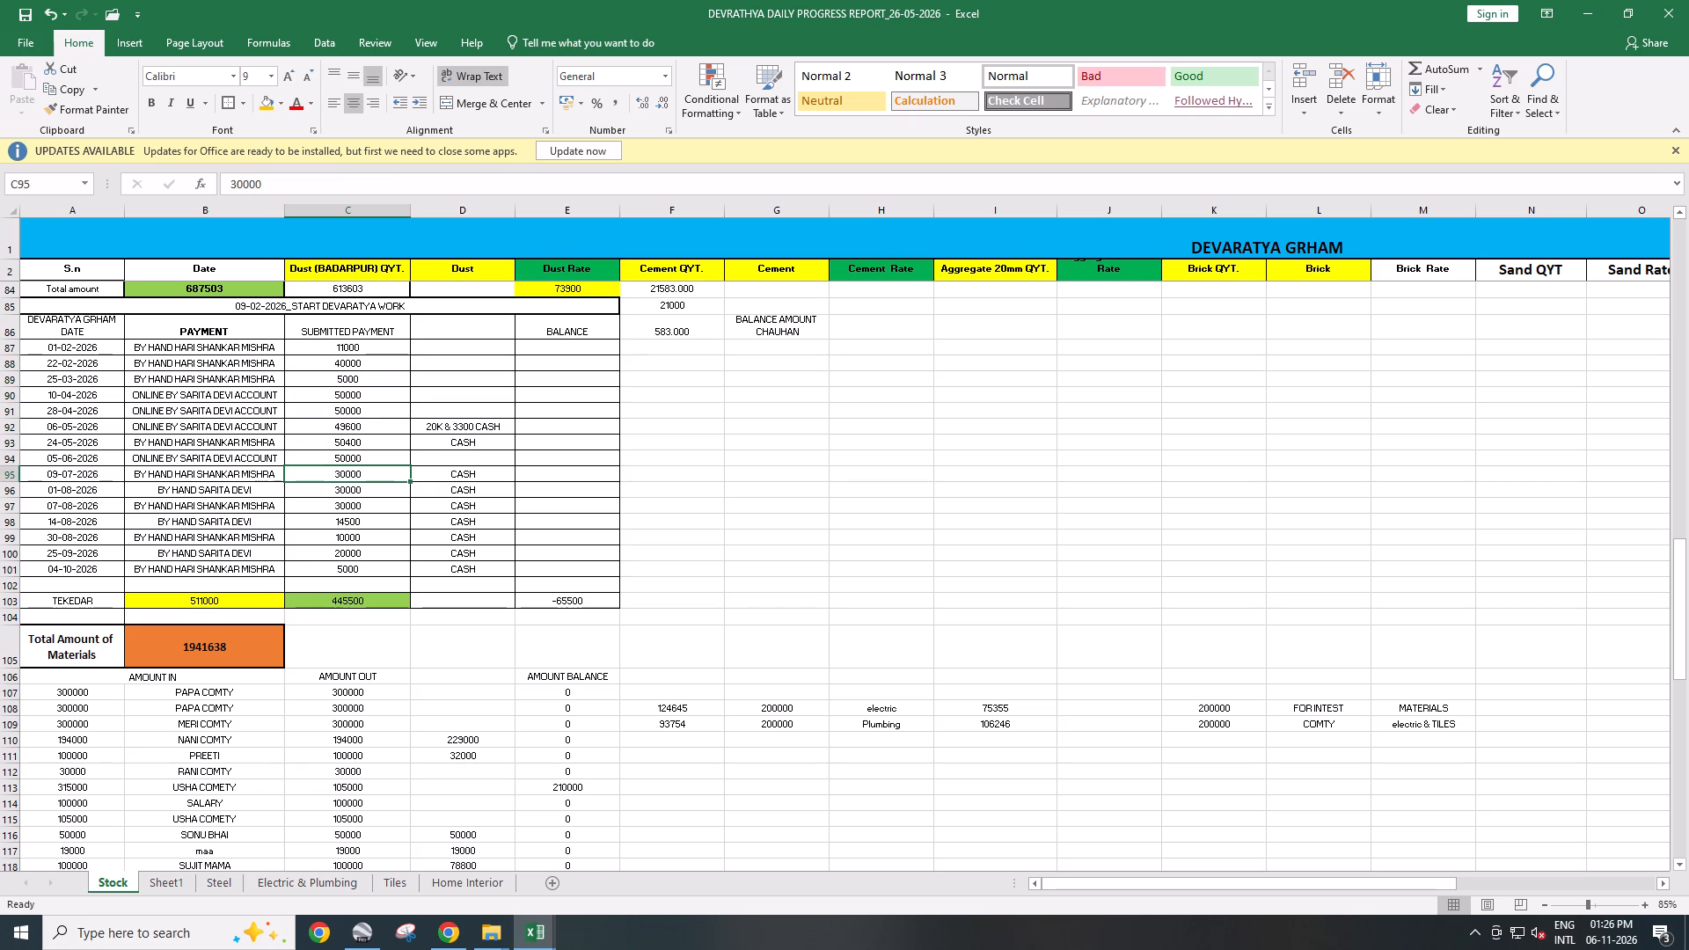
pyautogui.press('Down')
pyautogui.press('Down')
pyautogui.press('Down')
pyautogui.press('Down')
pyautogui.press('Down')
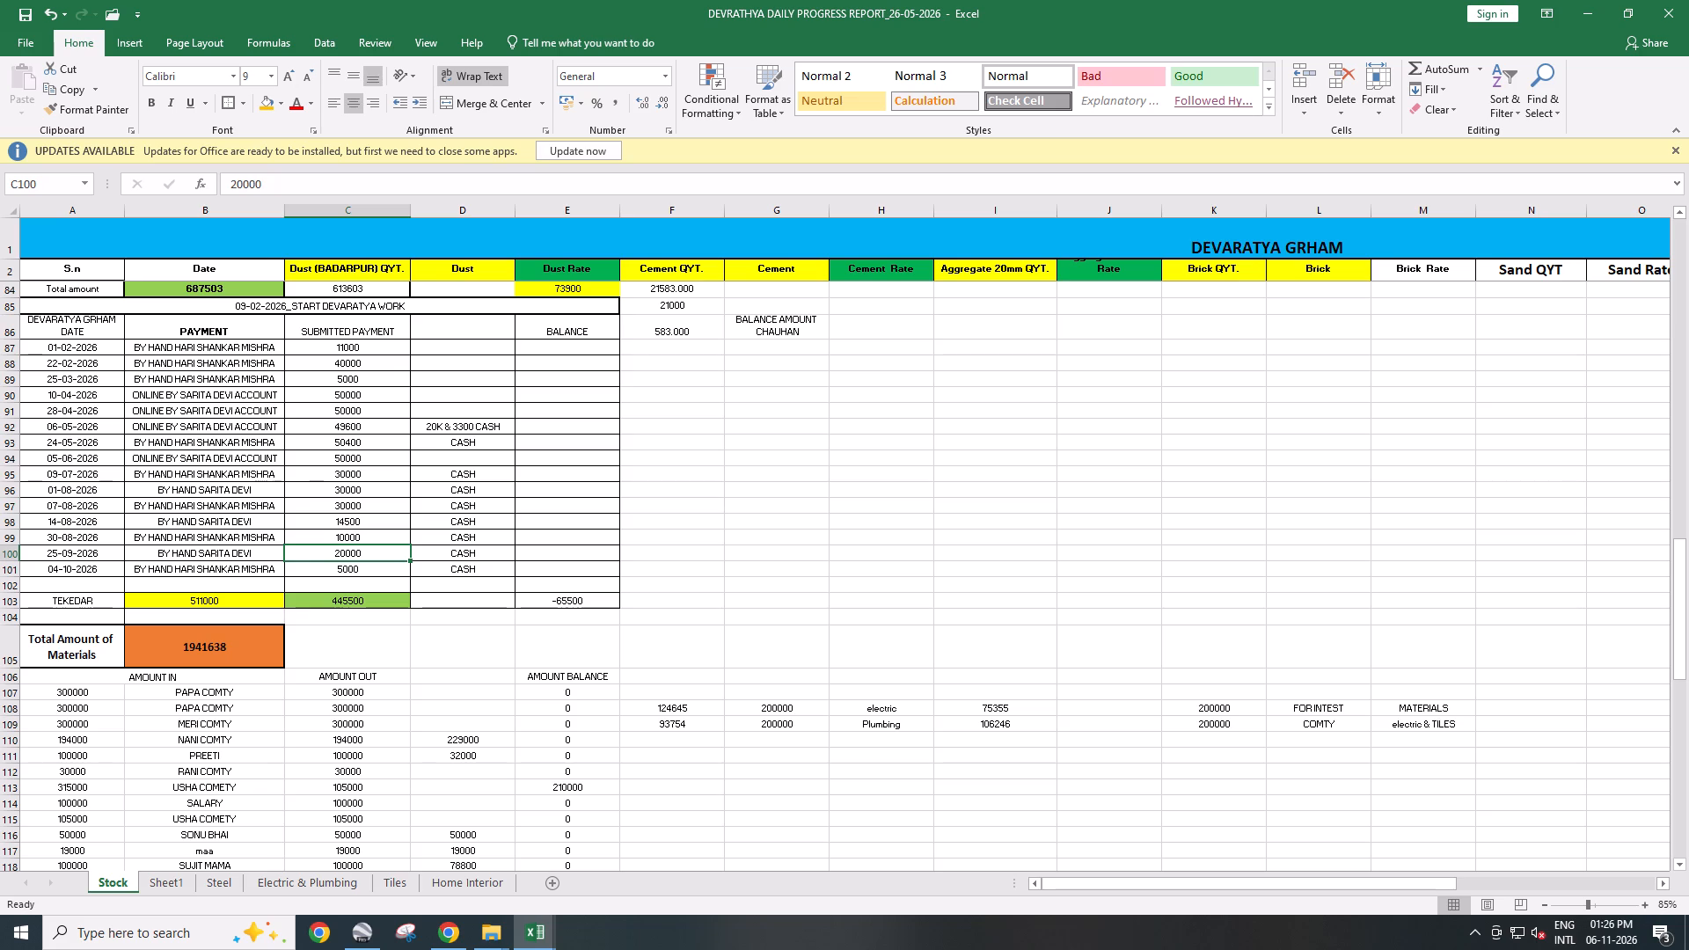
# Add a filter to header row 86 and limit the PAYMENT column to the BY HAND SARITA and ONLINE BY SARITA entries.
pyautogui.click(8, 325)
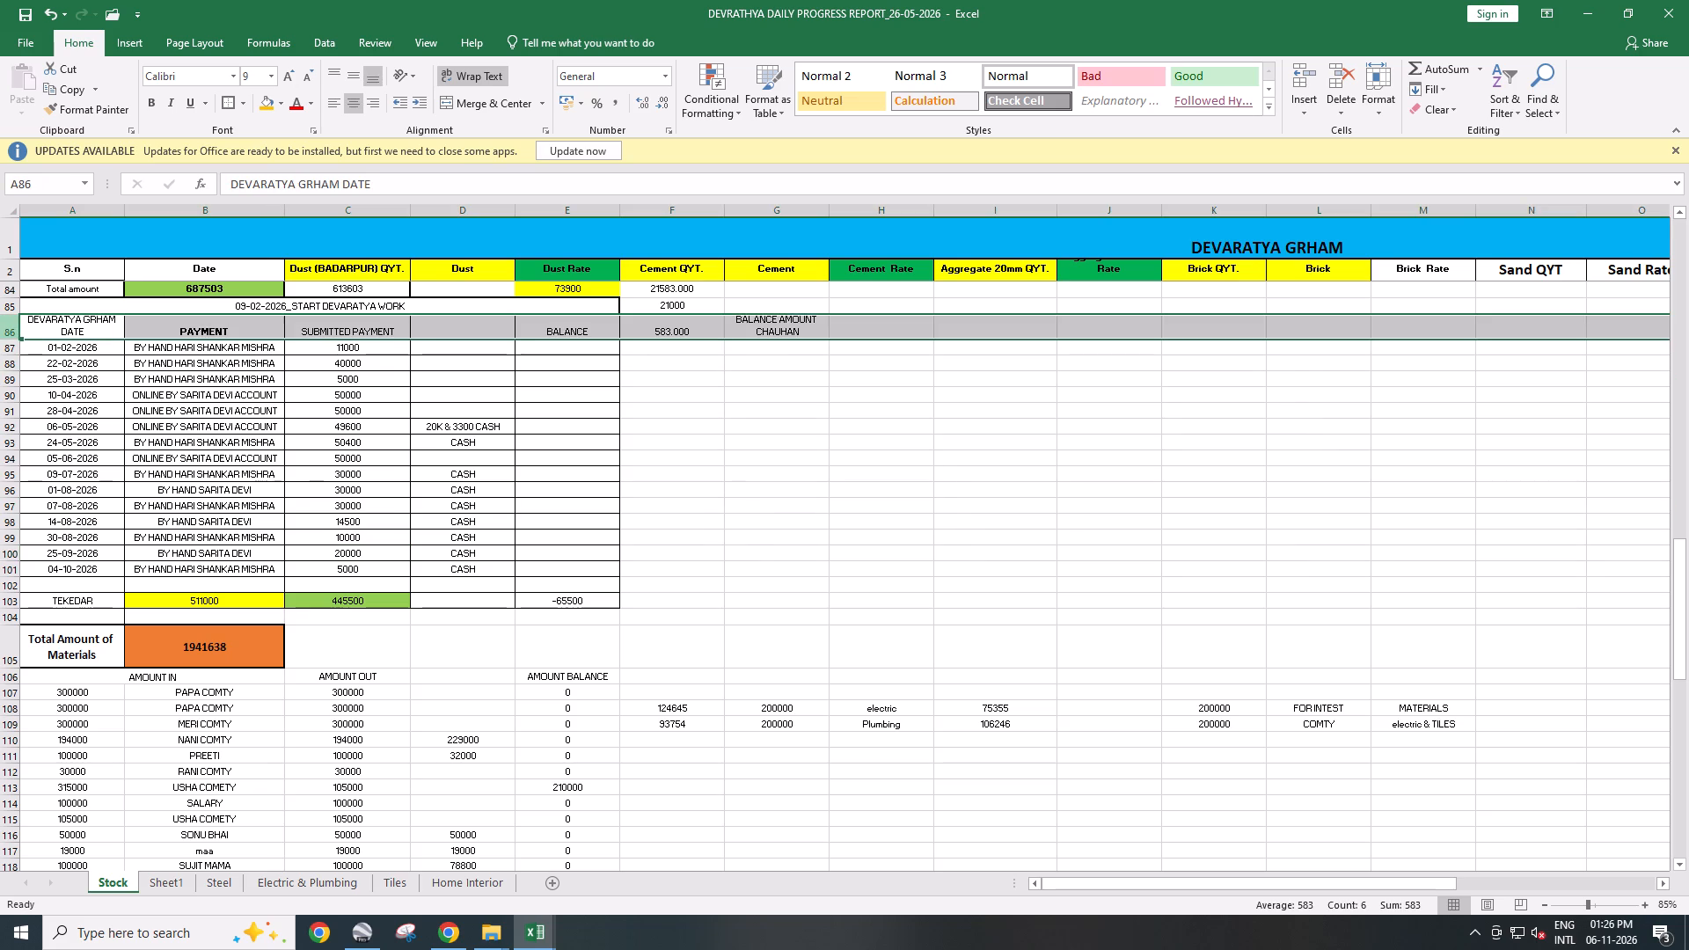
pyautogui.press('a')
pyautogui.press('t')
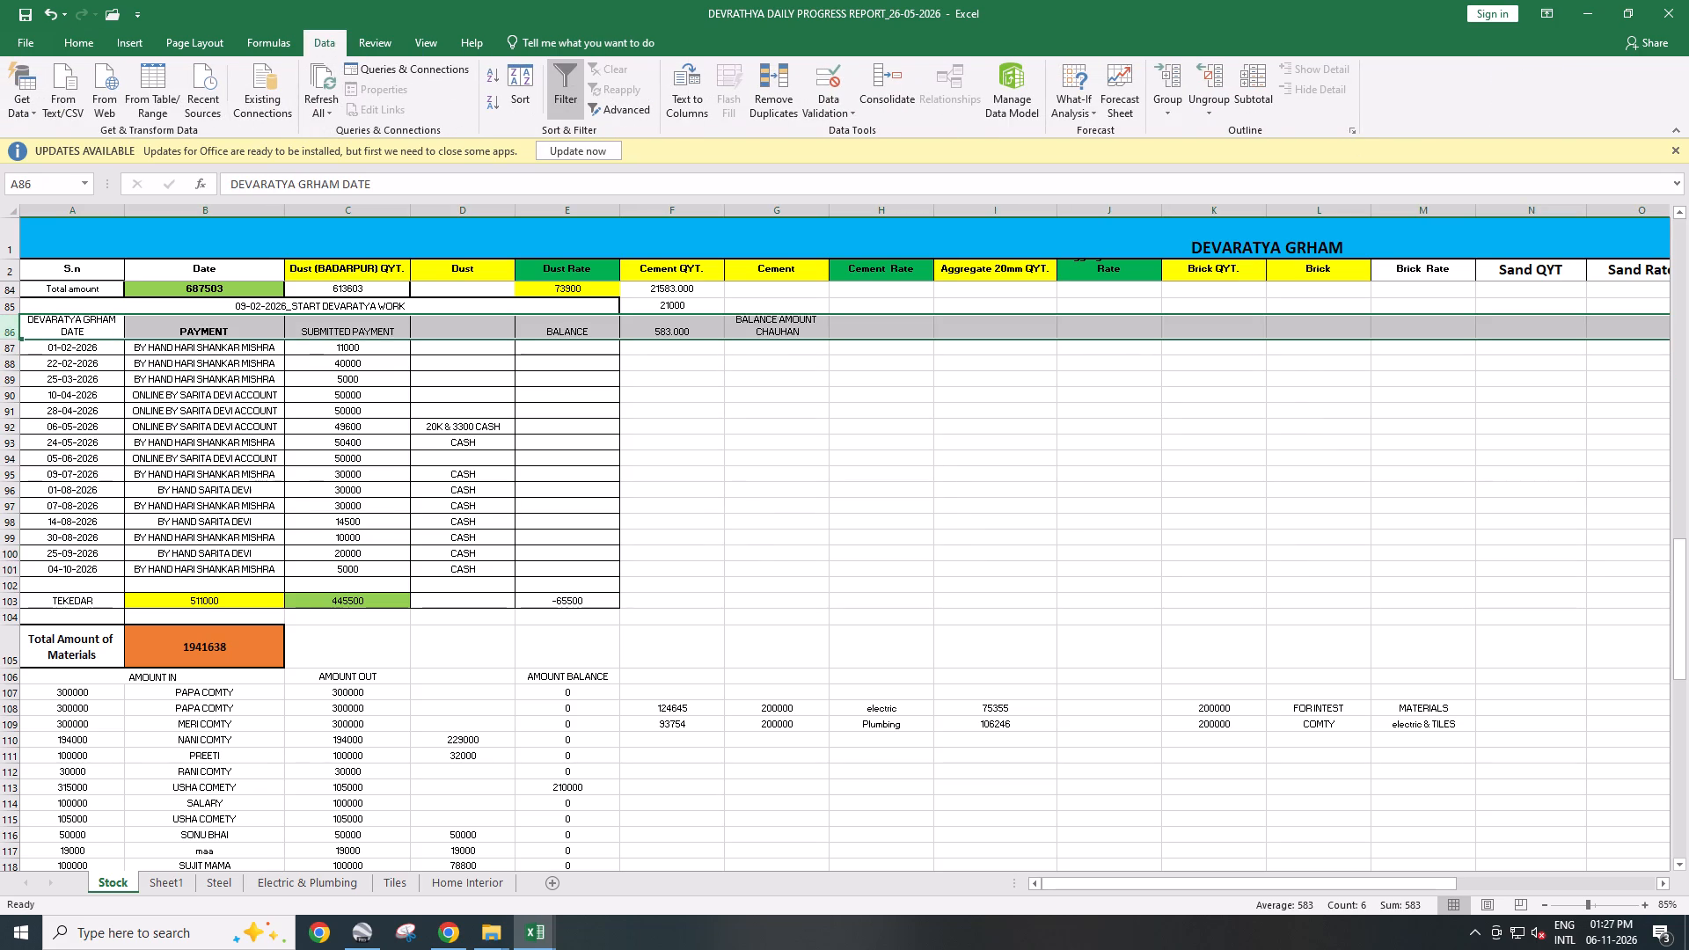
pyautogui.click(275, 325)
pyautogui.click(344, 503)
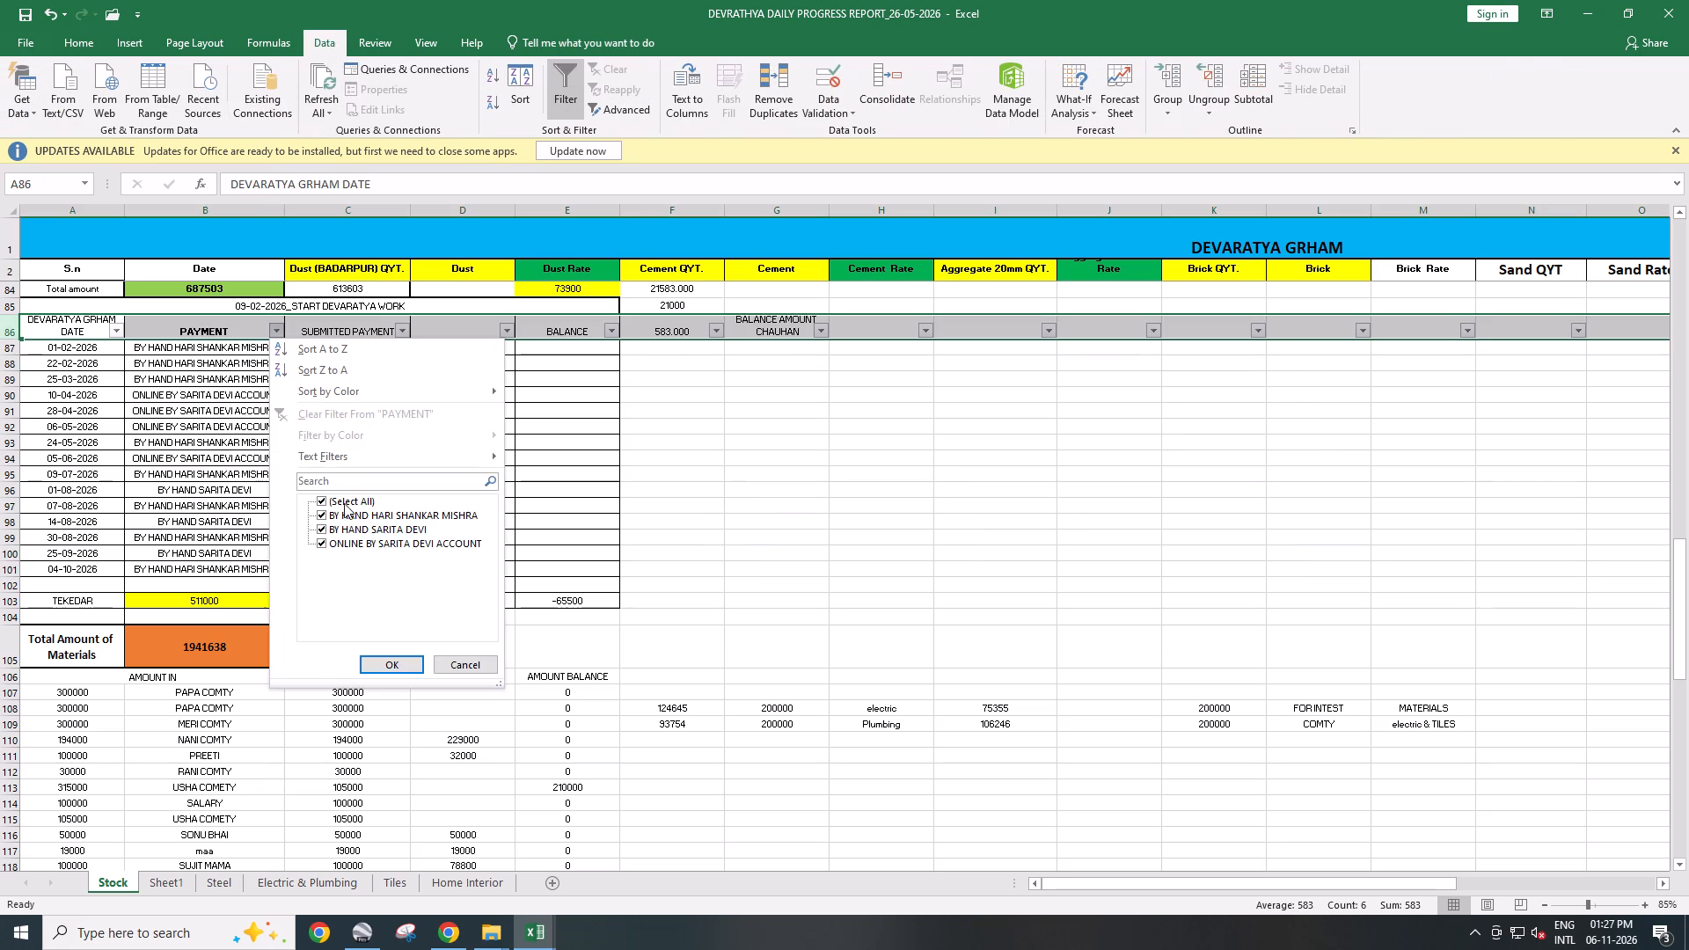
pyautogui.click(414, 531)
pyautogui.click(428, 544)
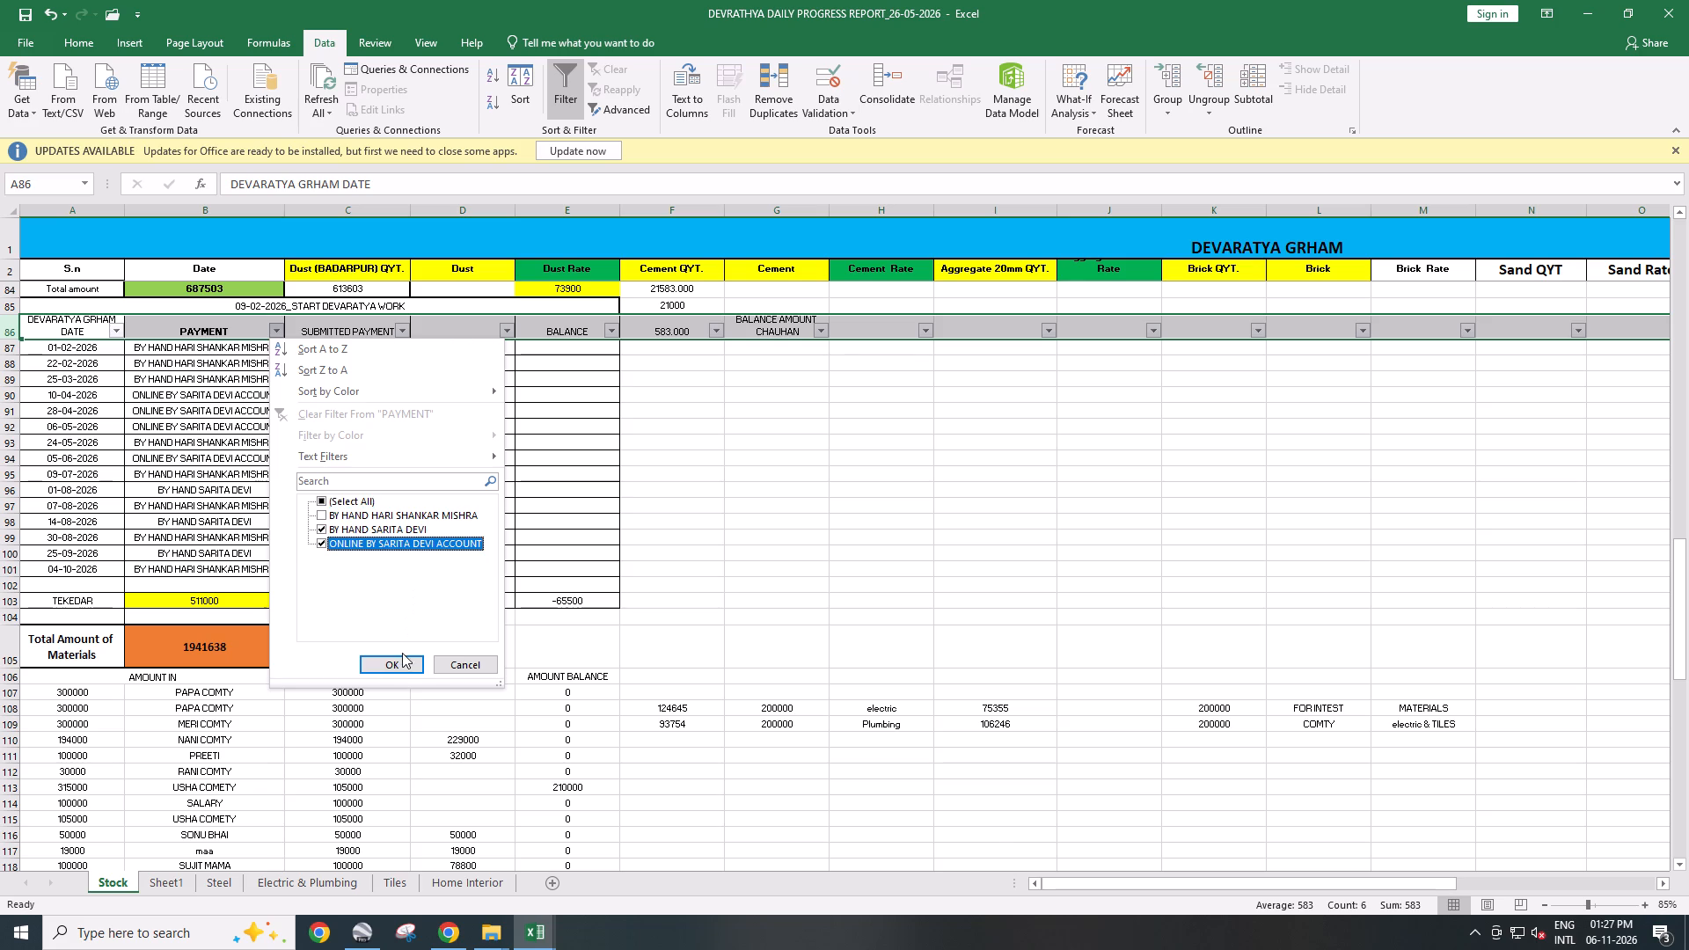
pyautogui.click(398, 666)
# Examine the submitted amounts of the filtered payments, from the 10-04-2026 entry down to the 25-09-2026 entry.
pyautogui.scroll(2, 398, 436)
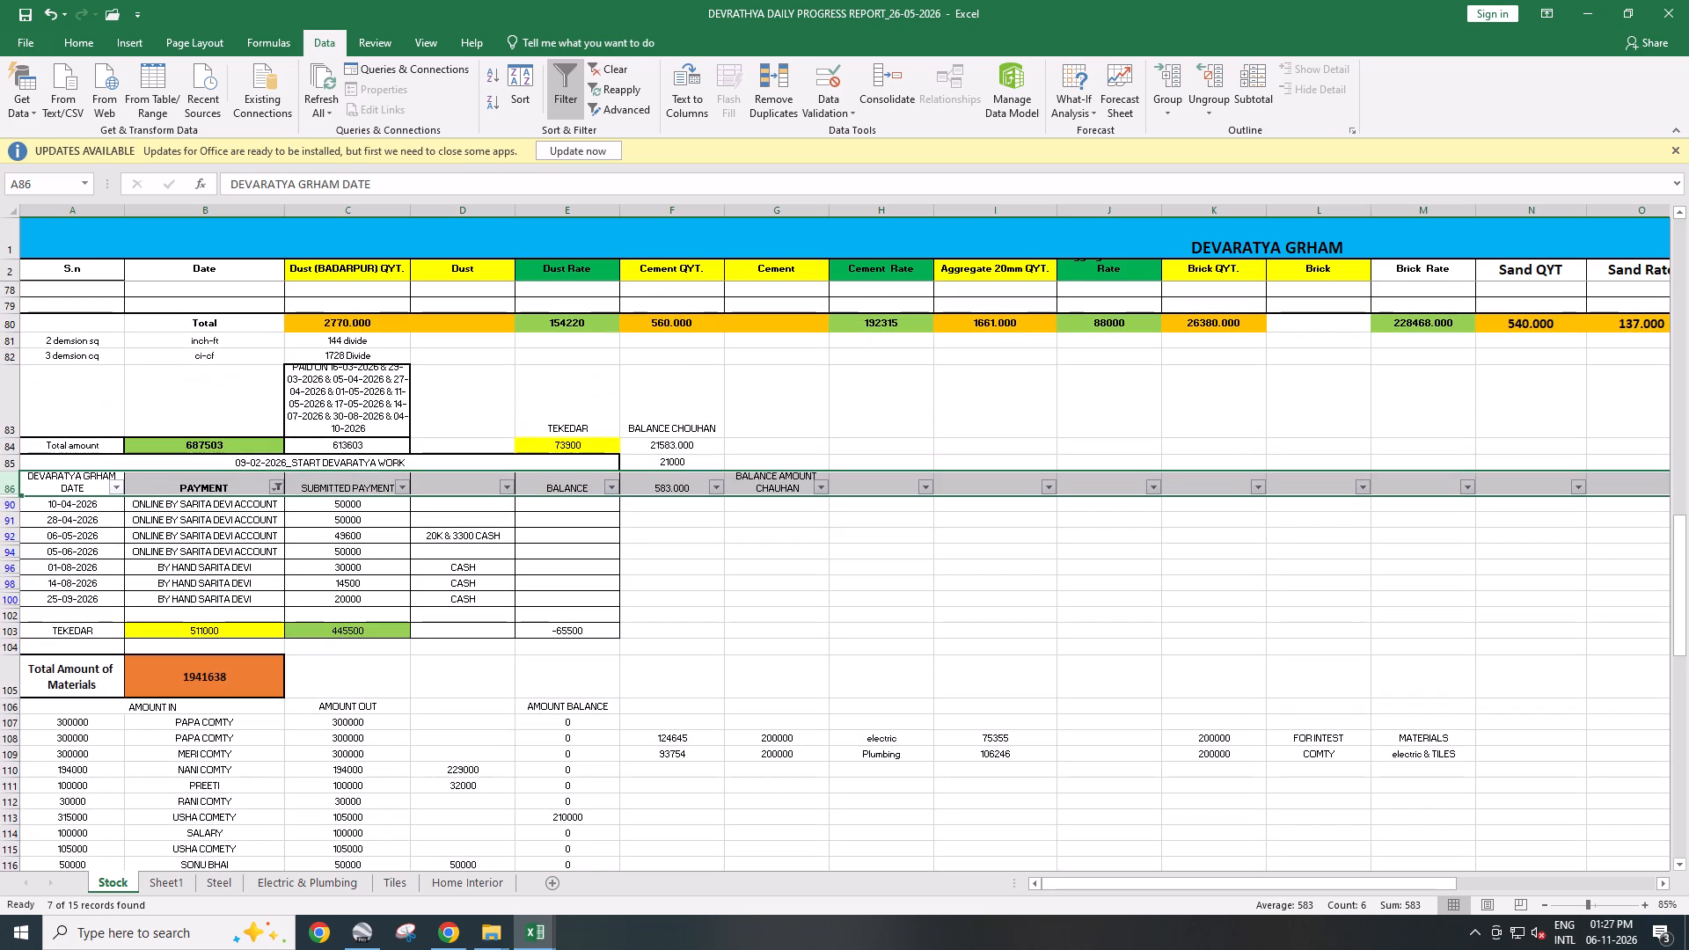
pyautogui.scroll(-1, 345, 546)
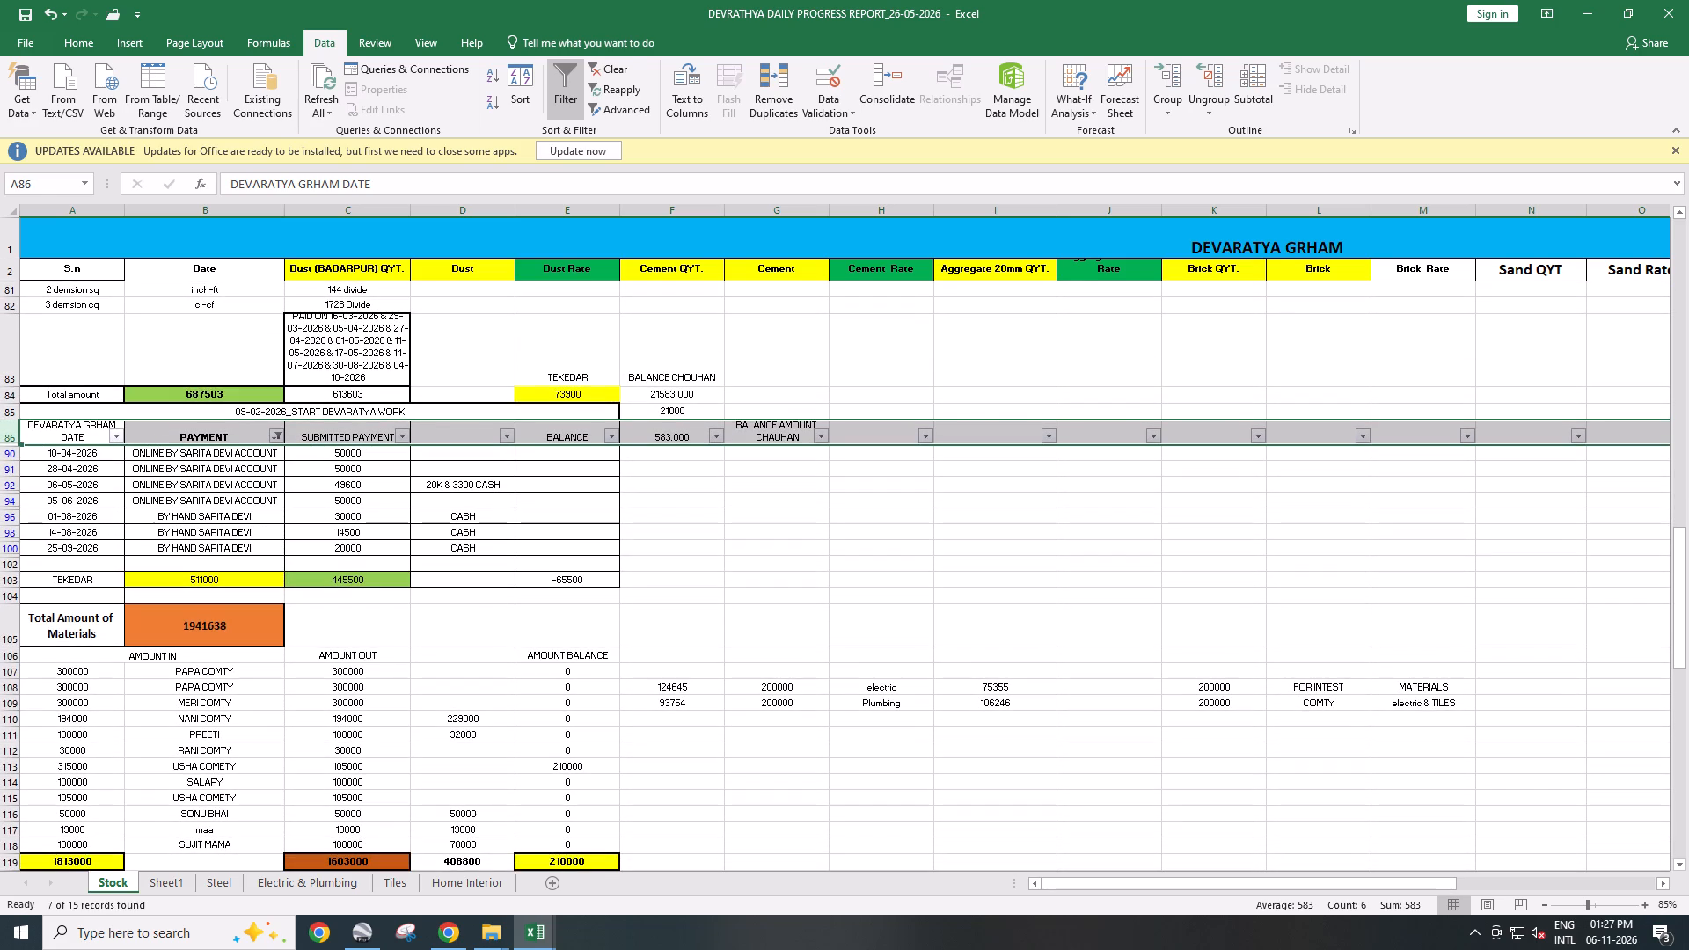
pyautogui.click(390, 456)
pyautogui.press('Return')
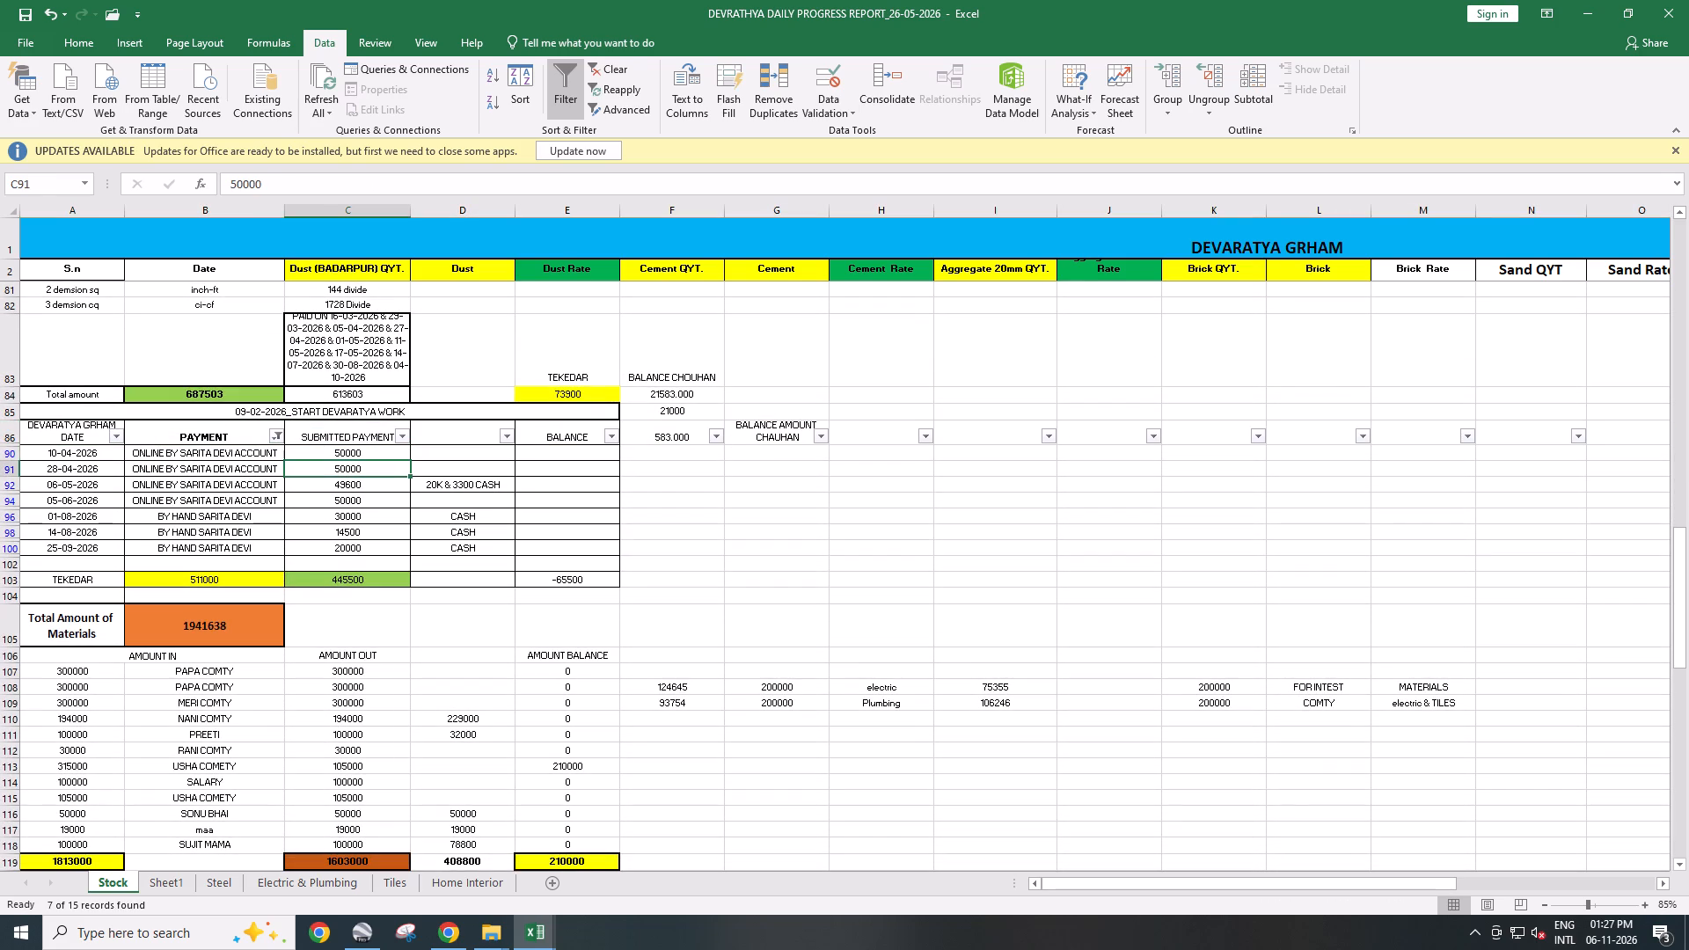
pyautogui.press('Return')
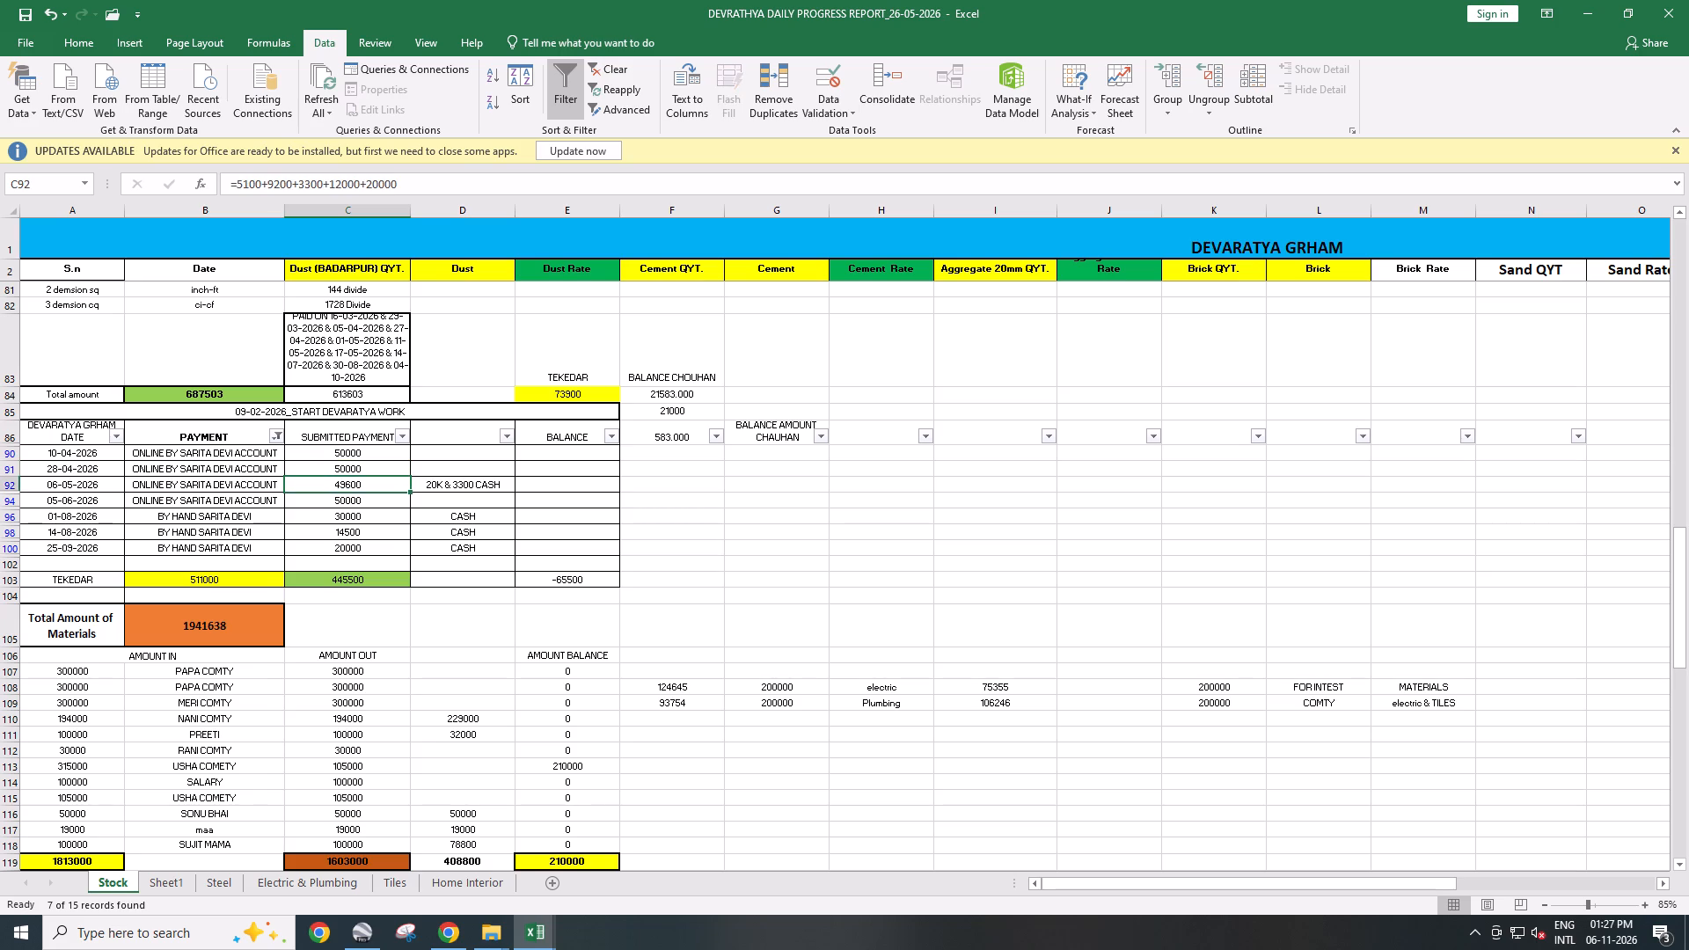
pyautogui.press('Return')
pyautogui.press('Return')
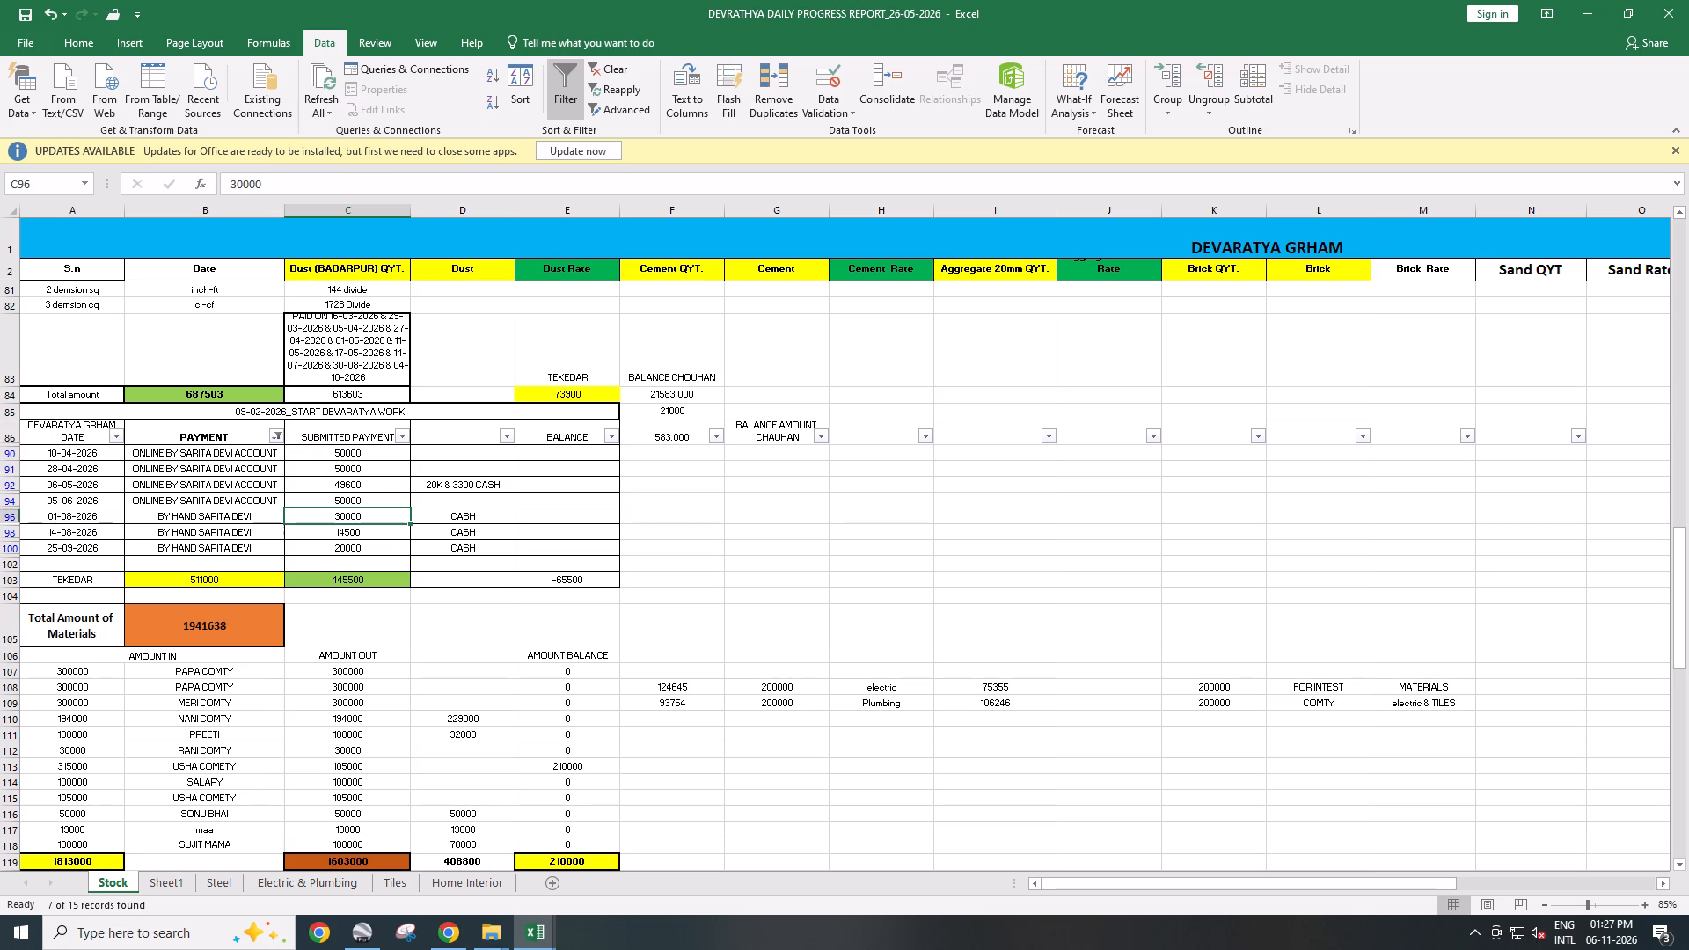
pyautogui.press('Return')
pyautogui.press('Return')
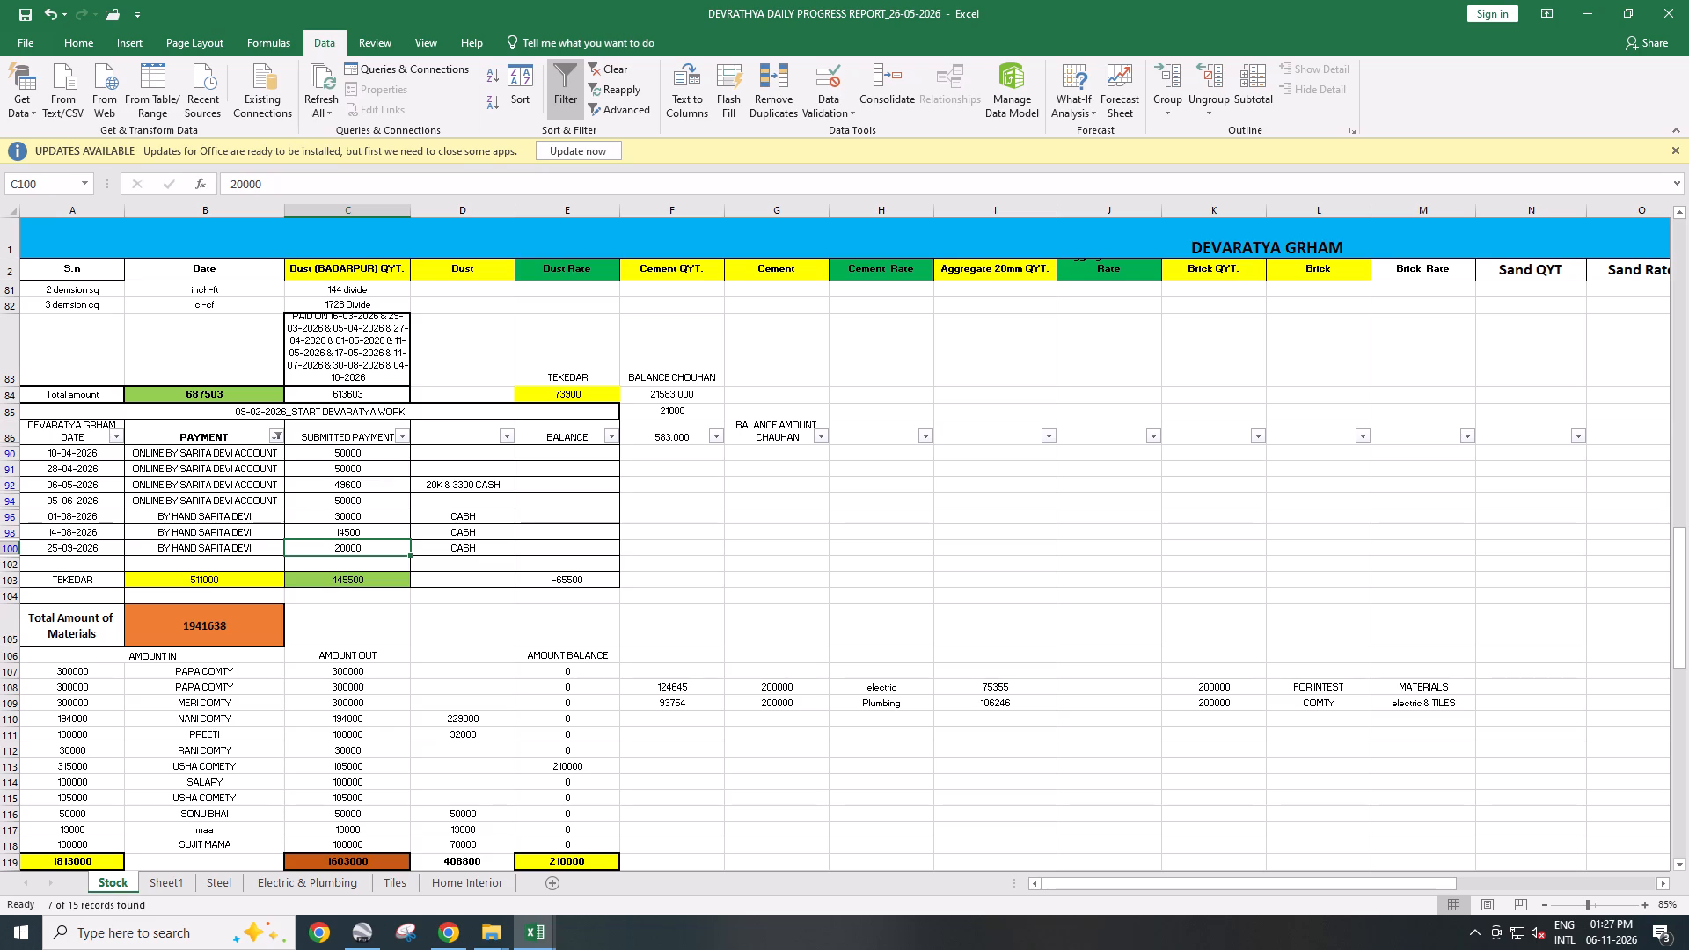
# Remove the filter from the payment table on the Stock sheet and save the workbook.
pyautogui.click(362, 495)
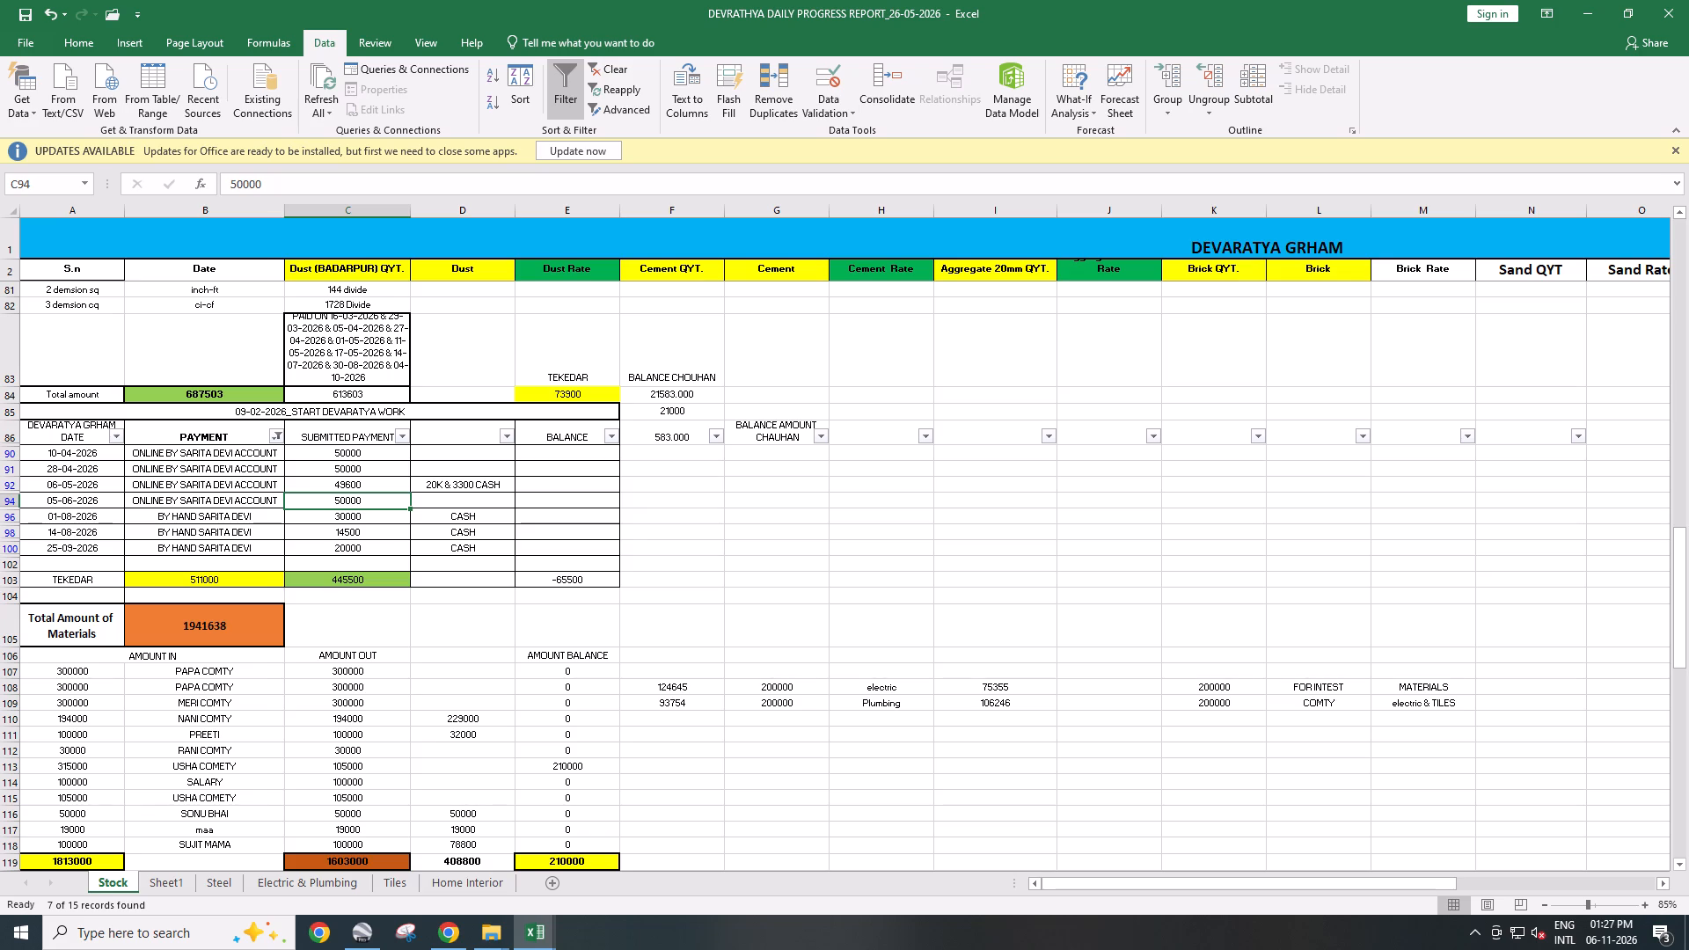
pyautogui.write('AT')
pyautogui.press('Escape')
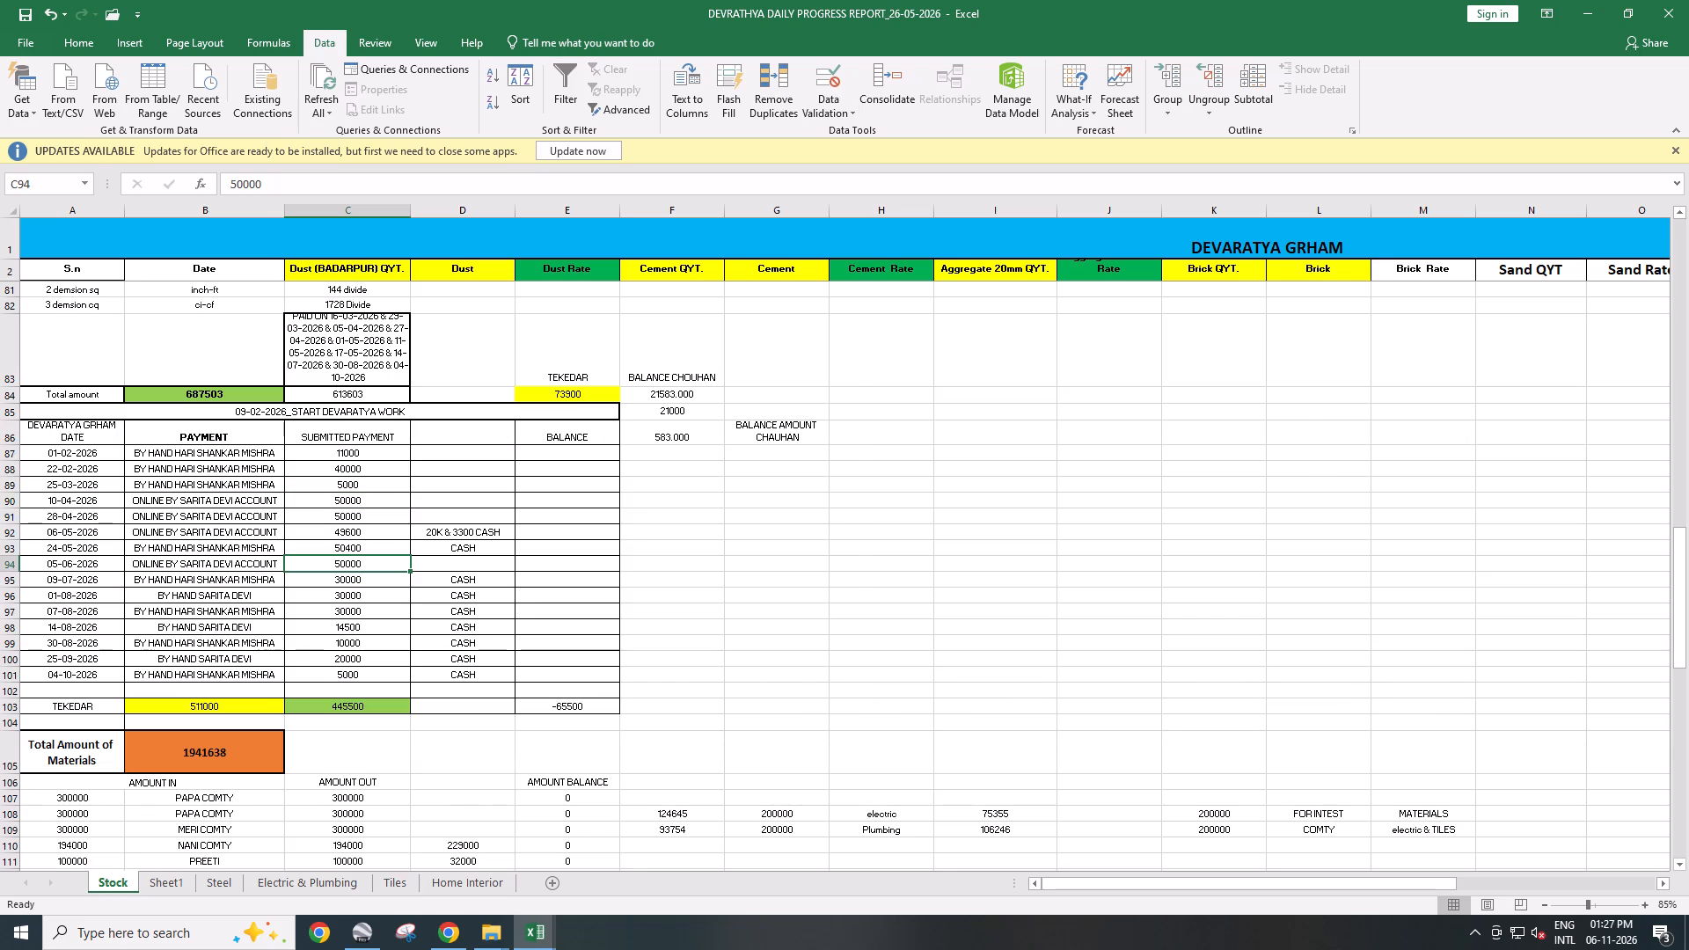
pyautogui.hotkey('ctrl', 's')
# Look over the Home Interior sheet and close the DEVRATHYA DAILY PROGRESS REPORT workbook.
pyautogui.click(384, 882)
pyautogui.click(326, 878)
pyautogui.click(475, 894)
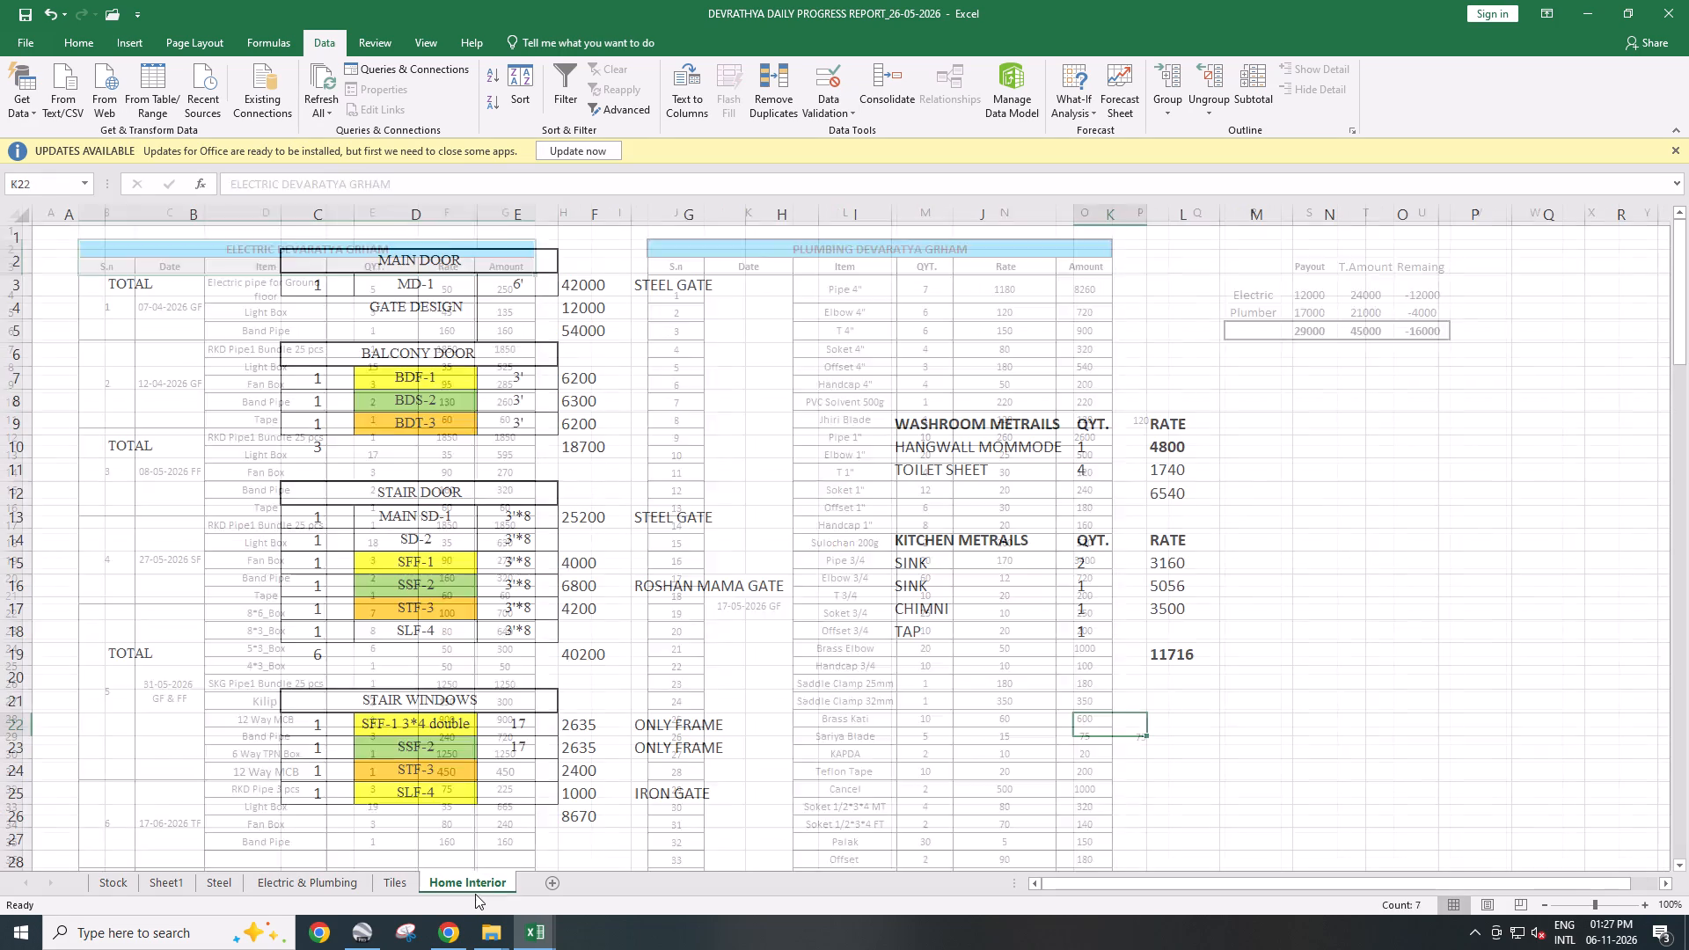
pyautogui.scroll(3, 573, 709)
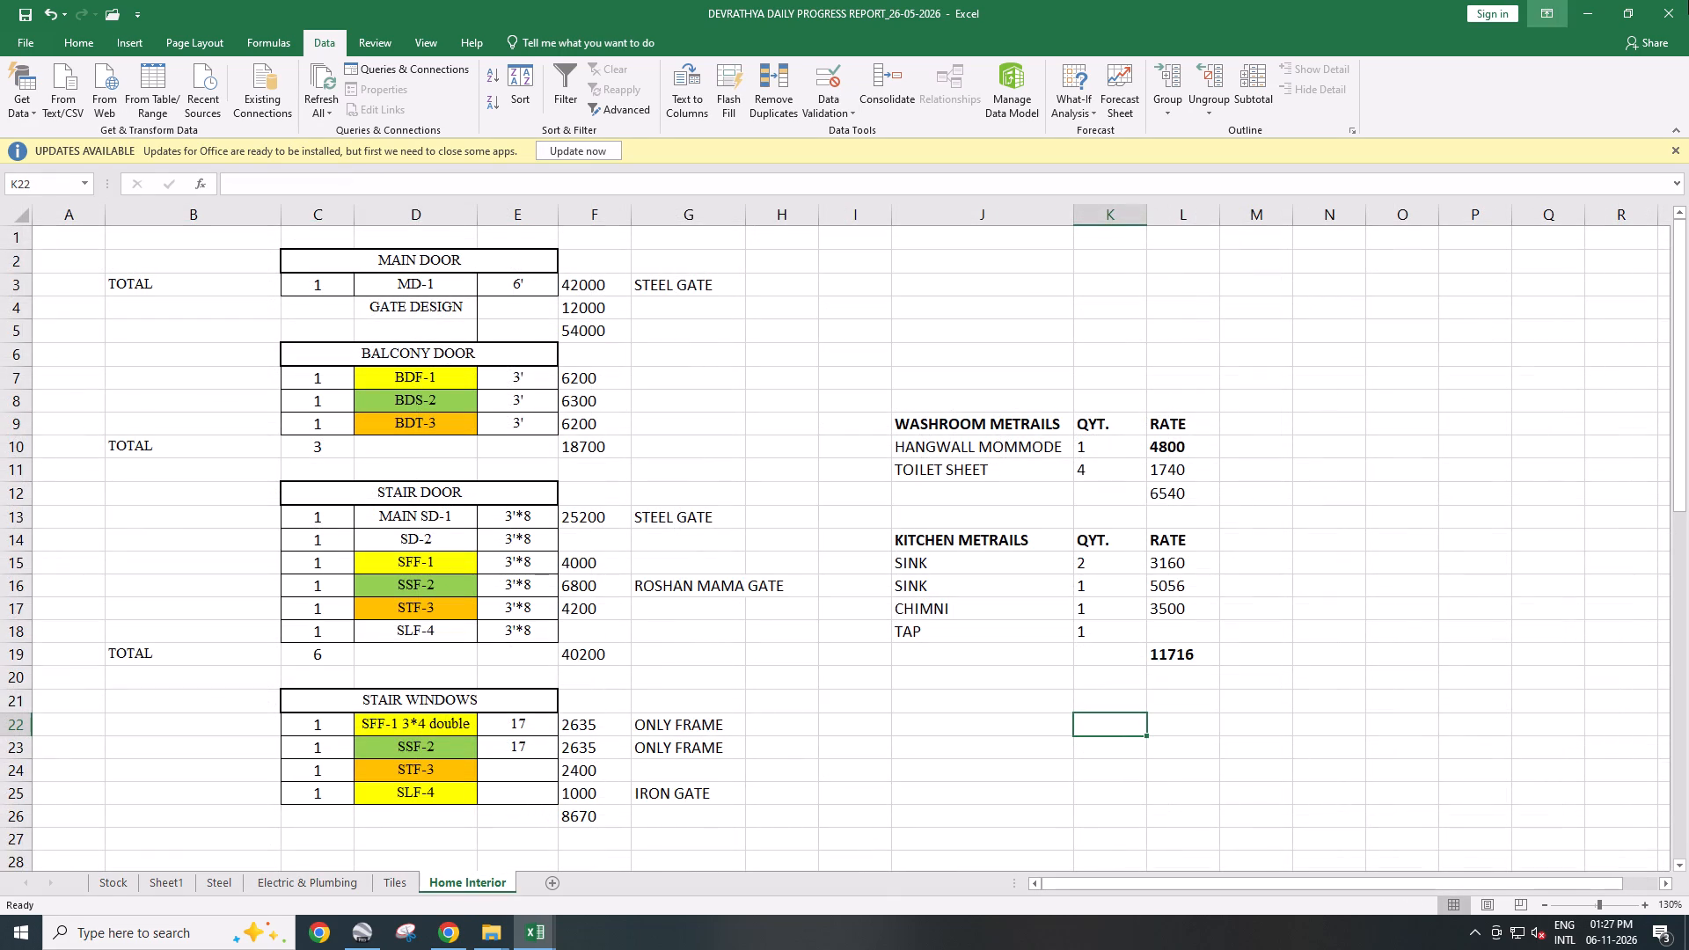
pyautogui.click(1688, 0)
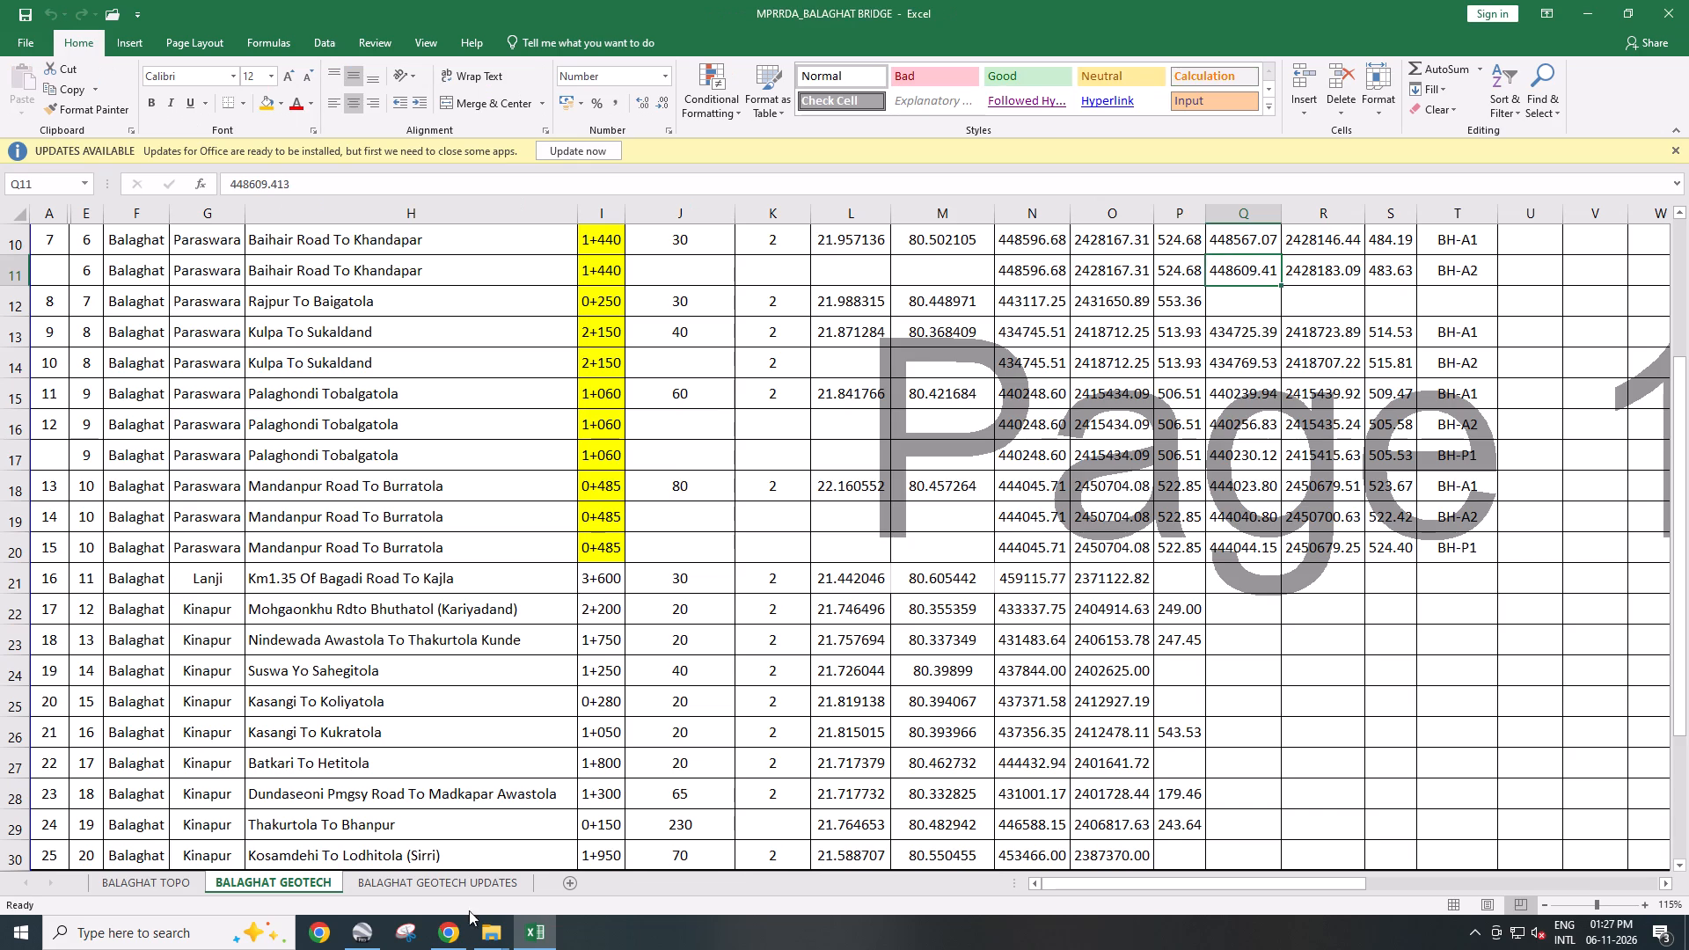